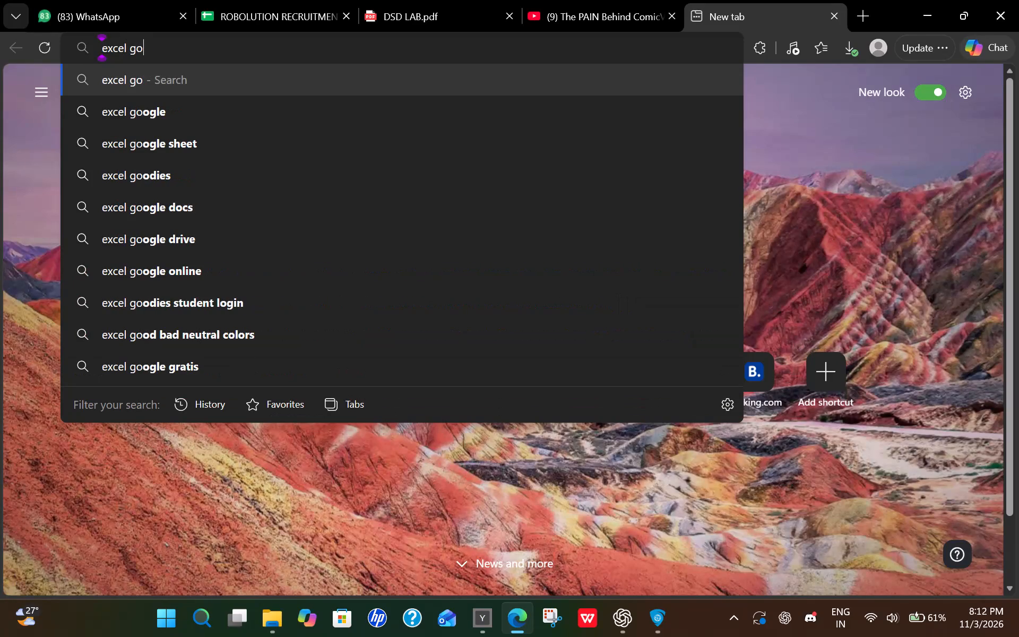
# Search the web for "excel google" and open the Google Sheets sign-in result.
pyautogui.press('g')
pyautogui.press('Down')
pyautogui.press('Return')
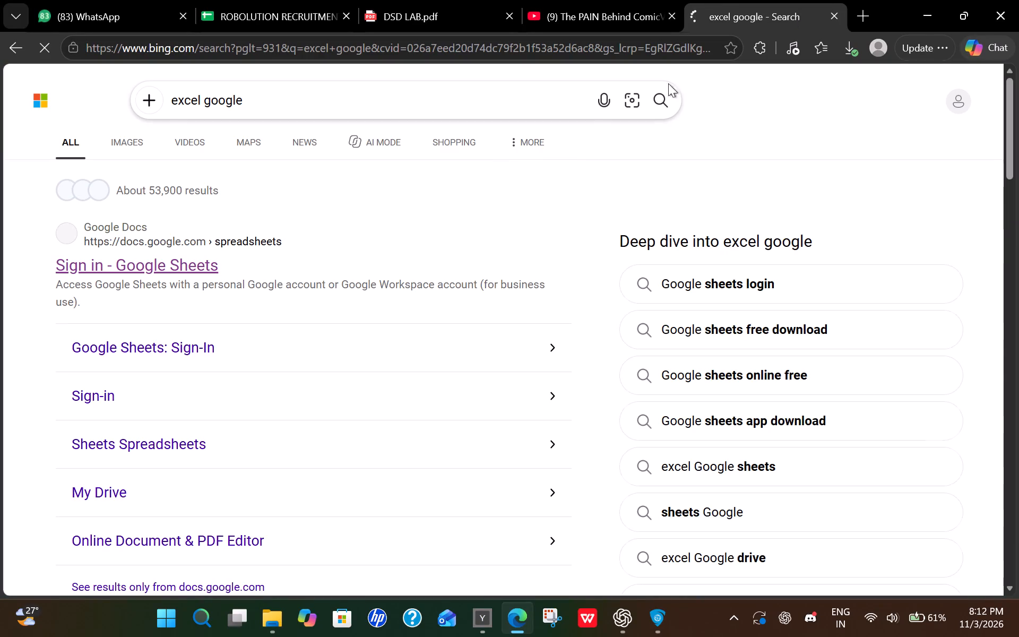
pyautogui.click(172, 269)
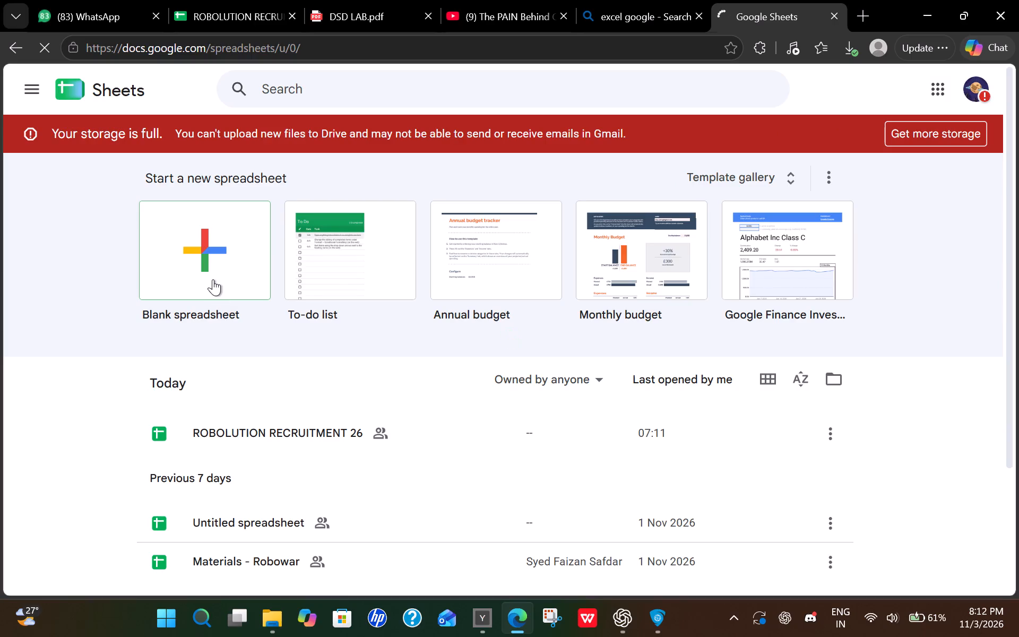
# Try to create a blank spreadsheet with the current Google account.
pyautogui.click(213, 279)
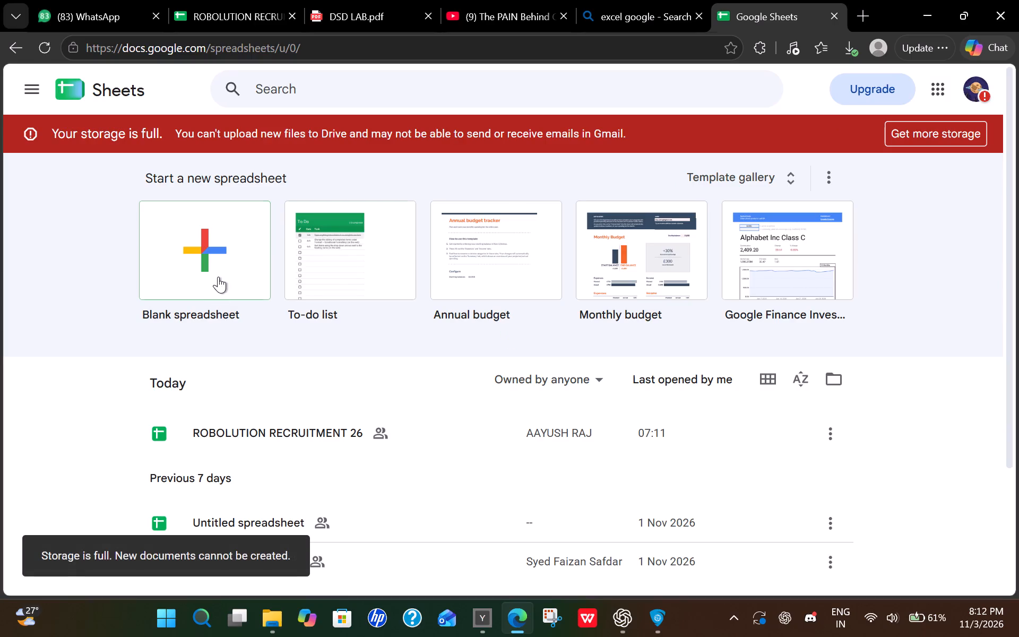
# Switch Google Sheets to the Rb 143k account and close the previous account's Sheets tab.
pyautogui.click(980, 83)
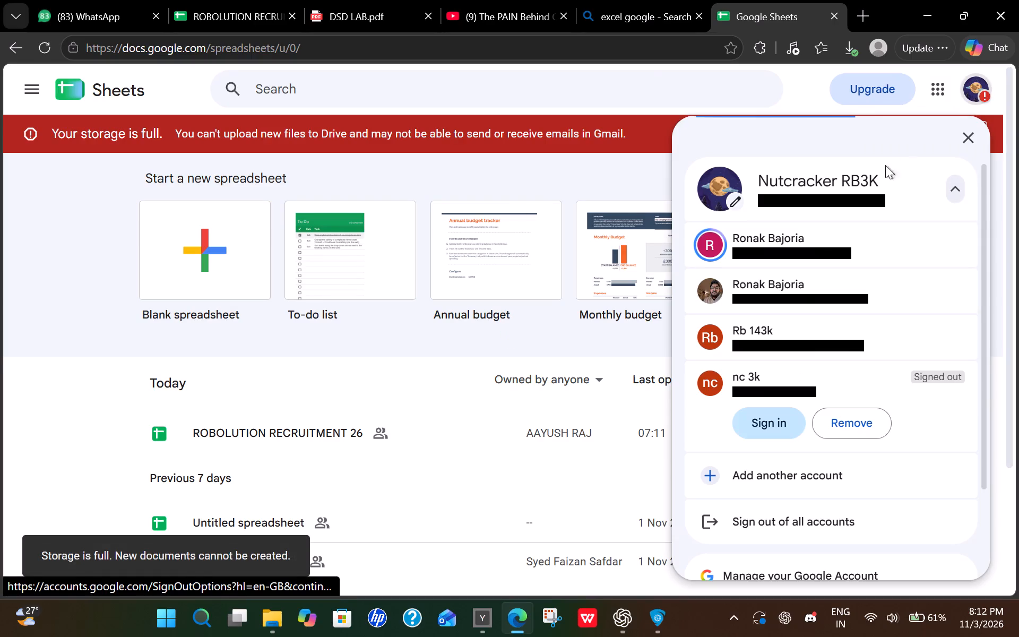
pyautogui.click(780, 328)
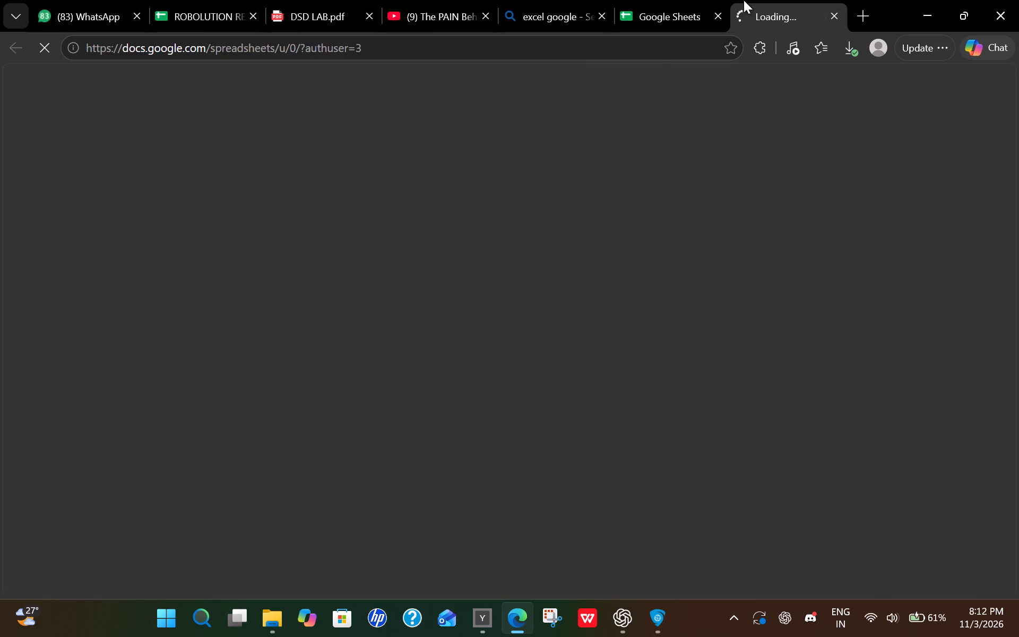
pyautogui.click(719, 15)
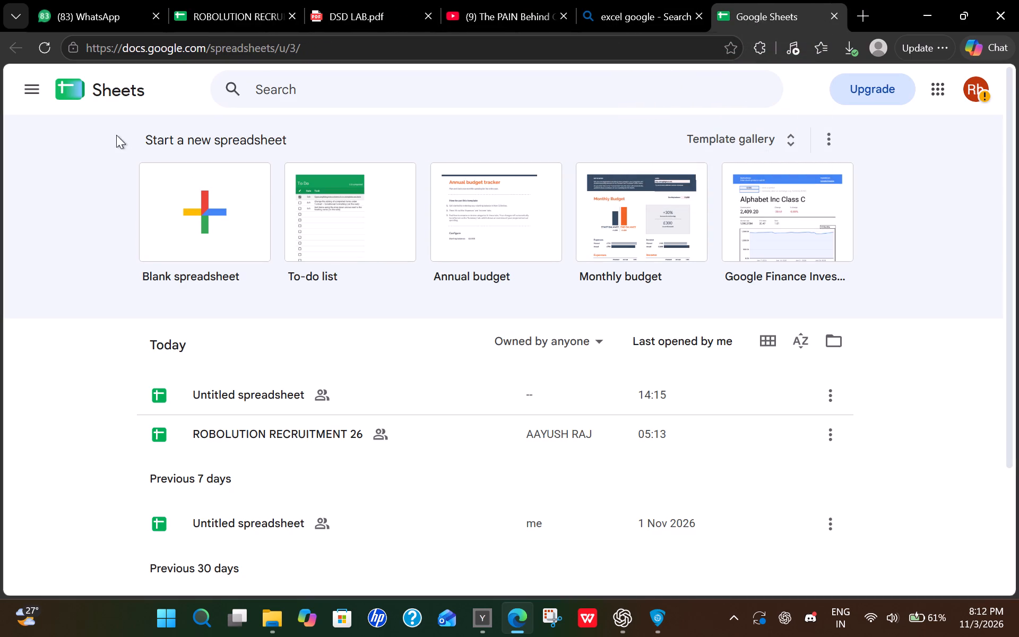
# Create a blank spreadsheet and dismiss its promotional banner and the pre-built tables sidebar.
pyautogui.click(201, 221)
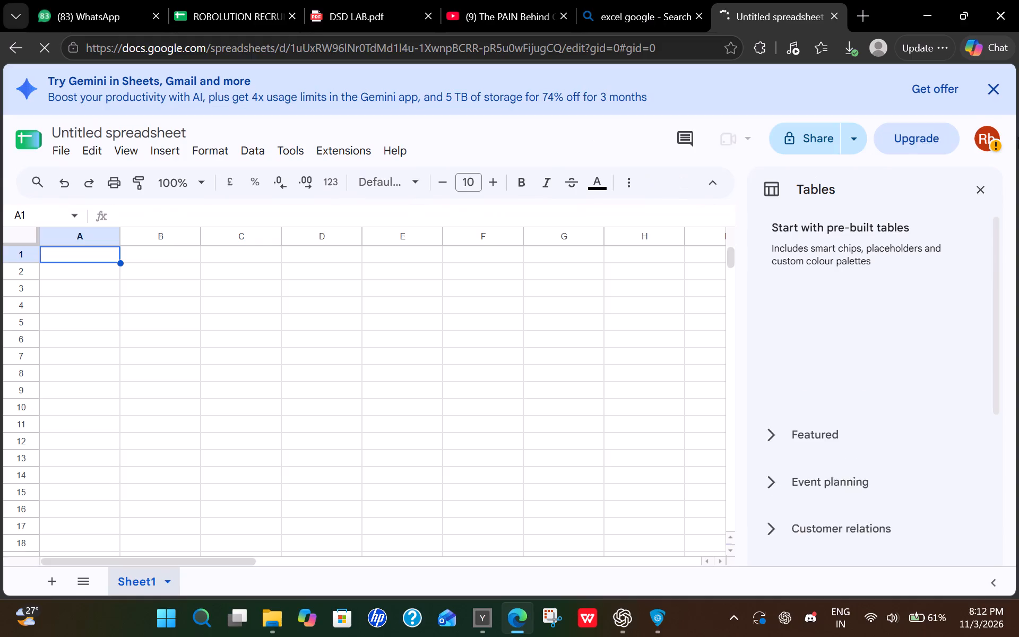
pyautogui.click(994, 90)
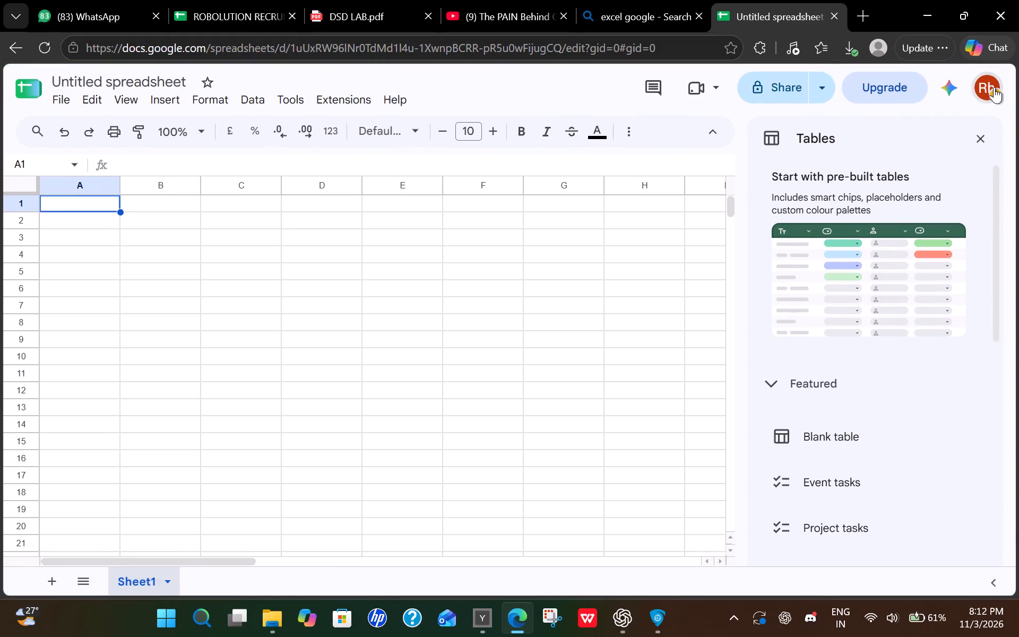
pyautogui.click(992, 89)
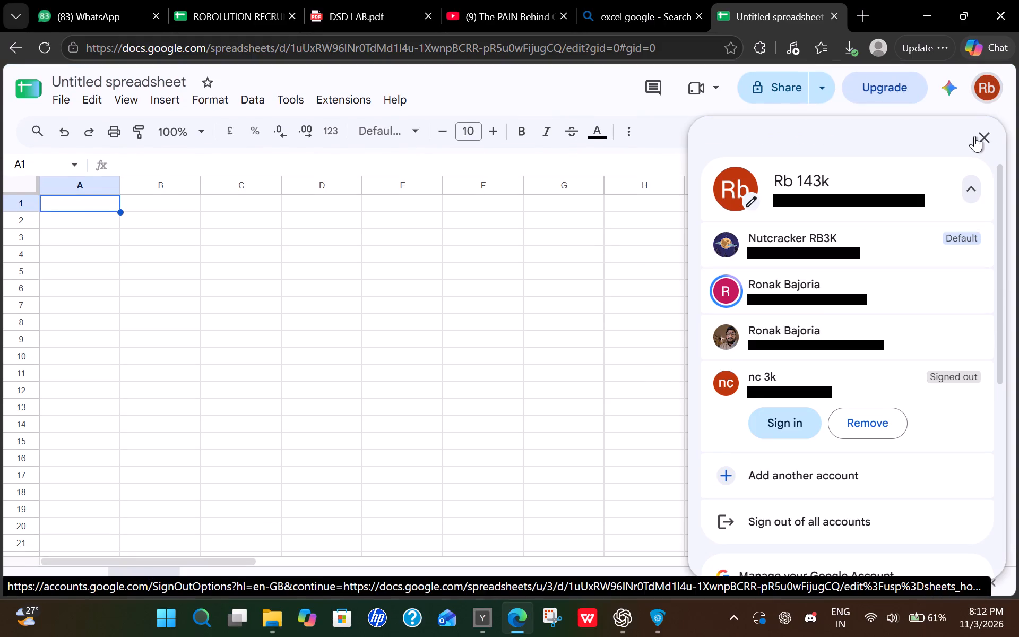
pyautogui.click(988, 141)
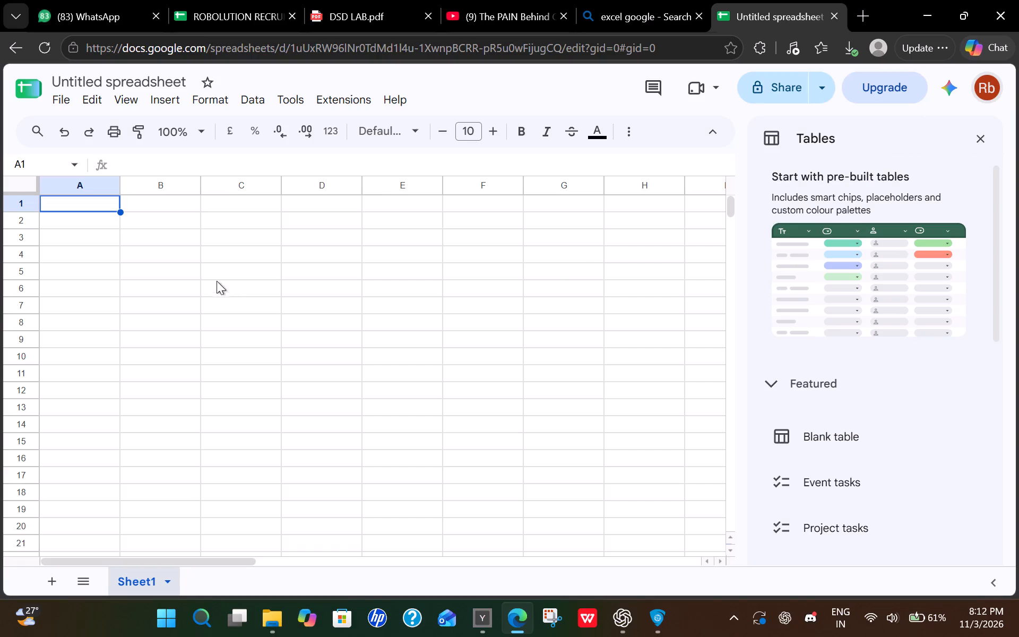
pyautogui.click(979, 136)
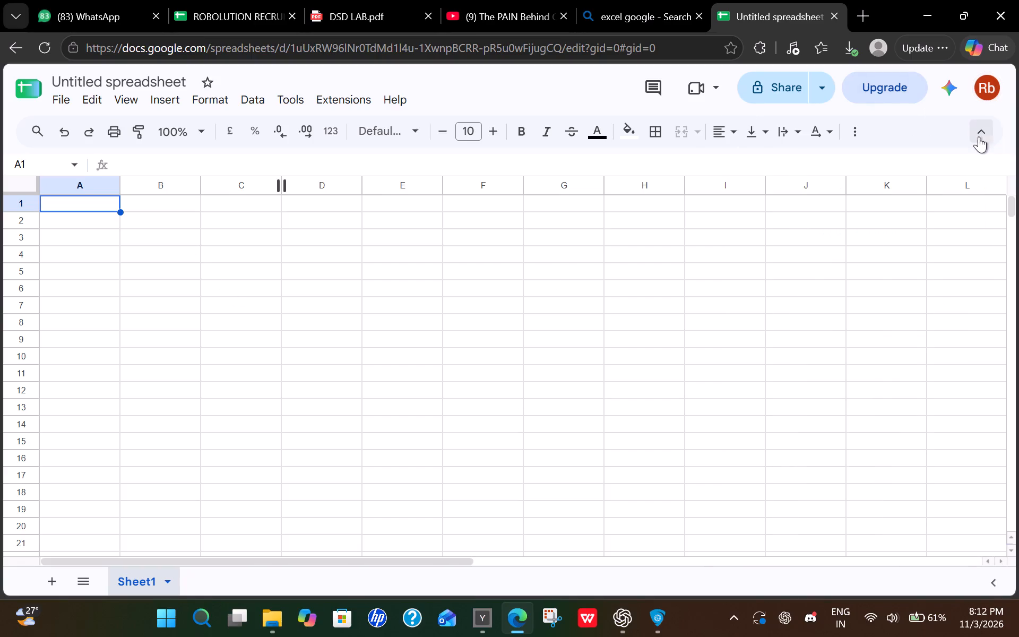
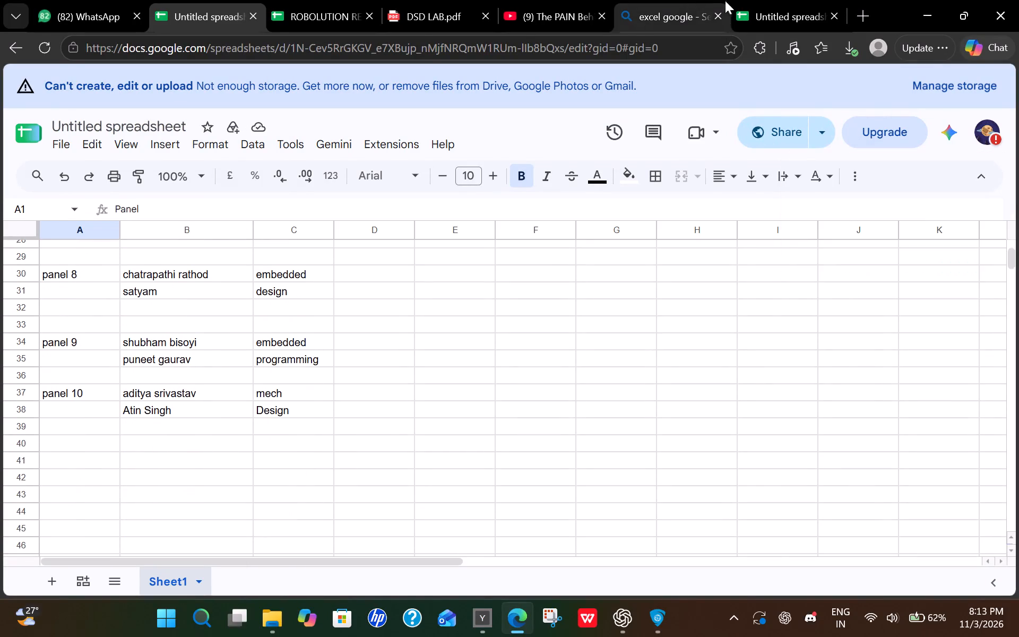
# Switch to the spreadsheet with the Timing heading and enter "Panel 1" in cell B1.
pyautogui.click(748, 0)
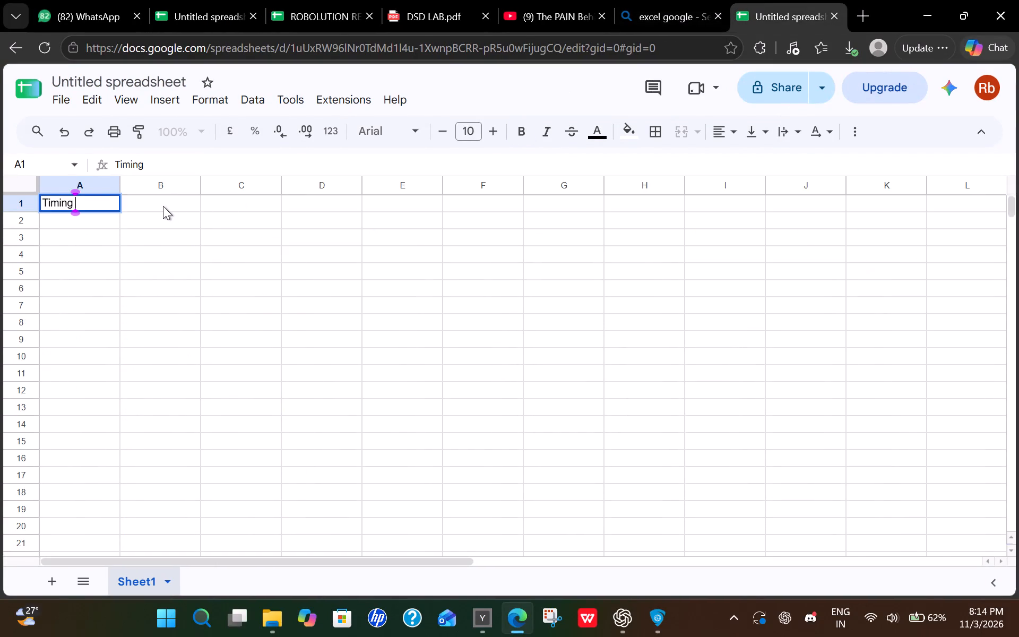
pyautogui.click(163, 206)
pyautogui.press('p')
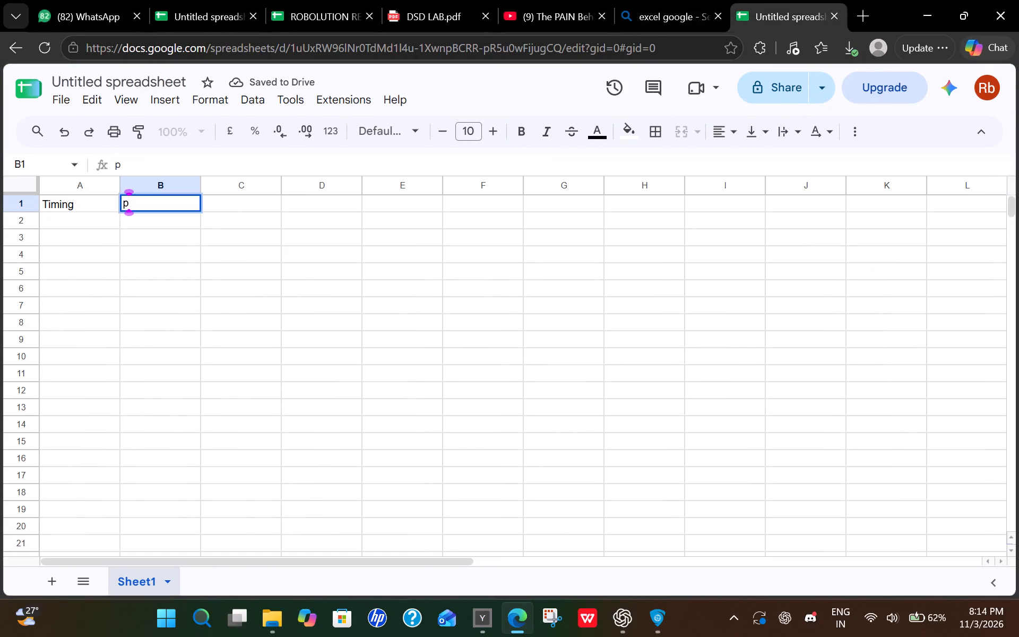
pyautogui.press('BackSpace')
pyautogui.write('na')
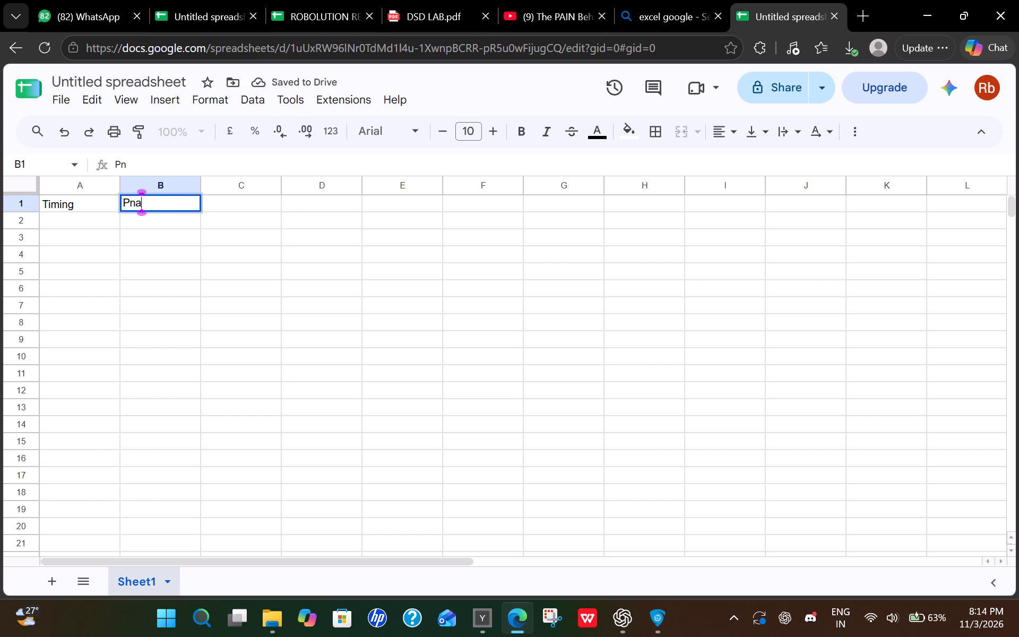
pyautogui.press('BackSpace')
pyautogui.press('BackSpace')
pyautogui.write('anel')
pyautogui.press('space')
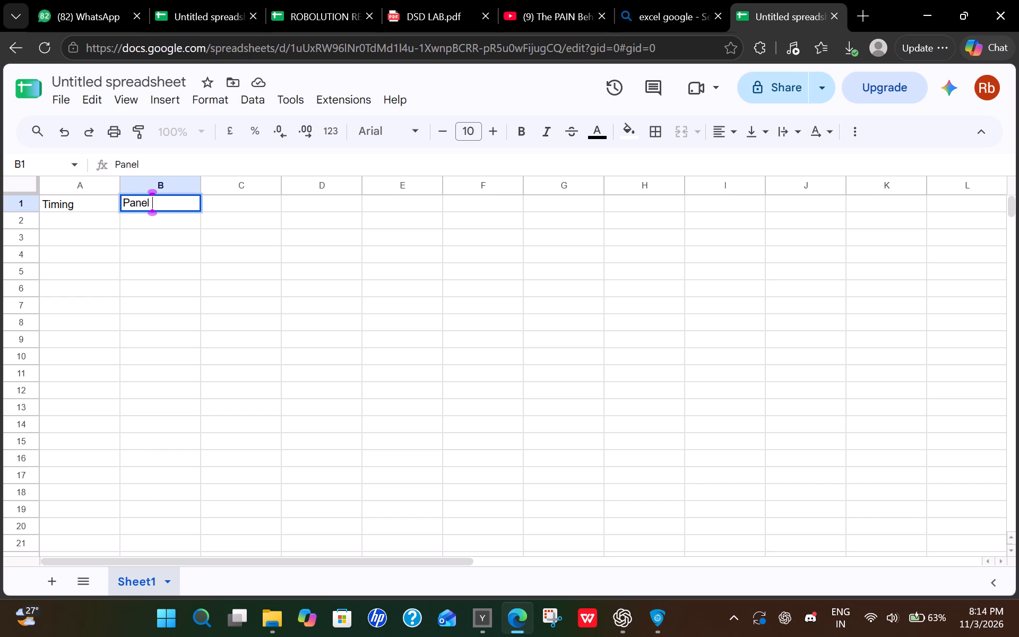
pyautogui.press('1')
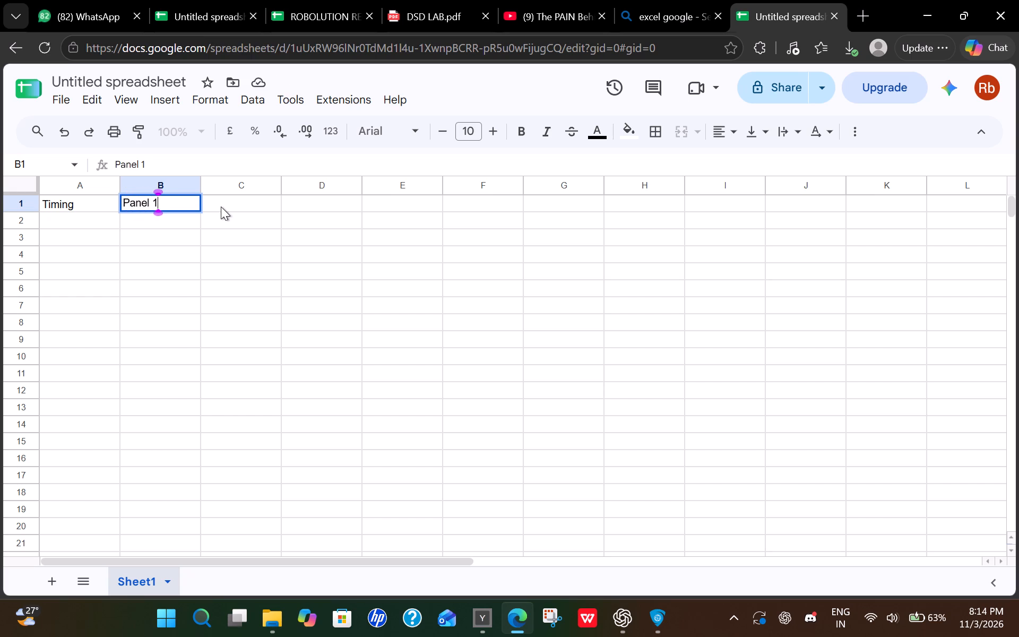
pyautogui.click(221, 206)
pyautogui.click(192, 204)
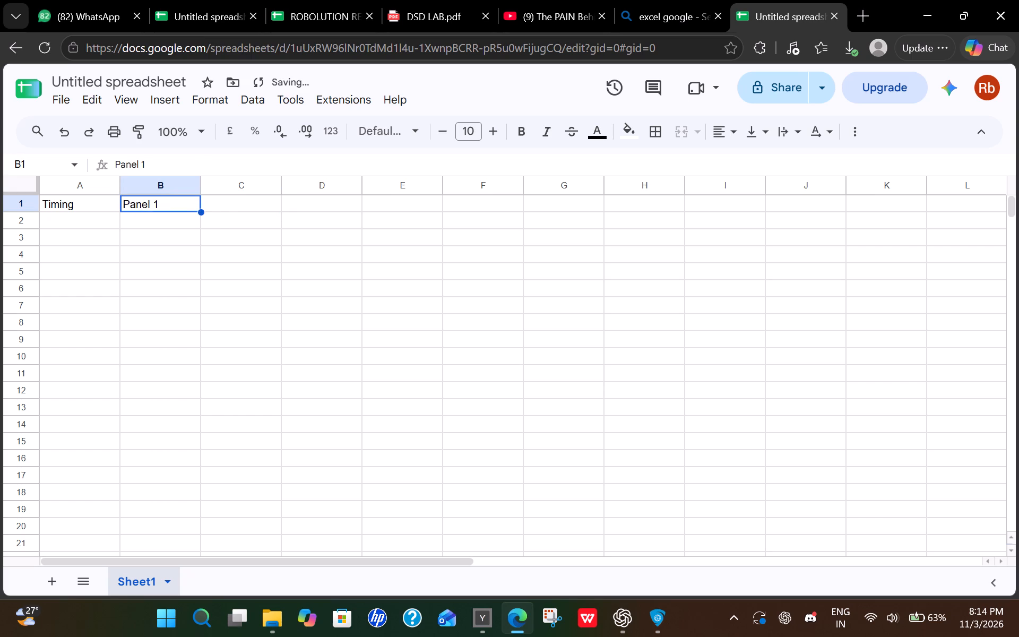
# Enter the heading "Panel 2" in cell C1.
pyautogui.click(219, 202)
pyautogui.write('pa')
pyautogui.press('BackSpace')
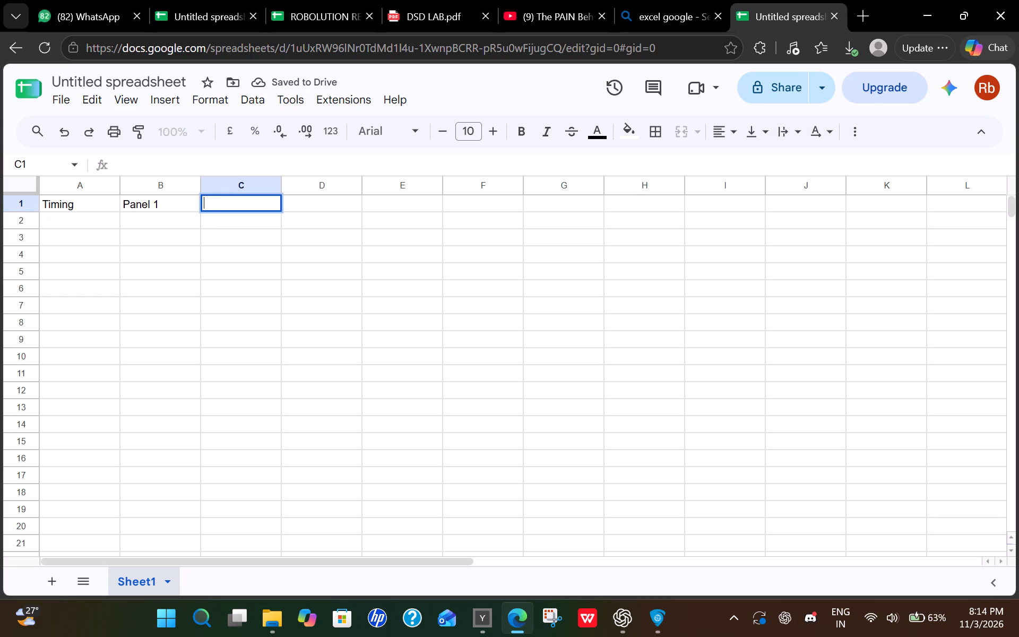
pyautogui.write('anel')
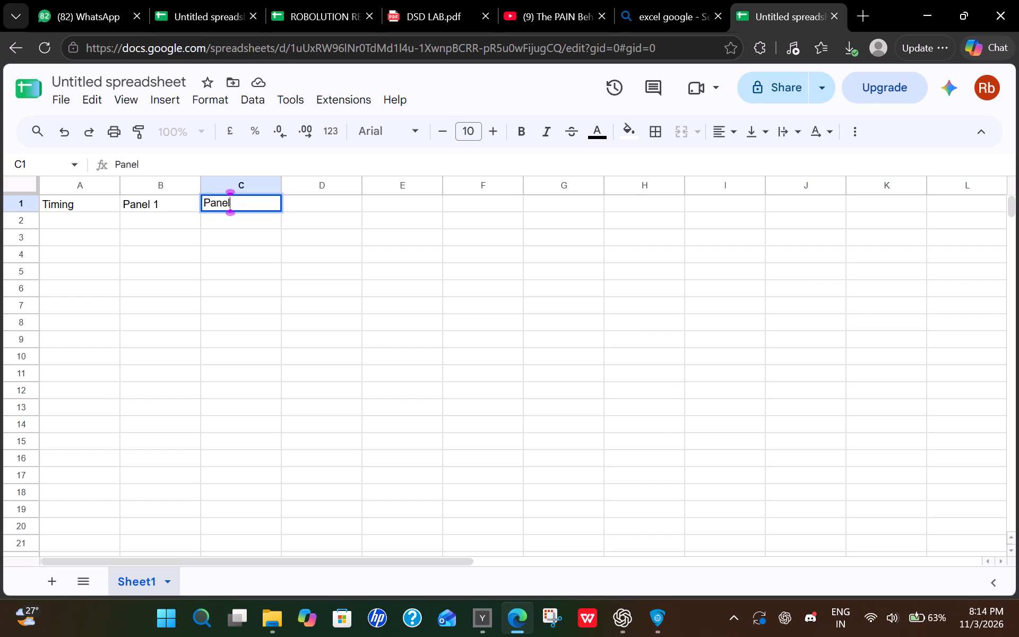
pyautogui.press('space')
pyautogui.press('2')
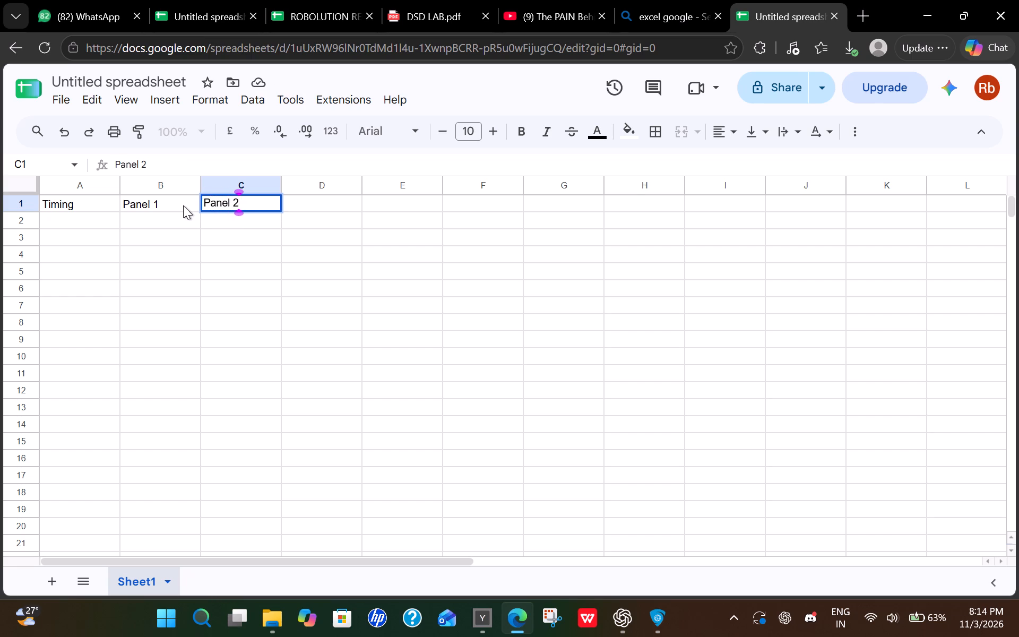
# Extend the Panel 1 and Panel 2 headings as a series across row 1 up to Panel 10 in K1.
pyautogui.click(183, 205)
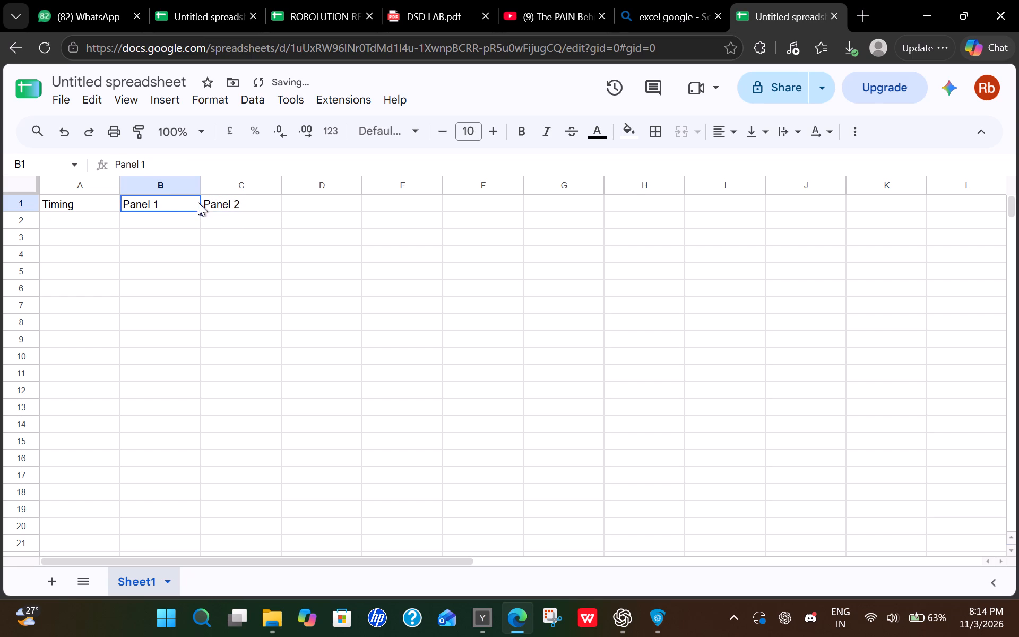
pyautogui.moveTo(189, 201); pyautogui.dragTo(271, 195)
pyautogui.moveTo(281, 210); pyautogui.dragTo(645, 210)
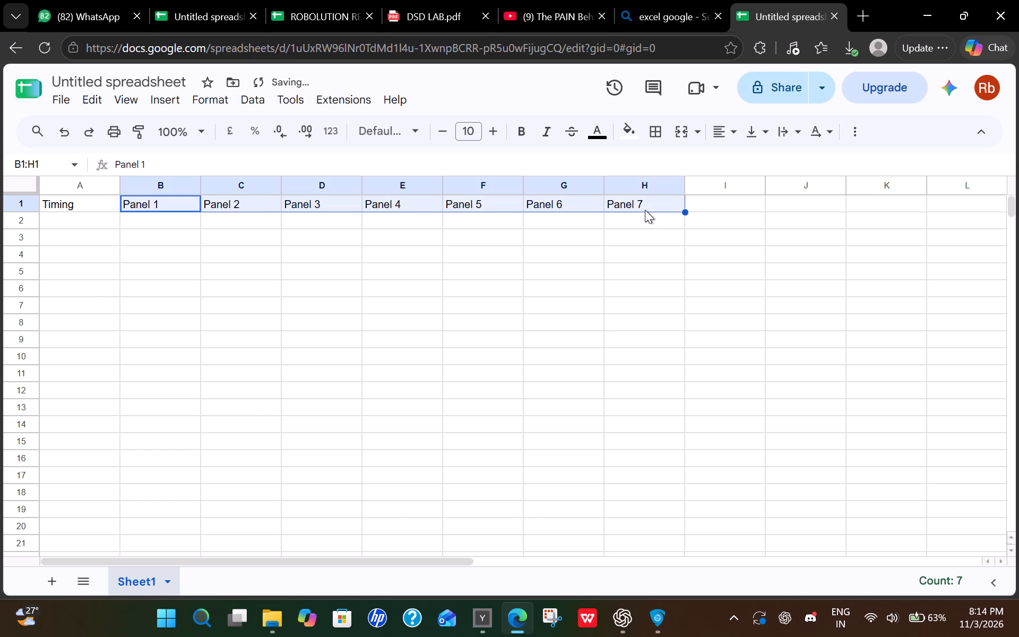
pyautogui.moveTo(684, 210); pyautogui.dragTo(901, 204)
pyautogui.click(57, 221)
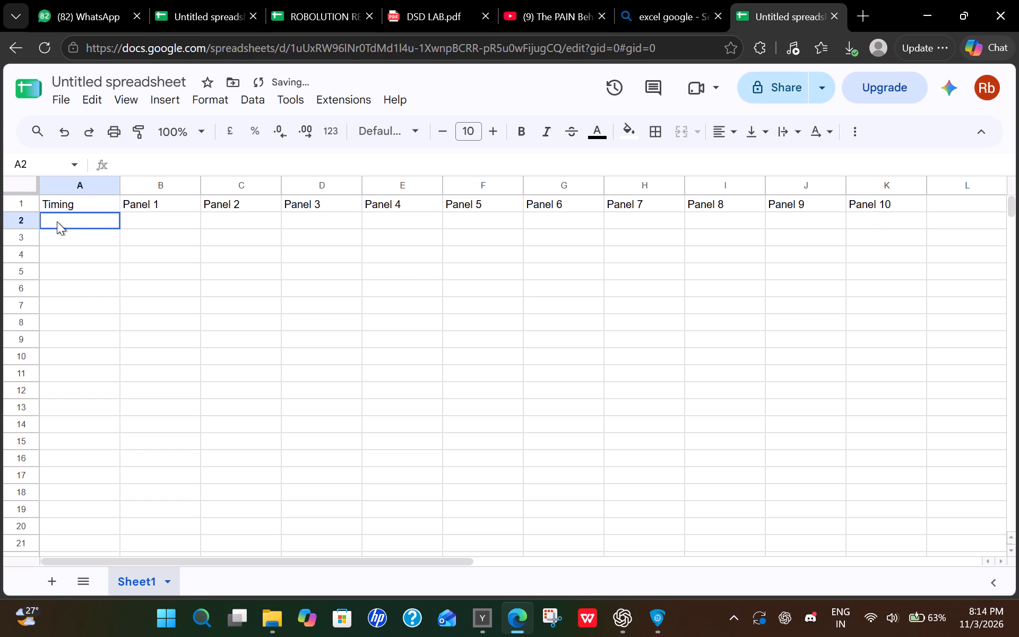
pyautogui.click(57, 232)
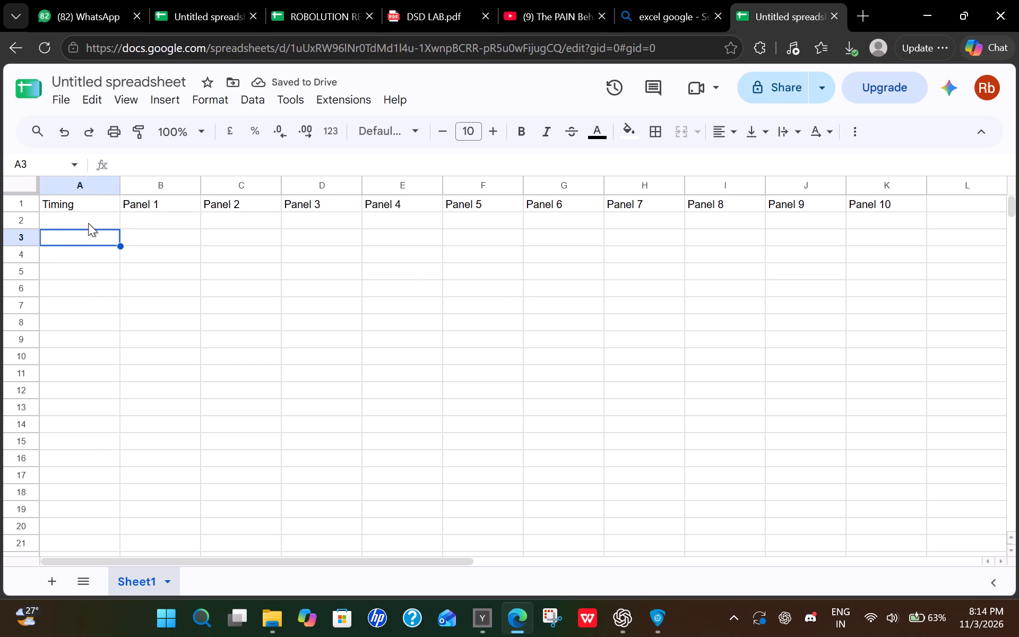
# Fill the panel heading cells B1:K1 with light blue.
pyautogui.moveTo(132, 204); pyautogui.dragTo(695, 204)
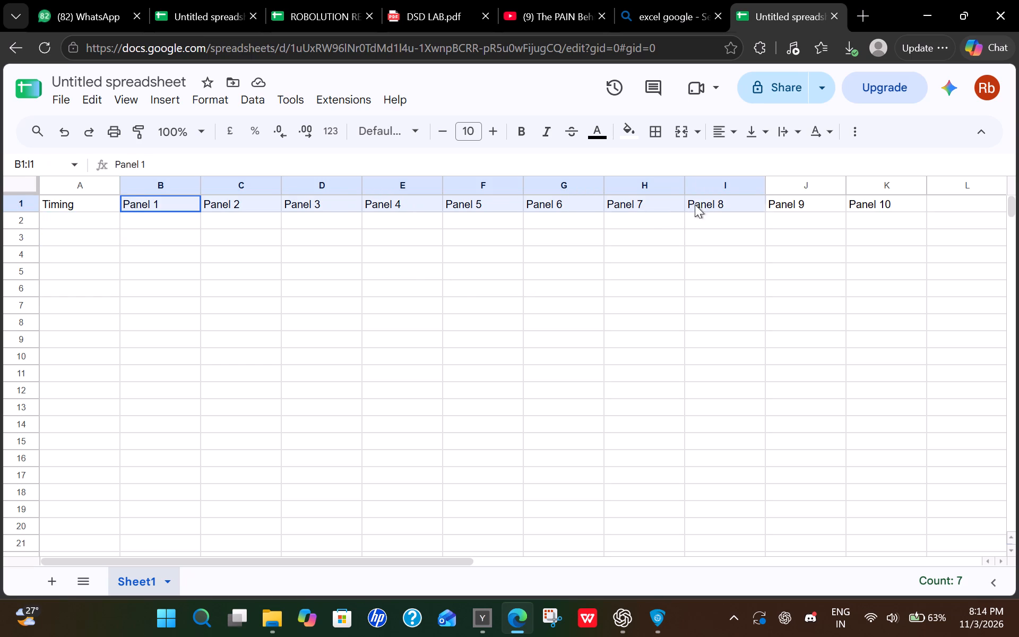
pyautogui.moveTo(695, 204); pyautogui.dragTo(876, 203)
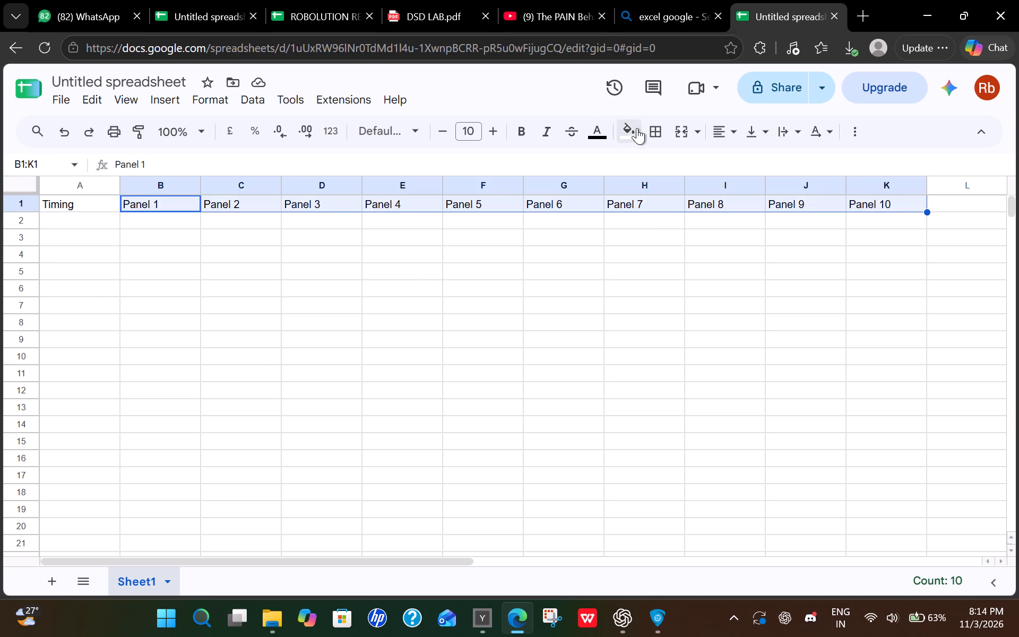
pyautogui.click(637, 130)
pyautogui.click(758, 220)
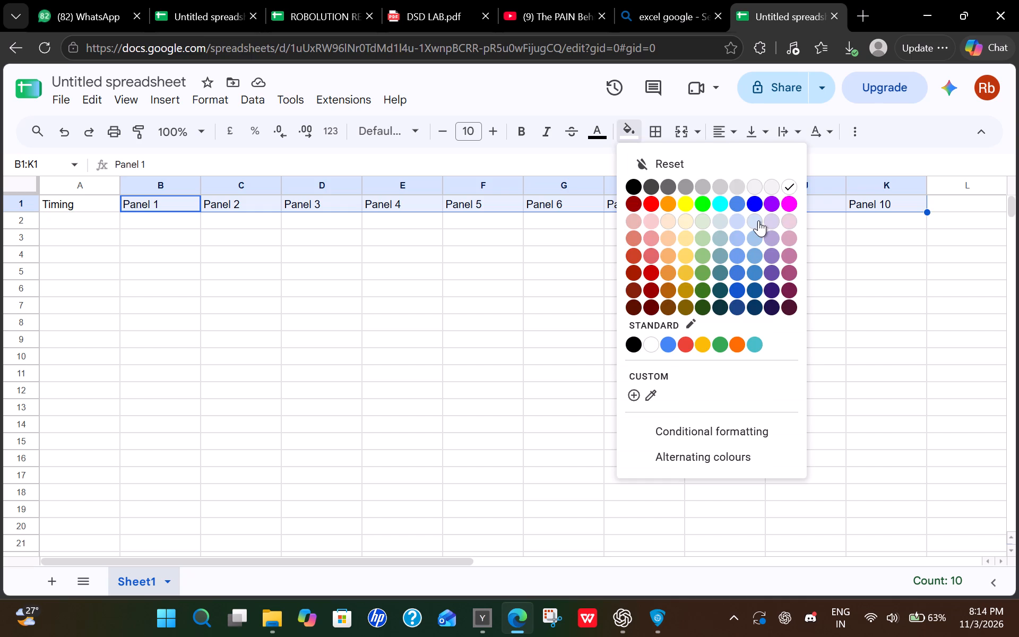
pyautogui.click(403, 280)
pyautogui.click(96, 205)
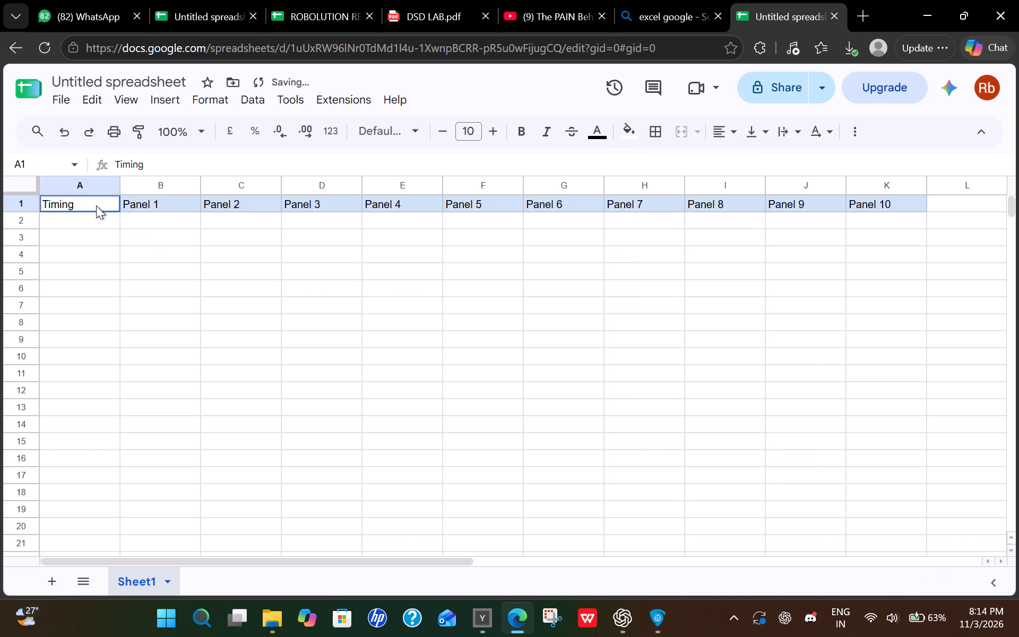
# Fill the body range A2:K26 below the headings with light orange.
pyautogui.moveTo(99, 236); pyautogui.dragTo(122, 219)
pyautogui.click(122, 219)
pyautogui.moveTo(116, 221); pyautogui.dragTo(305, 318)
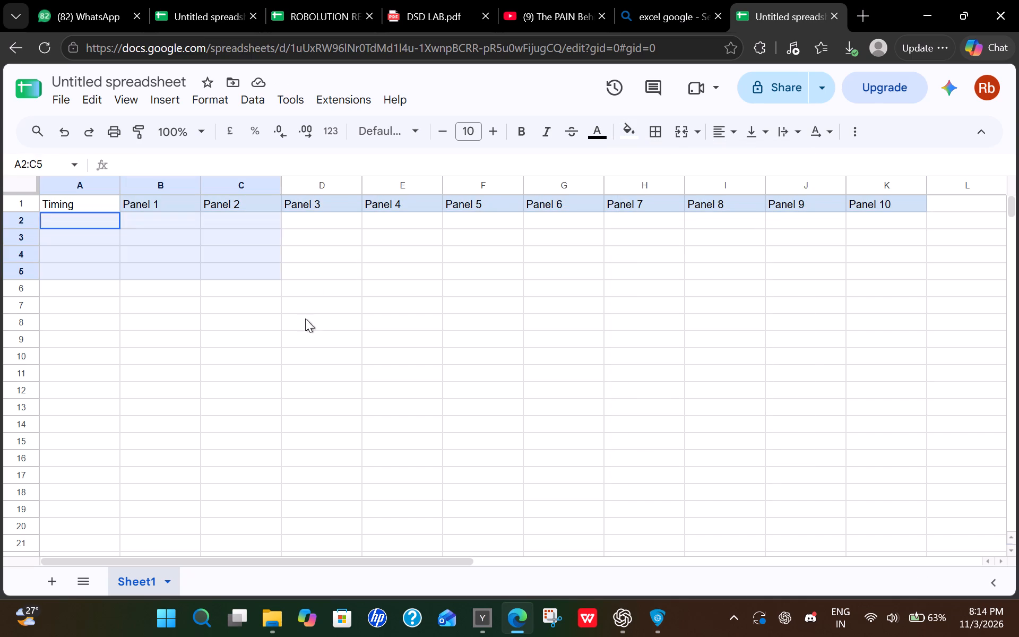
pyautogui.moveTo(305, 318); pyautogui.dragTo(875, 511)
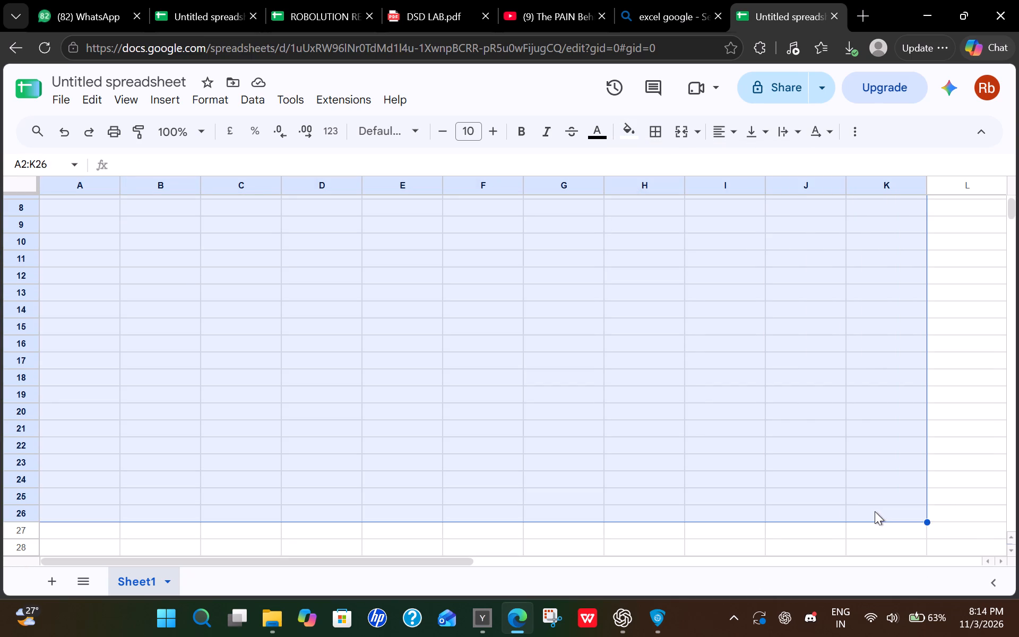
pyautogui.click(637, 131)
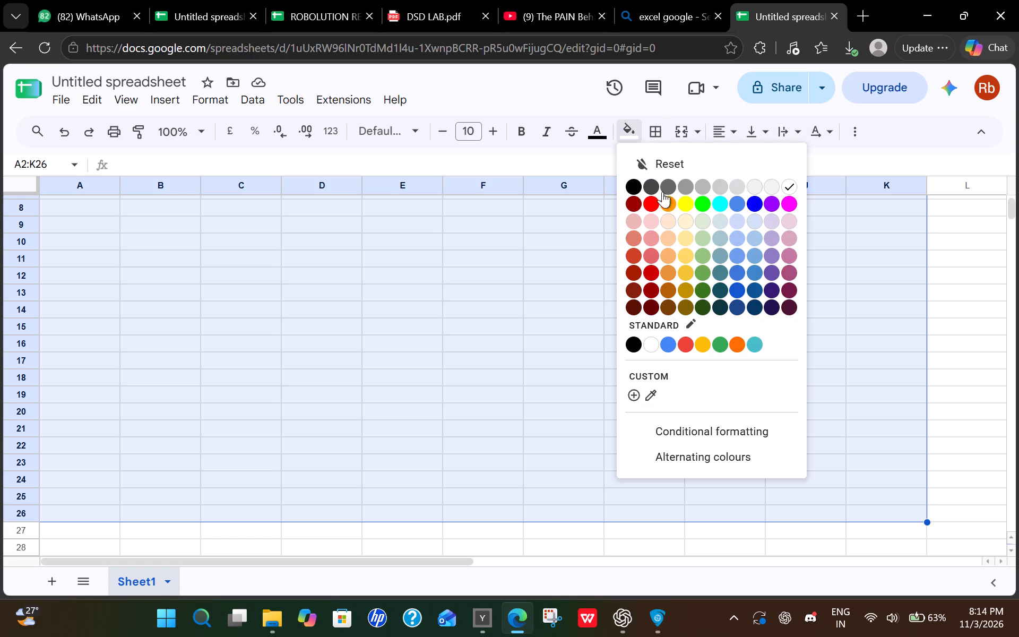
pyautogui.click(687, 237)
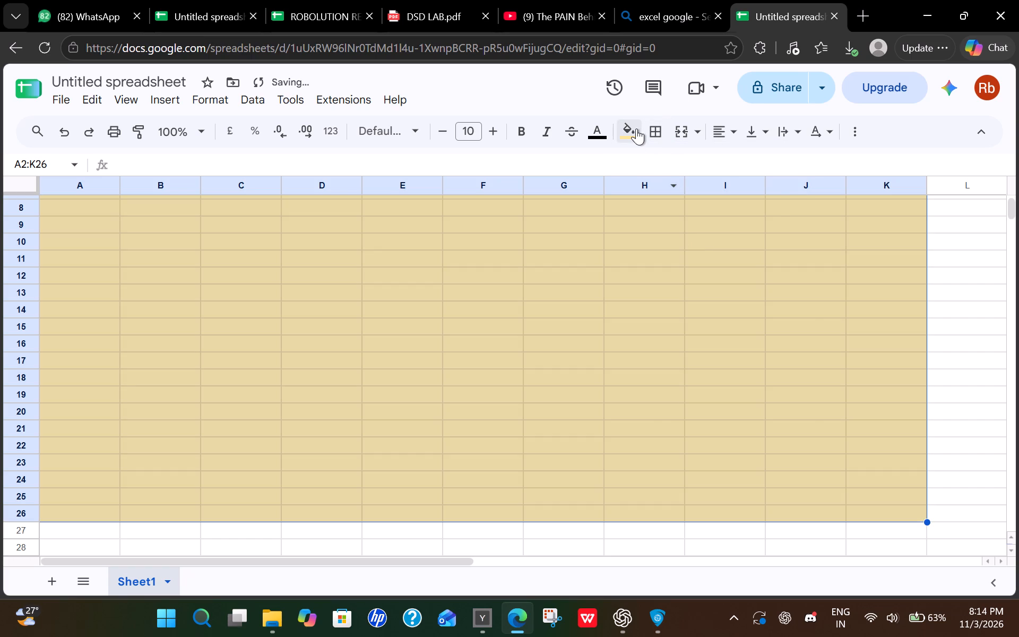
pyautogui.click(636, 128)
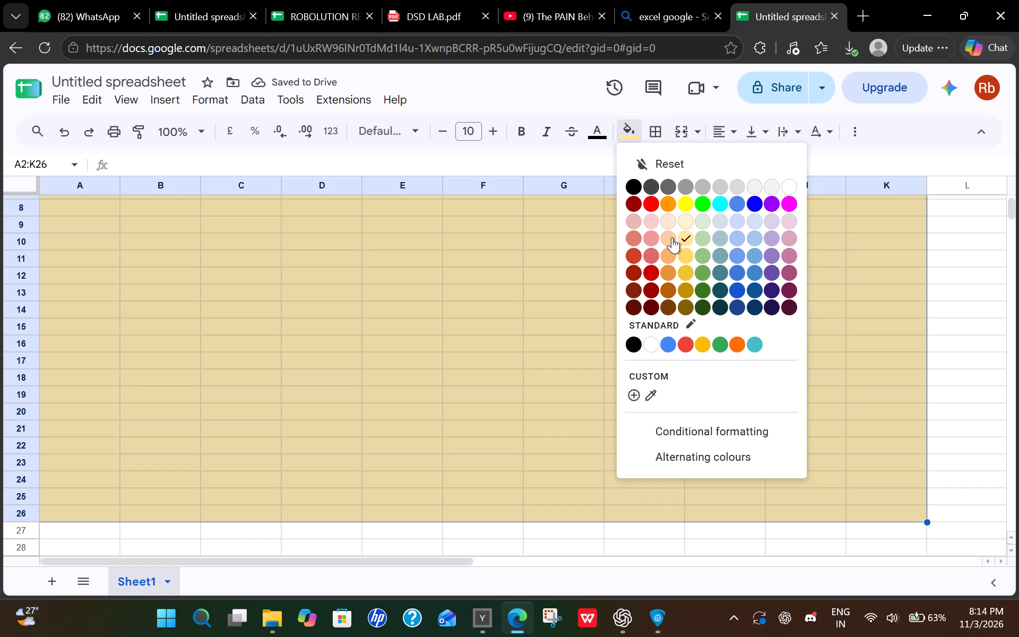
pyautogui.click(672, 237)
pyautogui.click(435, 284)
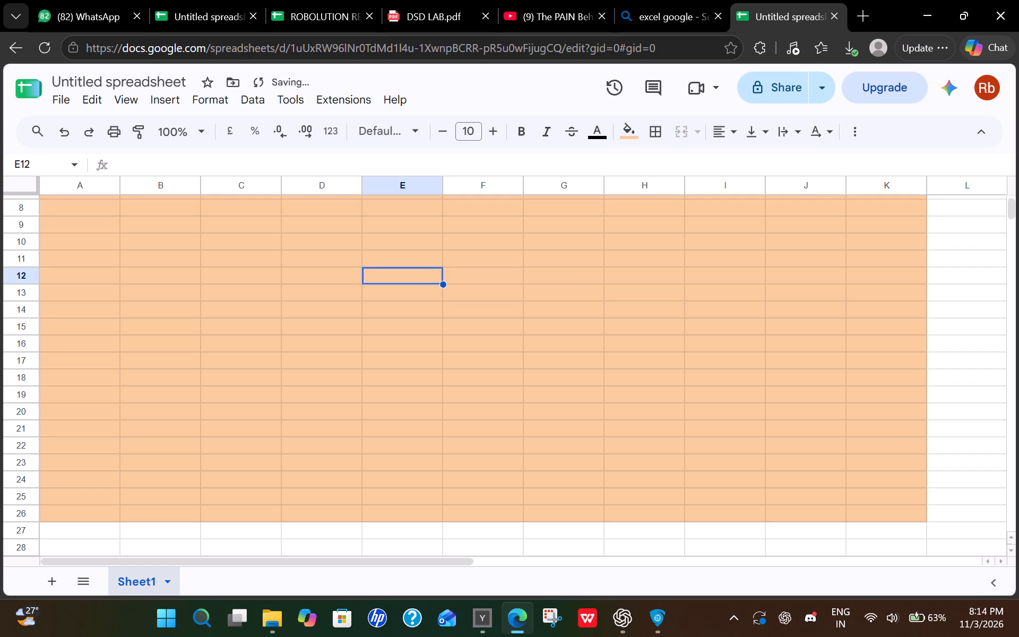
pyautogui.scroll(3, 577, 278)
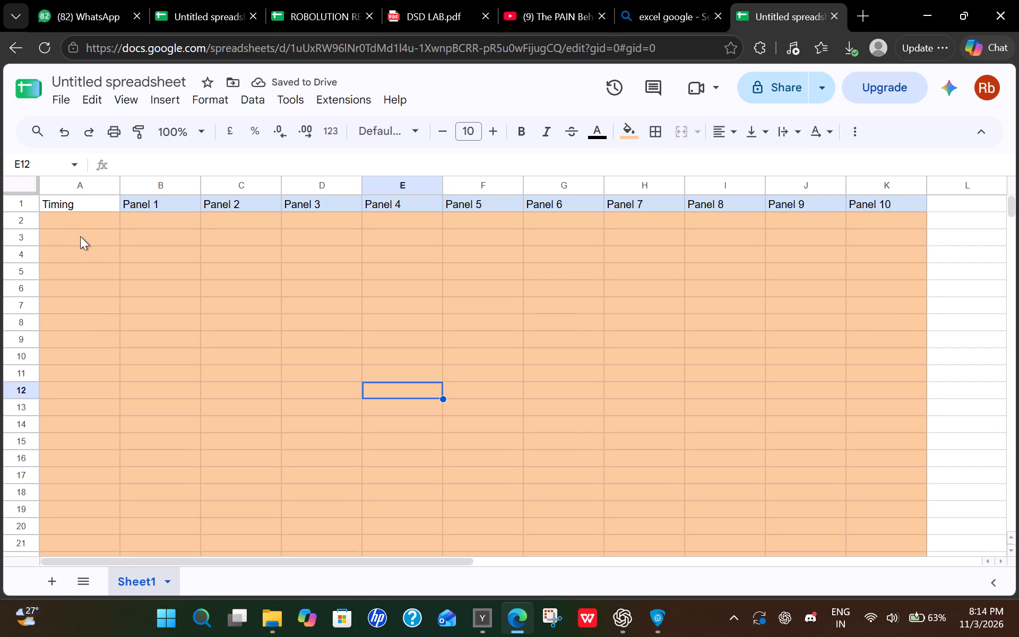
# Enter the time slot "5:45 - 6:00" in cell A3.
pyautogui.click(80, 236)
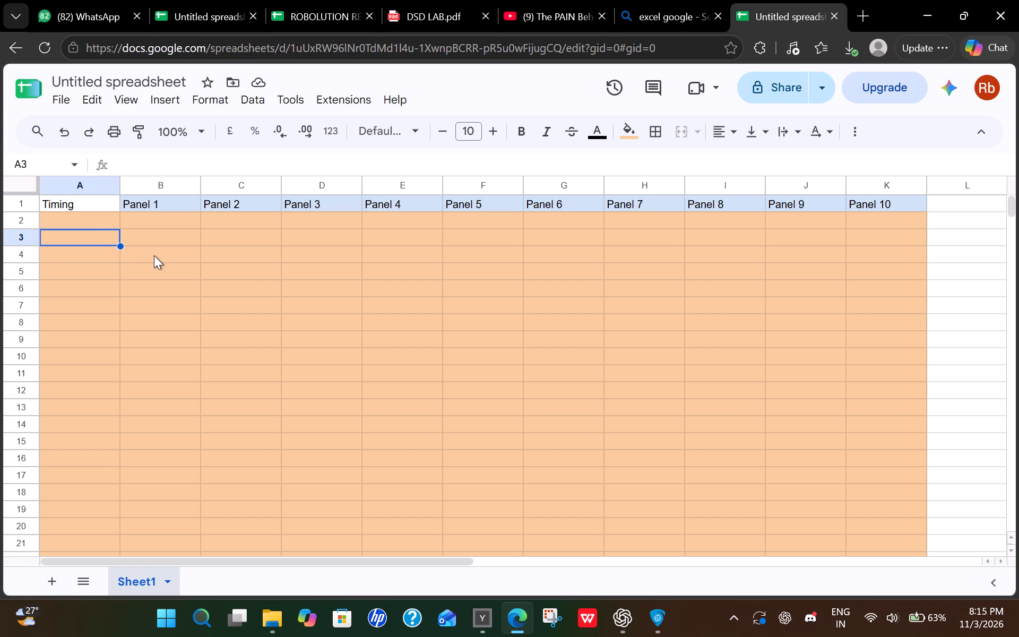
pyautogui.press('5')
pyautogui.hotkey('shift', ':')
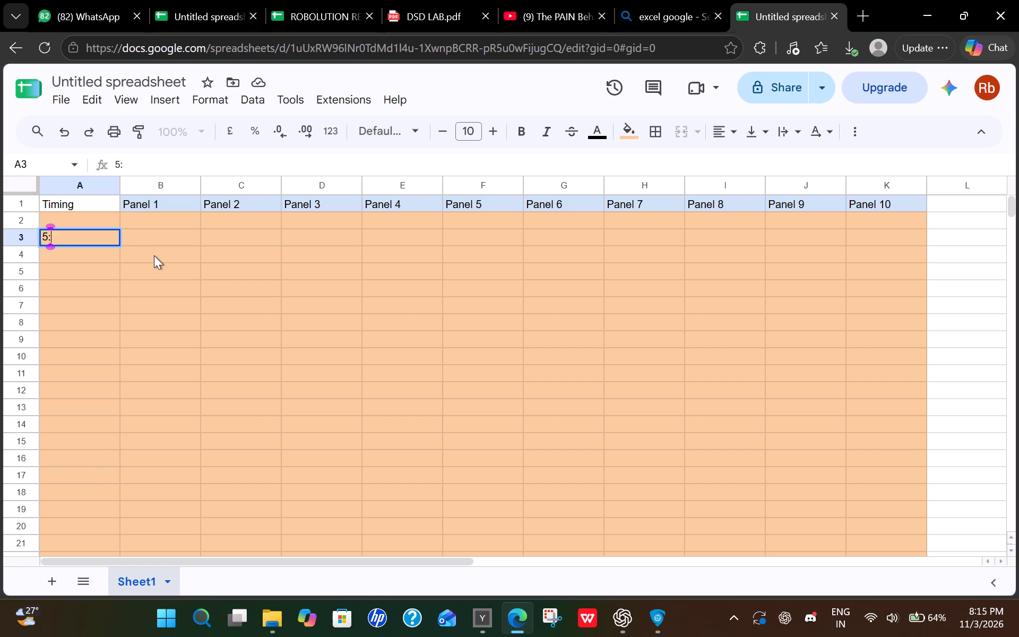
pyautogui.write('43')
pyautogui.press('BackSpace')
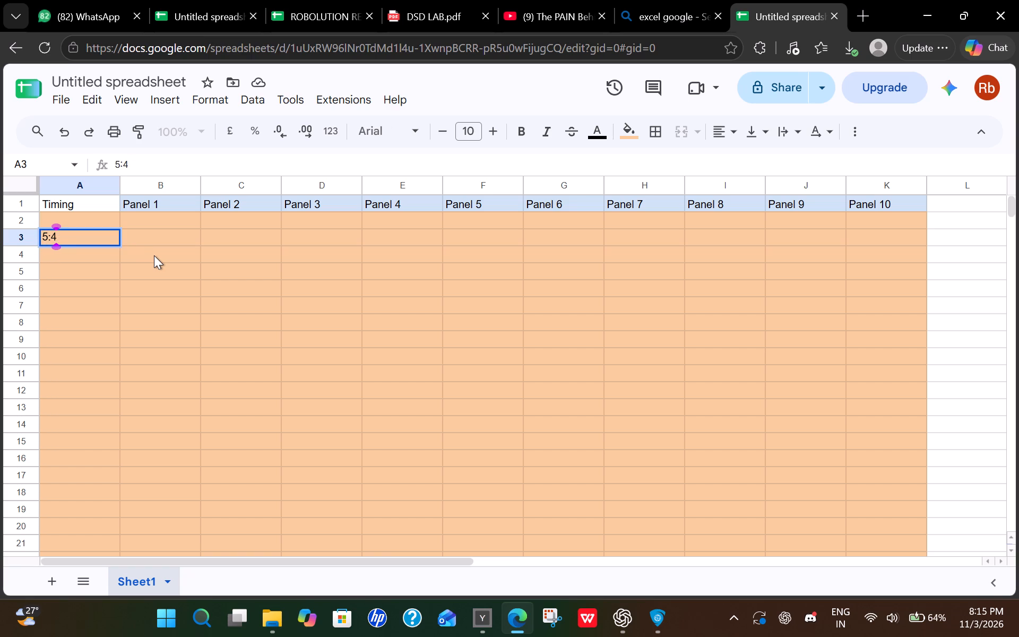
pyautogui.press('5')
pyautogui.write('-')
pyautogui.press('space')
pyautogui.press('BackSpace')
pyautogui.press('BackSpace')
pyautogui.press('space')
pyautogui.write('-')
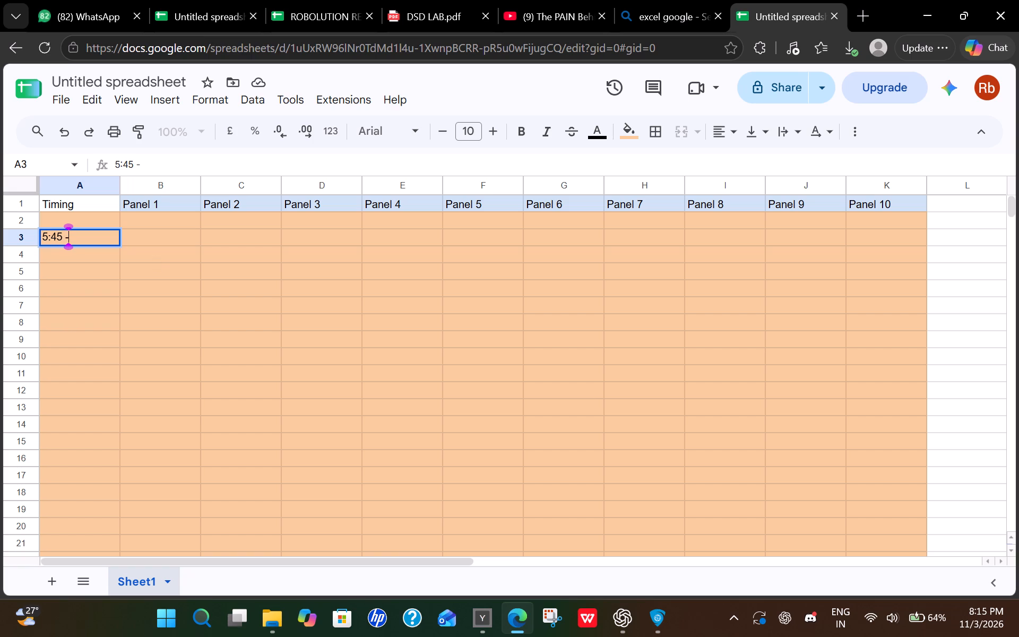
pyautogui.press('space')
pyautogui.write('600')
pyautogui.press('BackSpace')
pyautogui.press('BackSpace')
pyautogui.write(':00')
# Begin the next time slot in cell A4 with the text "6:00 - ".
pyautogui.click(122, 251)
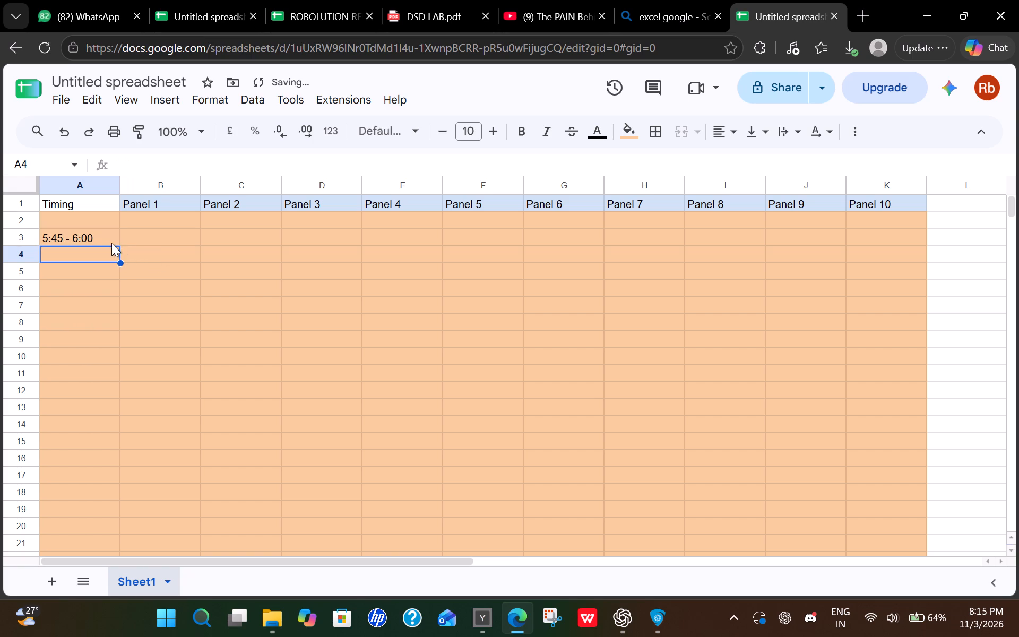
pyautogui.press('5')
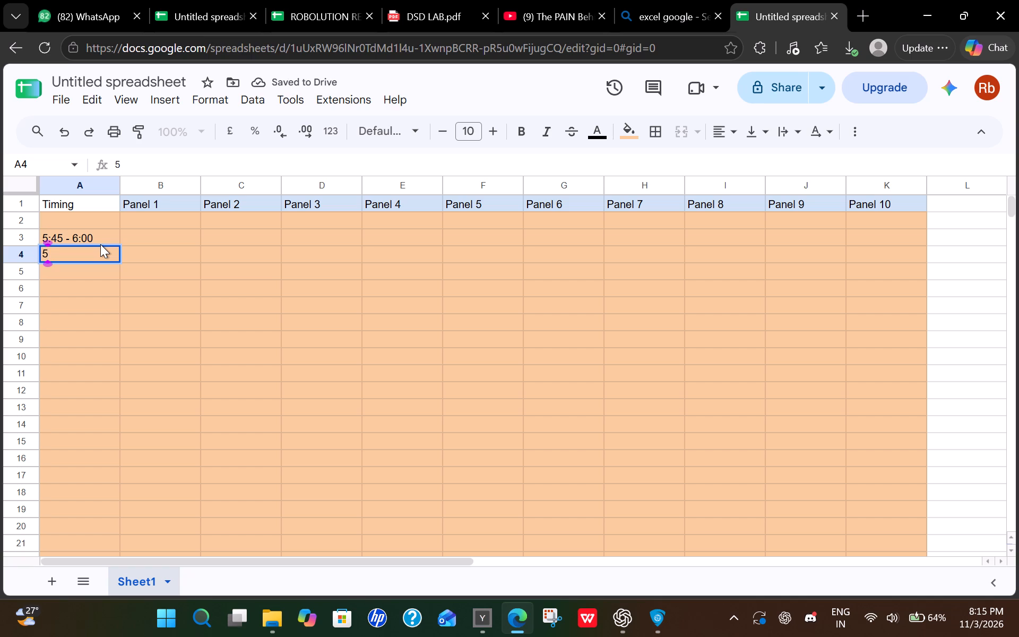
pyautogui.press('BackSpace')
pyautogui.press('6')
pyautogui.hotkey('shift', ':')
pyautogui.write('00')
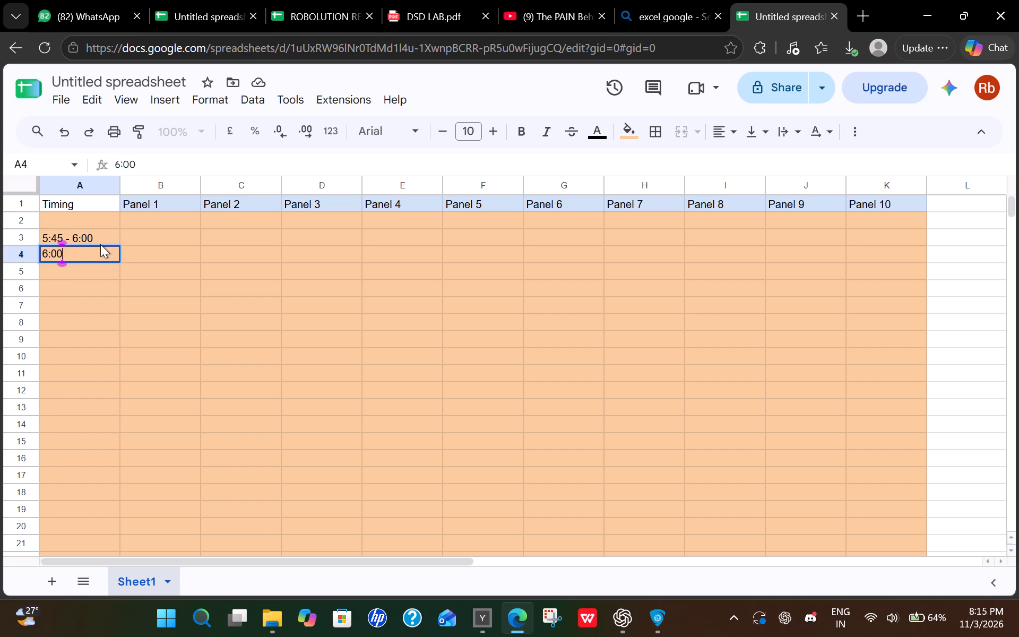
pyautogui.press('space')
pyautogui.write('-')
pyautogui.press('space')
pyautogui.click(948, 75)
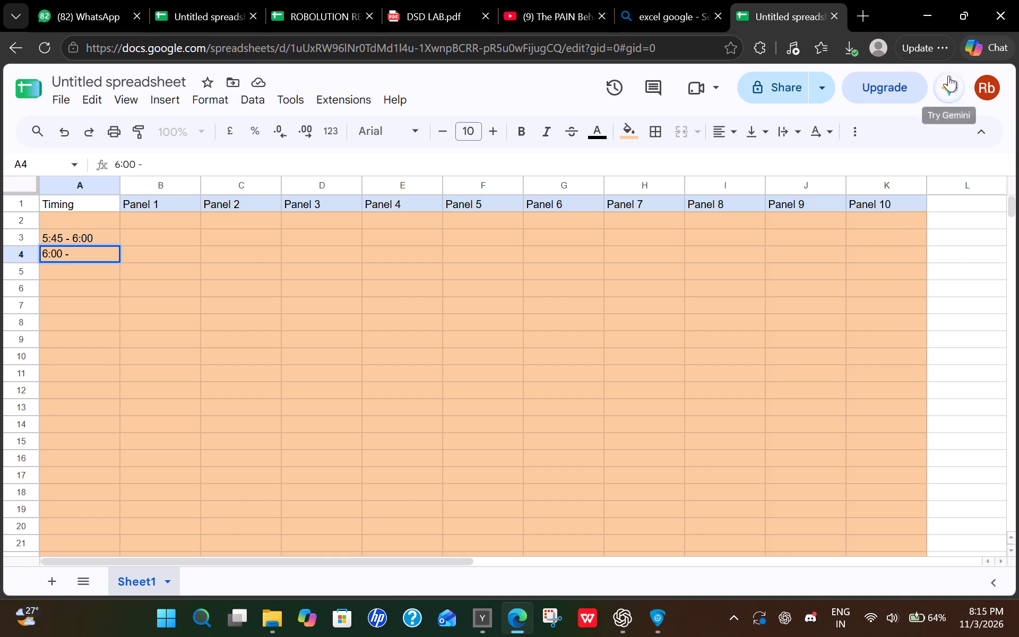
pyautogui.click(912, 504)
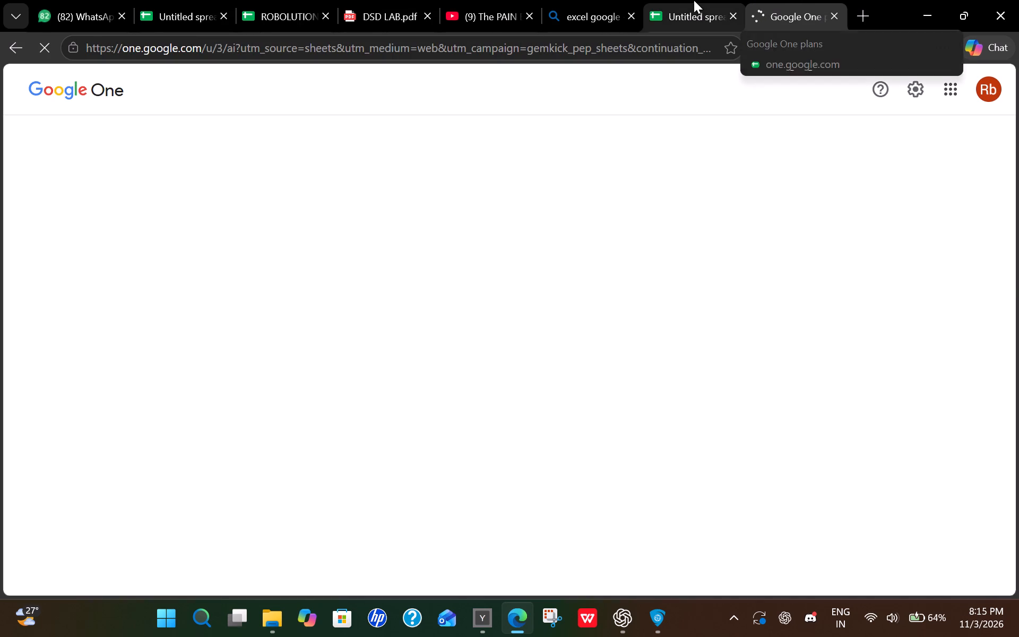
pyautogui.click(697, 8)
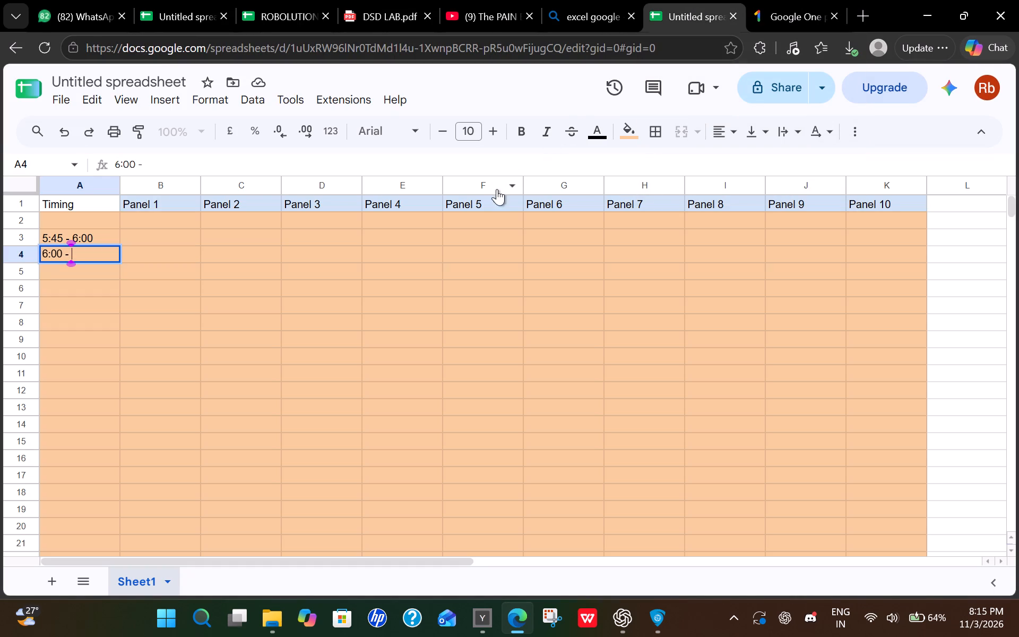
# Complete the time slot in cell A4 with the end time 6:15.
pyautogui.write('6:15')
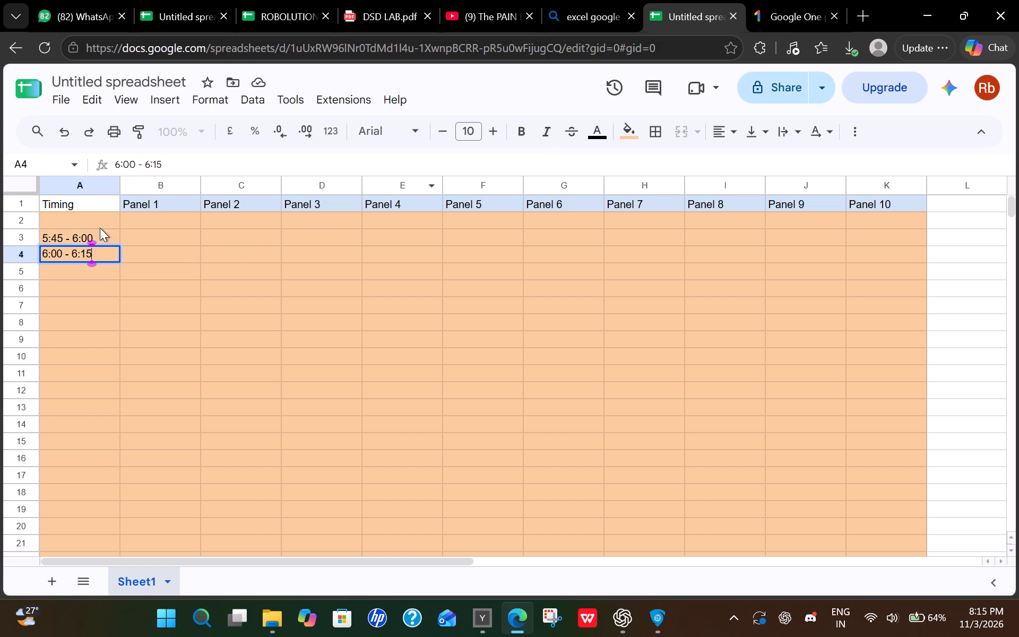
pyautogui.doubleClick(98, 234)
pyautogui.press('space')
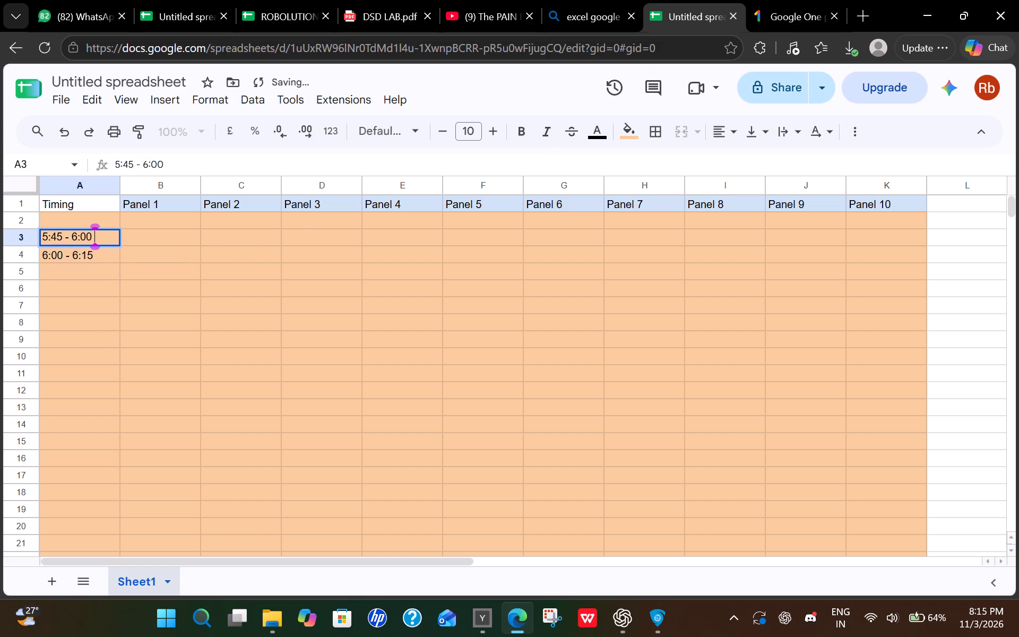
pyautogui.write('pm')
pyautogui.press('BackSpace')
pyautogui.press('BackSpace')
# Change the column heading in cell A1 to "Timing (pm)".
pyautogui.doubleClick(87, 199)
pyautogui.write('(pm')
pyautogui.hotkey('shift', ')')
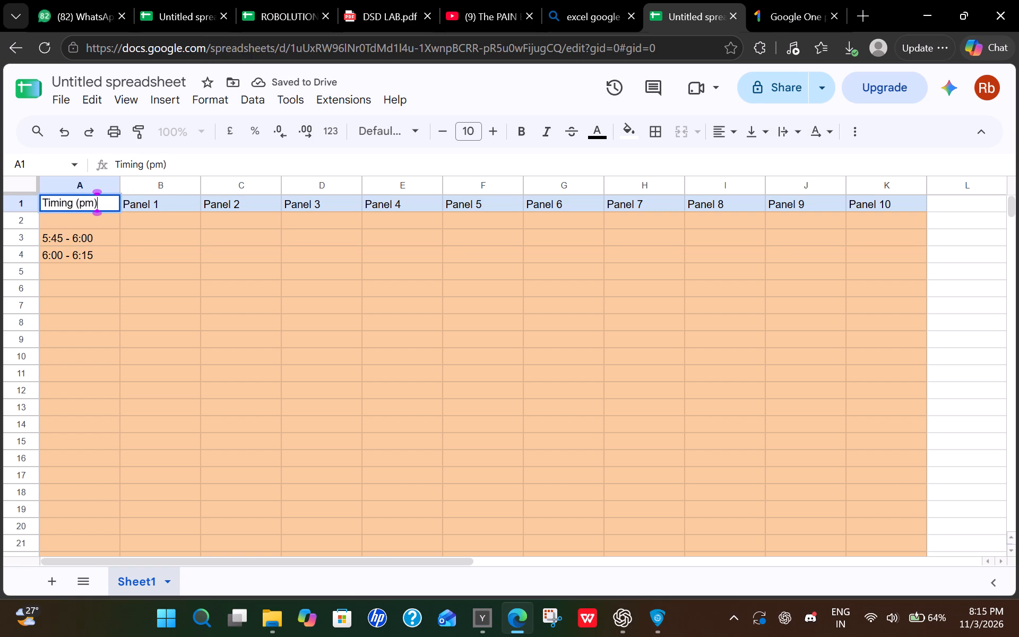
pyautogui.click(148, 283)
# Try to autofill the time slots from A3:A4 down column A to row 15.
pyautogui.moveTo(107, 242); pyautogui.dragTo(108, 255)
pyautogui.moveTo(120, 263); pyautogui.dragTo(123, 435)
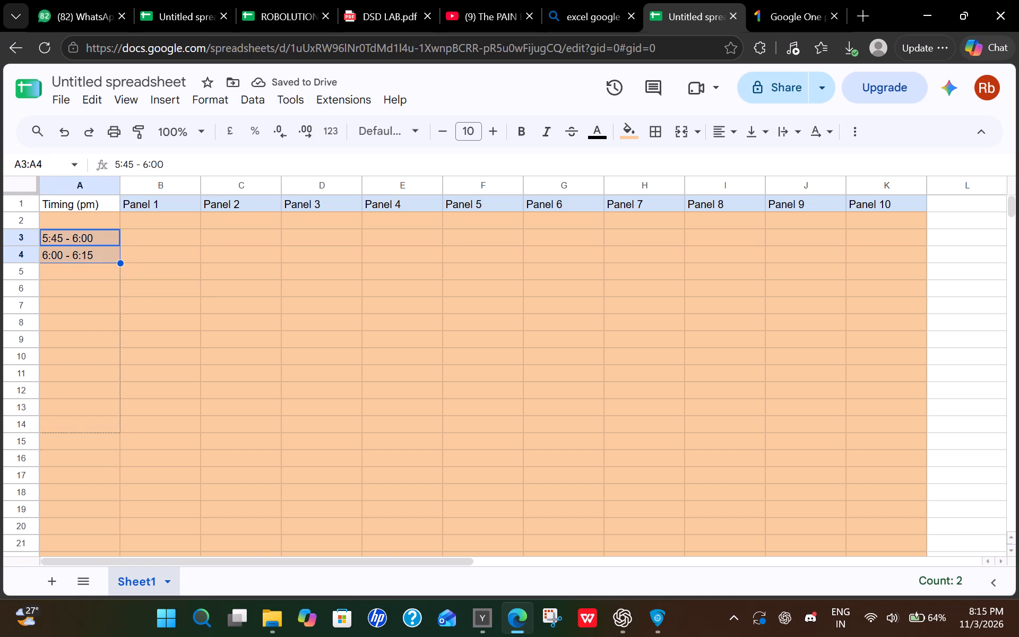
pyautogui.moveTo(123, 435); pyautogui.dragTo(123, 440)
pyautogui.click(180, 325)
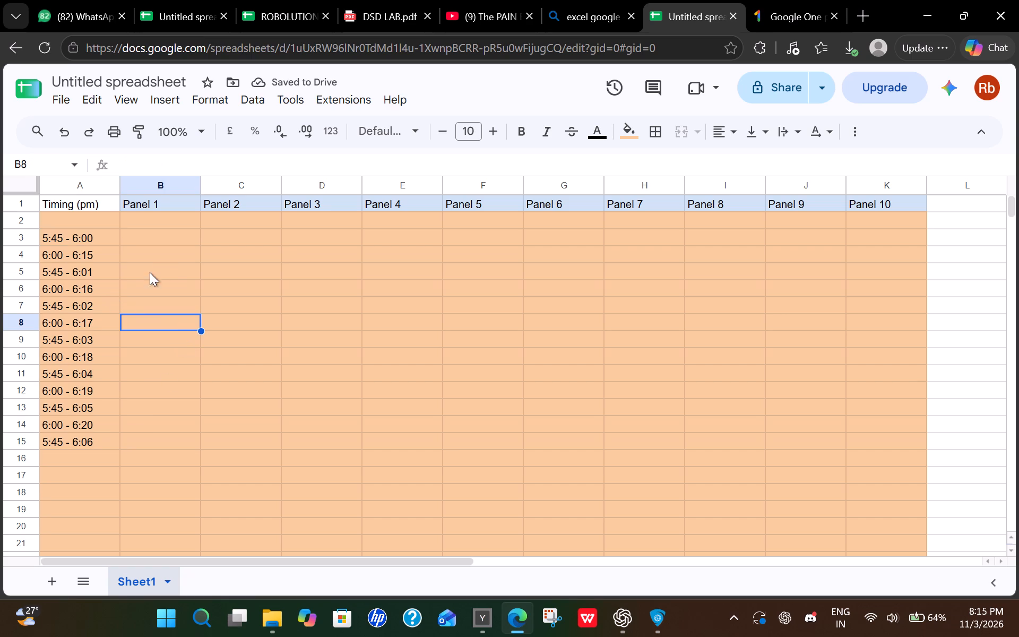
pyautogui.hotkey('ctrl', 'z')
# Copy the time slot in cell A3 into cell A5.
pyautogui.click(75, 273)
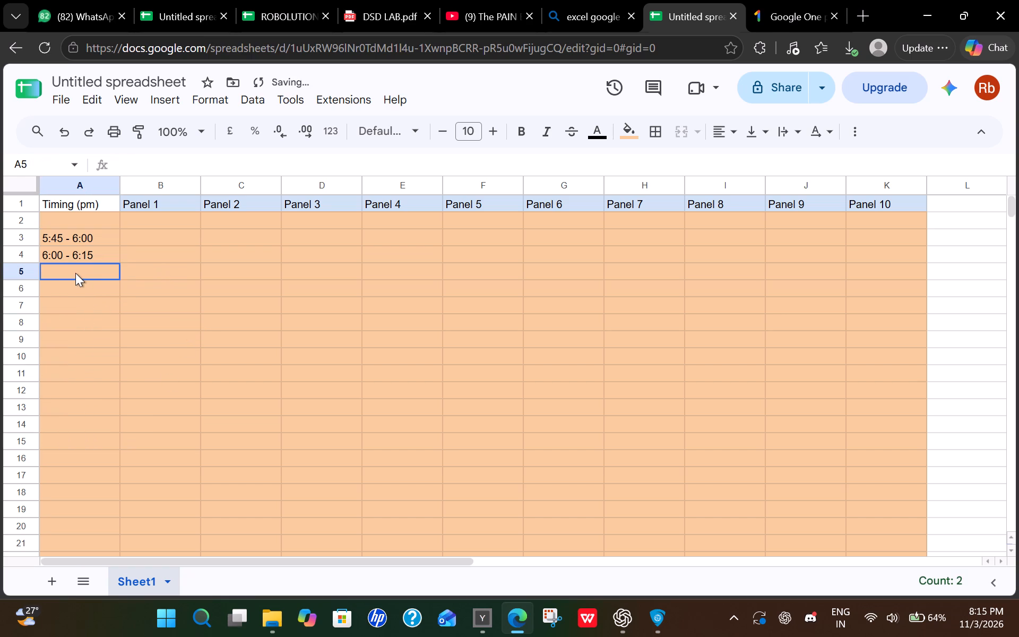
pyautogui.click(84, 237)
pyautogui.hotkey('ctrl', 'c')
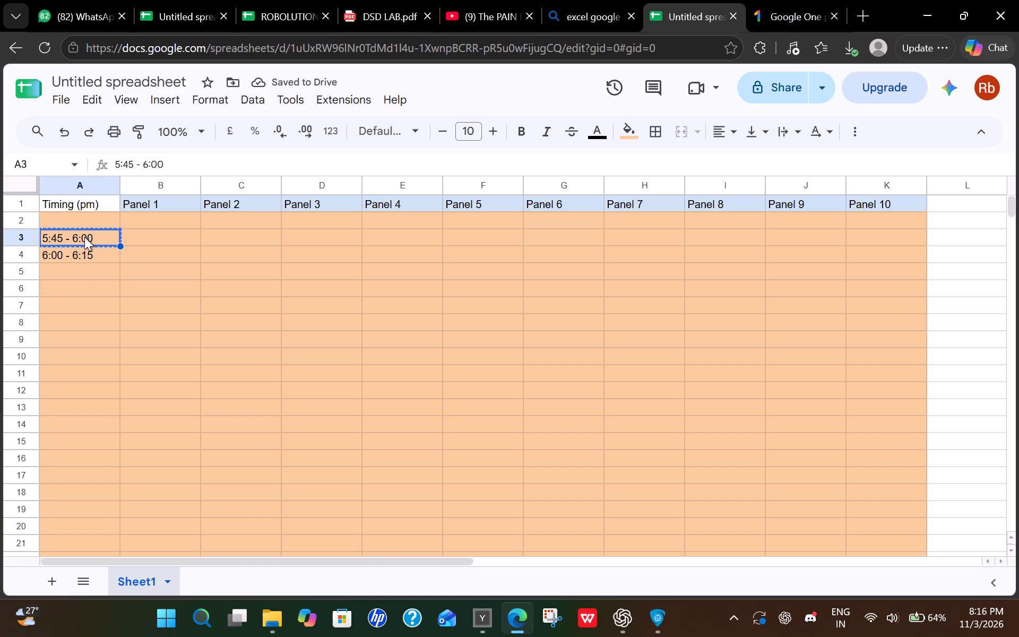
pyautogui.click(69, 272)
pyautogui.hotkey('ctrl', 'v')
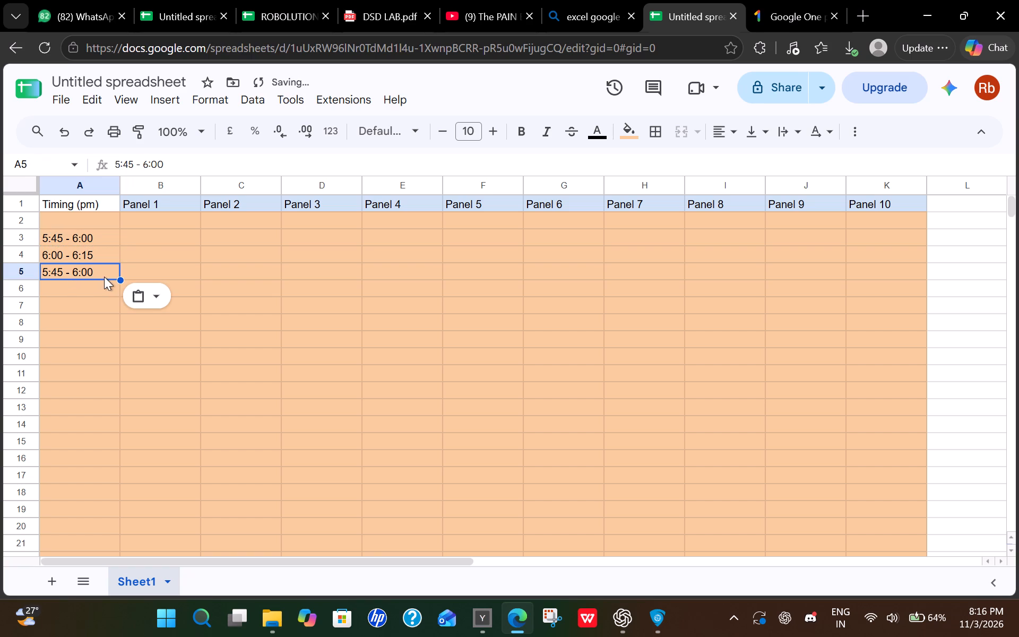
# Change the end time of the slot in cell A5 to 6:30.
pyautogui.doubleClick(104, 274)
pyautogui.press('Left')
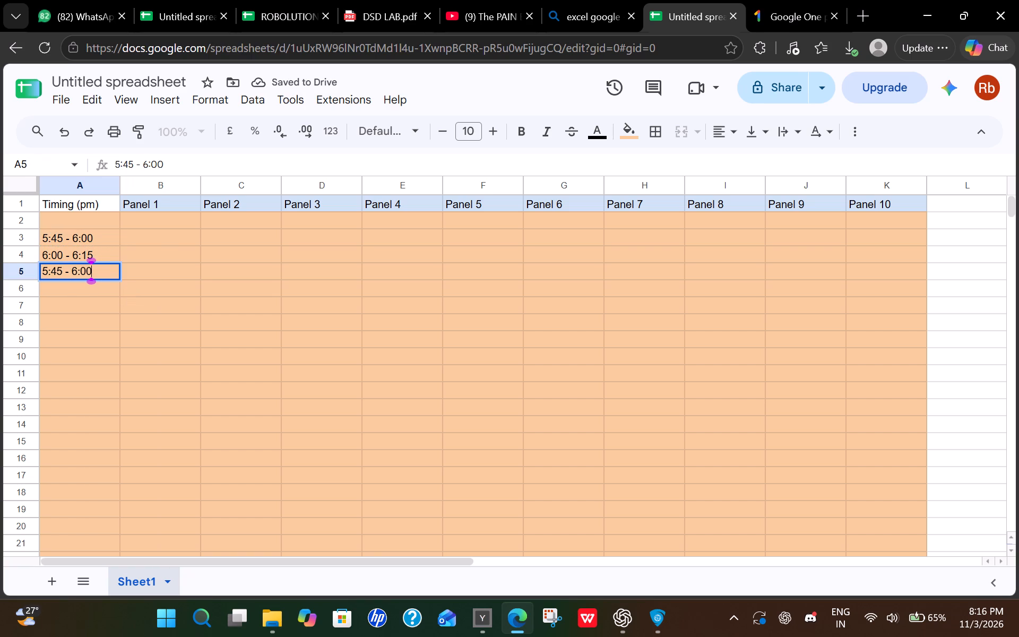
pyautogui.press('BackSpace')
pyautogui.press('BackSpace')
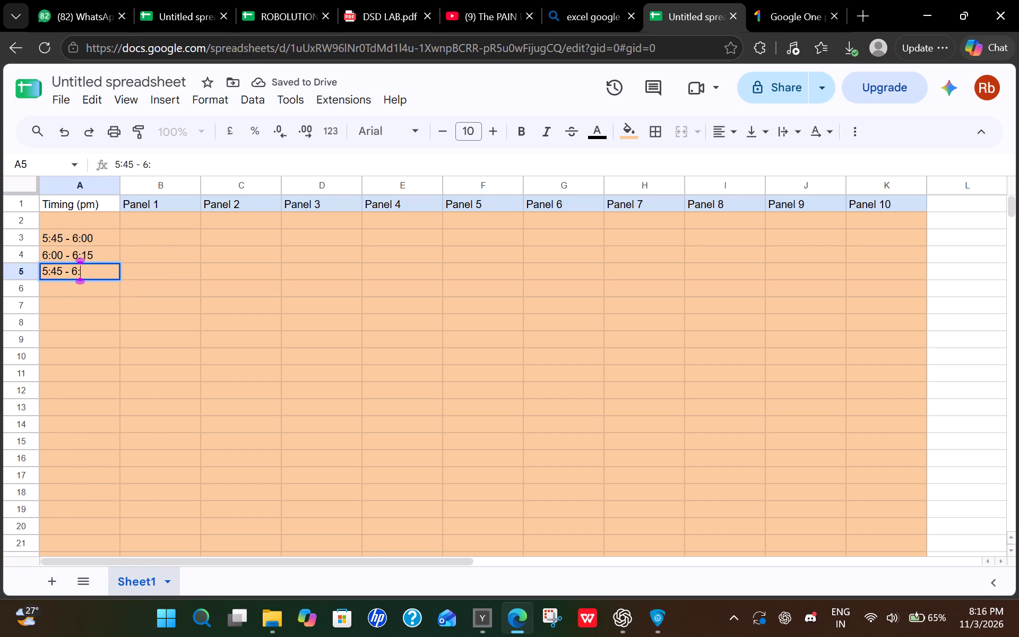
pyautogui.press('Left')
pyautogui.press('BackSpace')
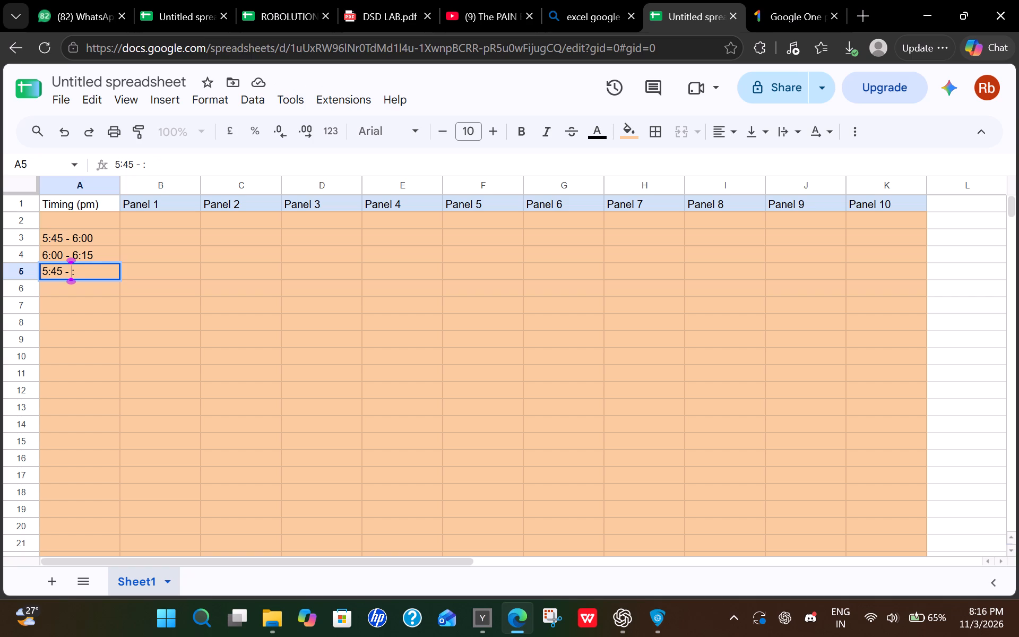
pyautogui.press('6')
pyautogui.write('30')
pyautogui.press('Left')
pyautogui.press('Right')
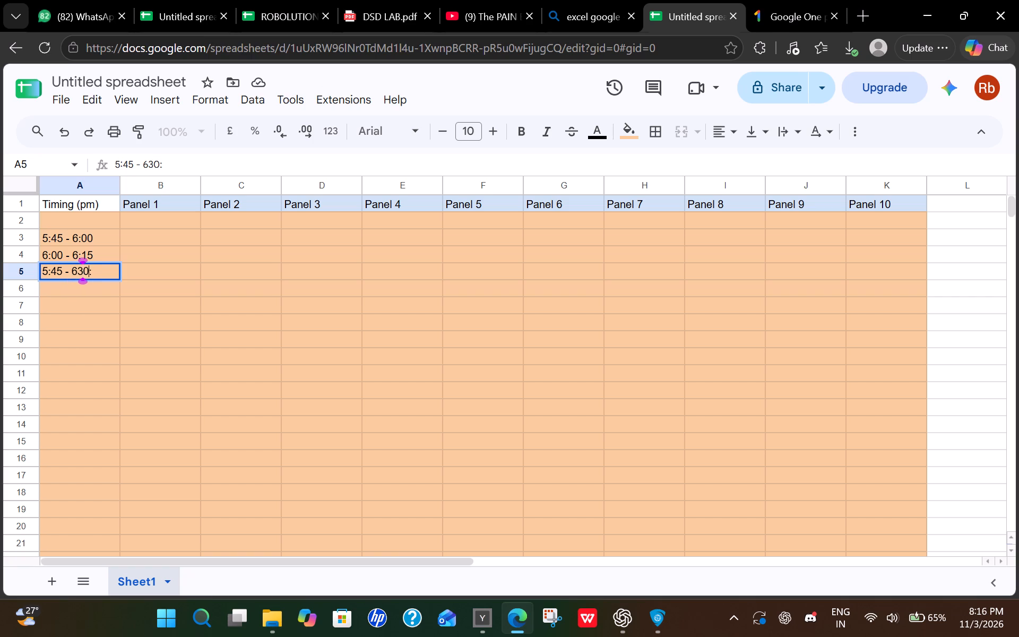
pyautogui.press('Right')
pyautogui.press('BackSpace')
pyautogui.press('Left')
pyautogui.press('Left')
pyautogui.hotkey('shift', ':')
# Change the start time of the slot in cell A5 to 6:15.
pyautogui.click(50, 271)
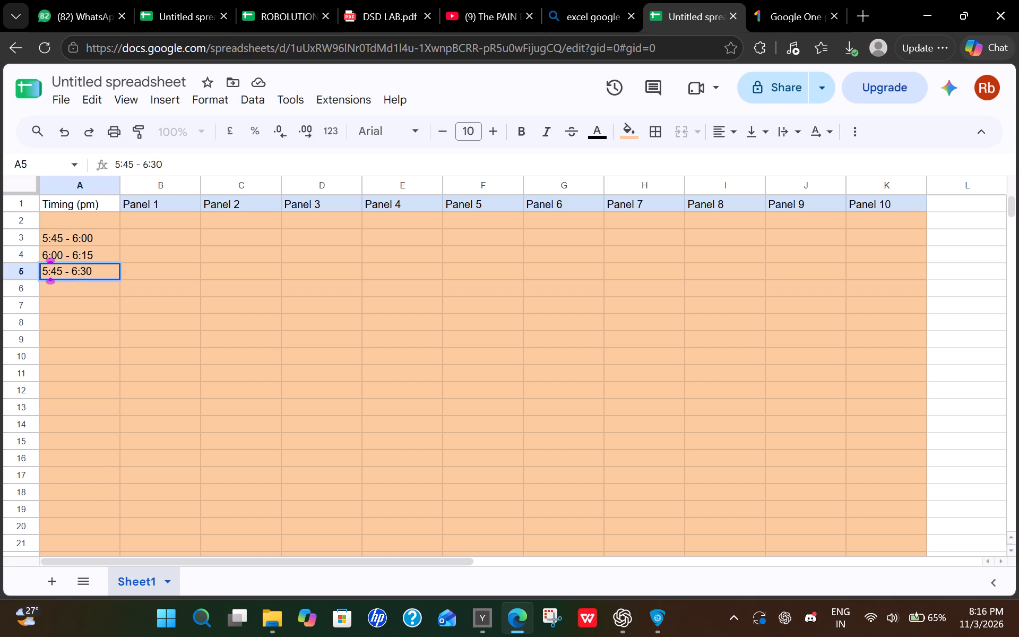
pyautogui.click(63, 272)
pyautogui.press('BackSpace')
pyautogui.press('BackSpace')
pyautogui.press('BackSpace')
pyautogui.press('BackSpace')
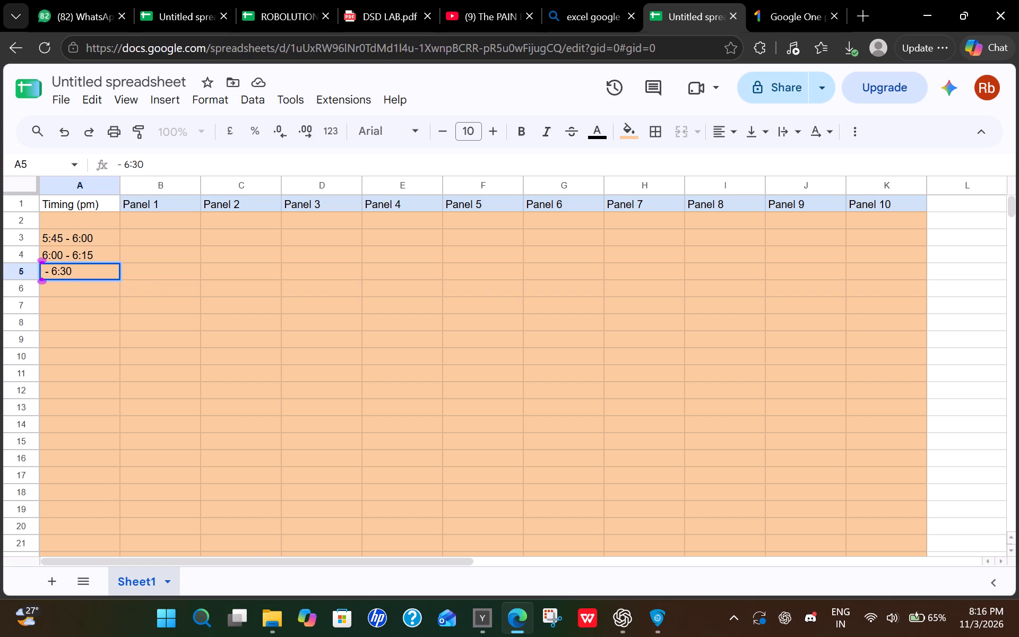
pyautogui.write('6:15')
# Enter the time slot "6:30 - 6:45" in cell A6.
pyautogui.click(70, 288)
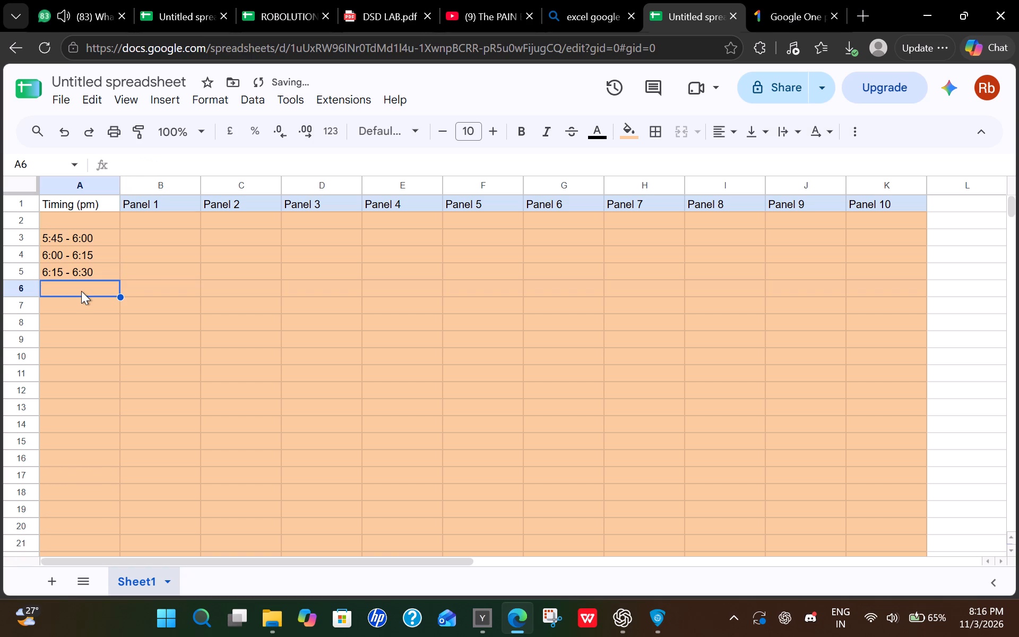
pyautogui.write('6:')
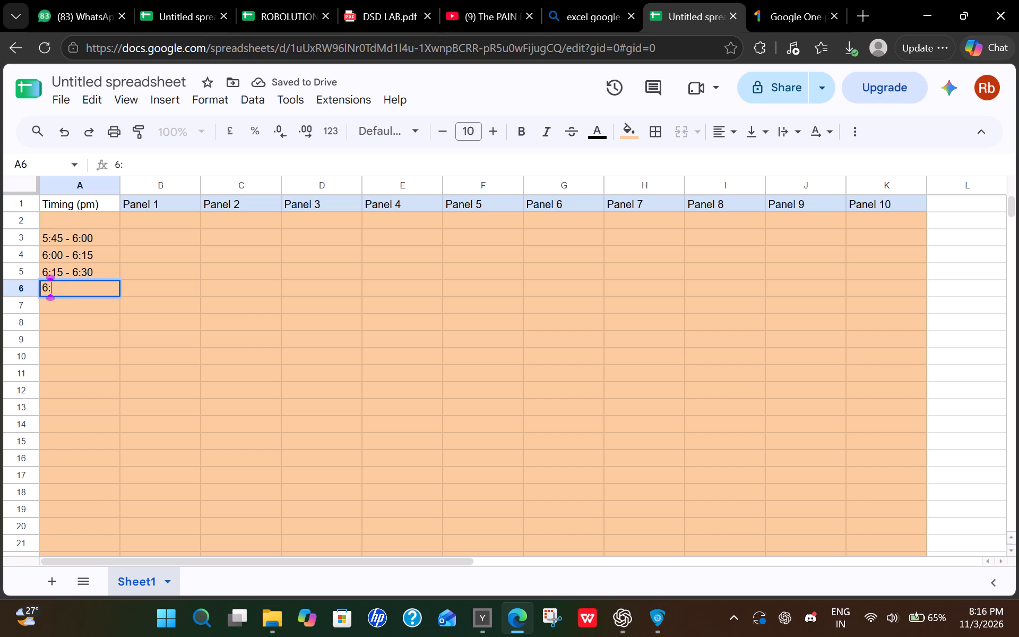
pyautogui.write('45')
pyautogui.press('BackSpace')
pyautogui.press('BackSpace')
pyautogui.write('30')
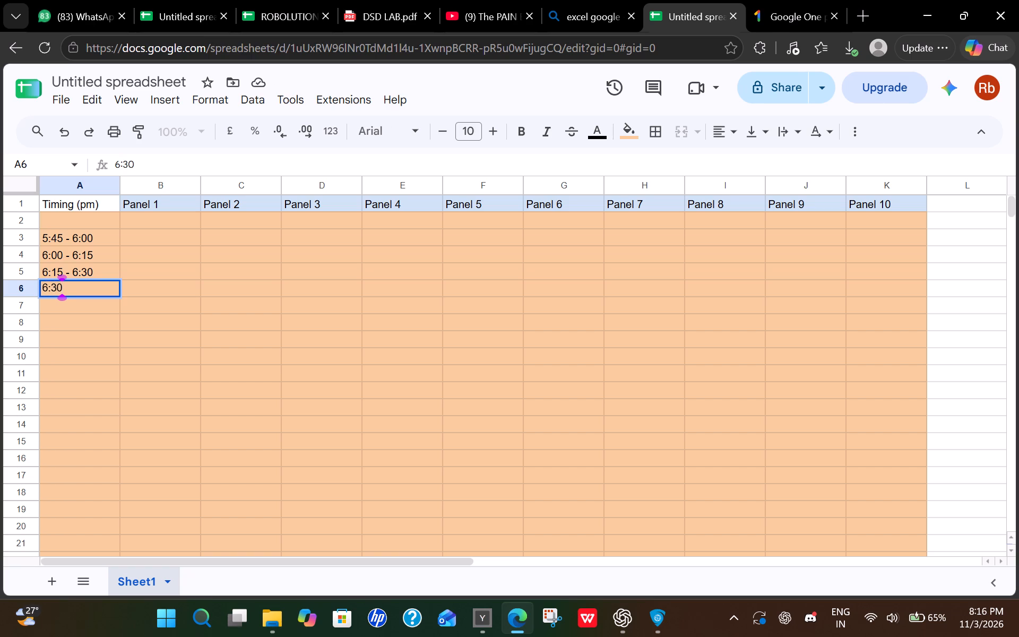
pyautogui.press('space')
pyautogui.write('-')
pyautogui.press('space')
pyautogui.press('6')
pyautogui.hotkey('shift', ':')
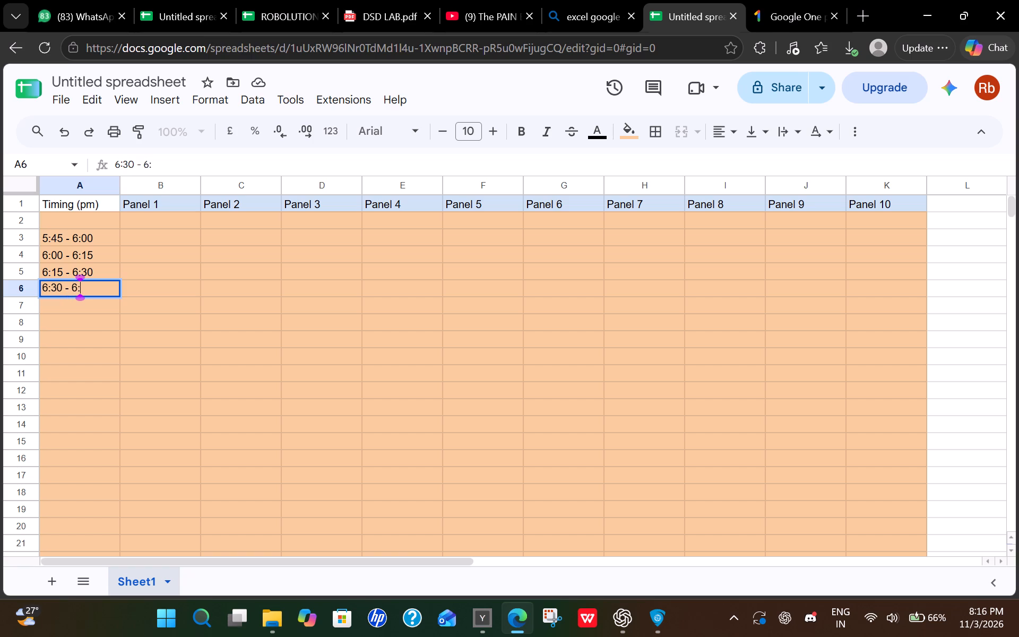
pyautogui.write('45')
pyautogui.click(62, 306)
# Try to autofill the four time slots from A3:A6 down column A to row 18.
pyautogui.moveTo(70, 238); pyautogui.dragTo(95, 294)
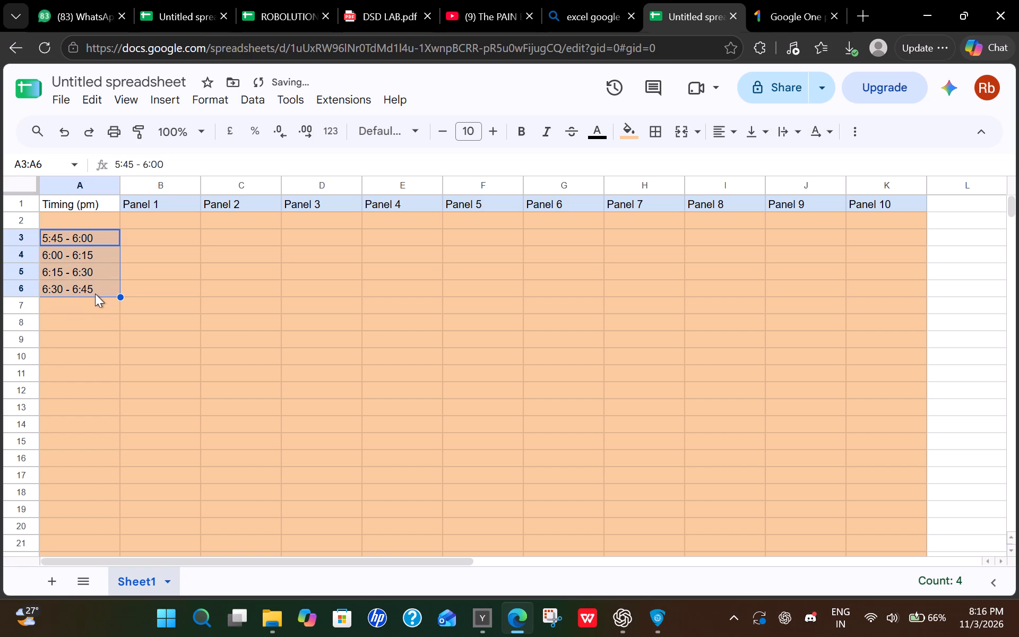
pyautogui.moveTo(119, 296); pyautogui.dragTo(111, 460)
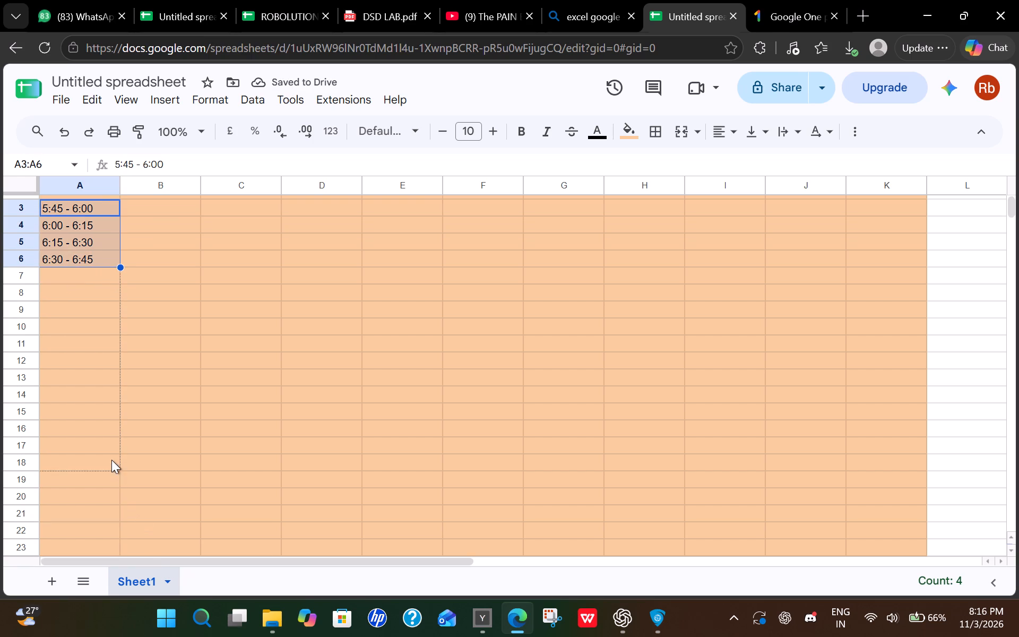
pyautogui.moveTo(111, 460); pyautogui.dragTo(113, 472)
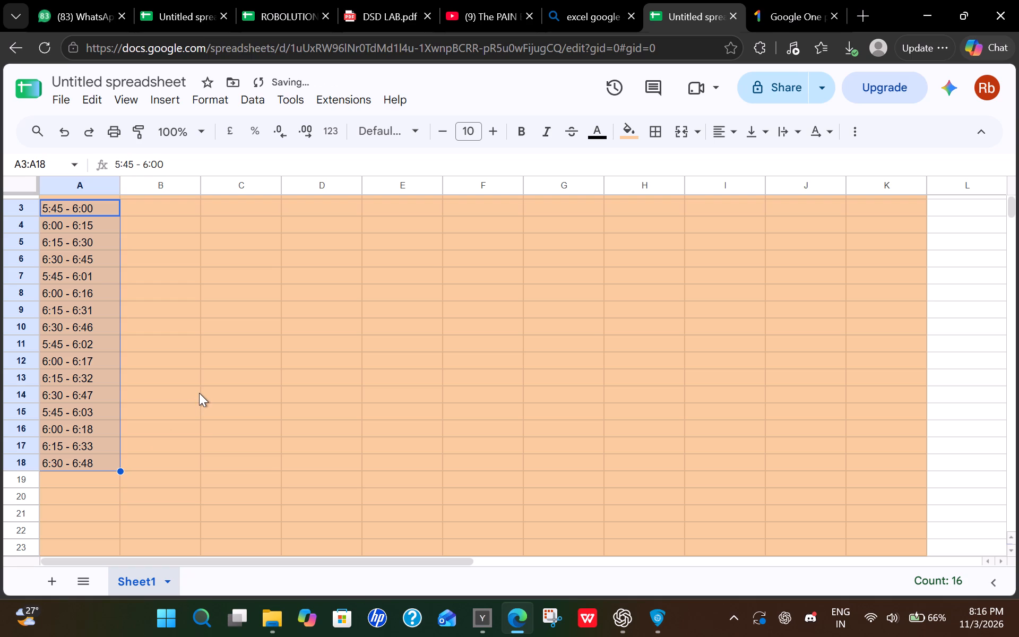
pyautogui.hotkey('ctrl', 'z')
# Copy the four time slots in A3:A6 and paste them into A7:A10 and A11:A14.
pyautogui.click(72, 273)
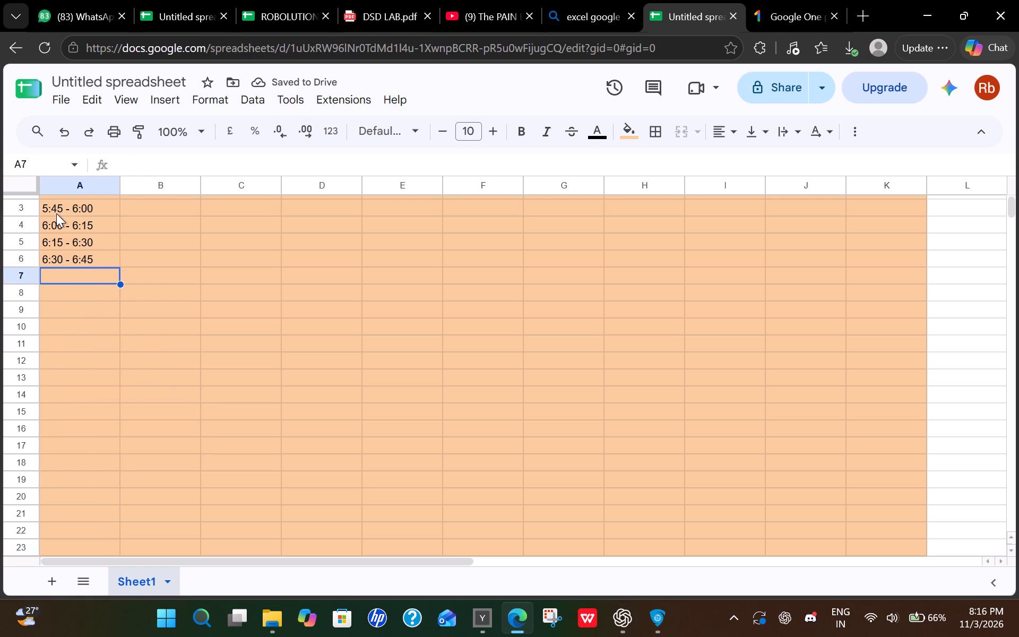
pyautogui.moveTo(56, 213); pyautogui.dragTo(91, 255)
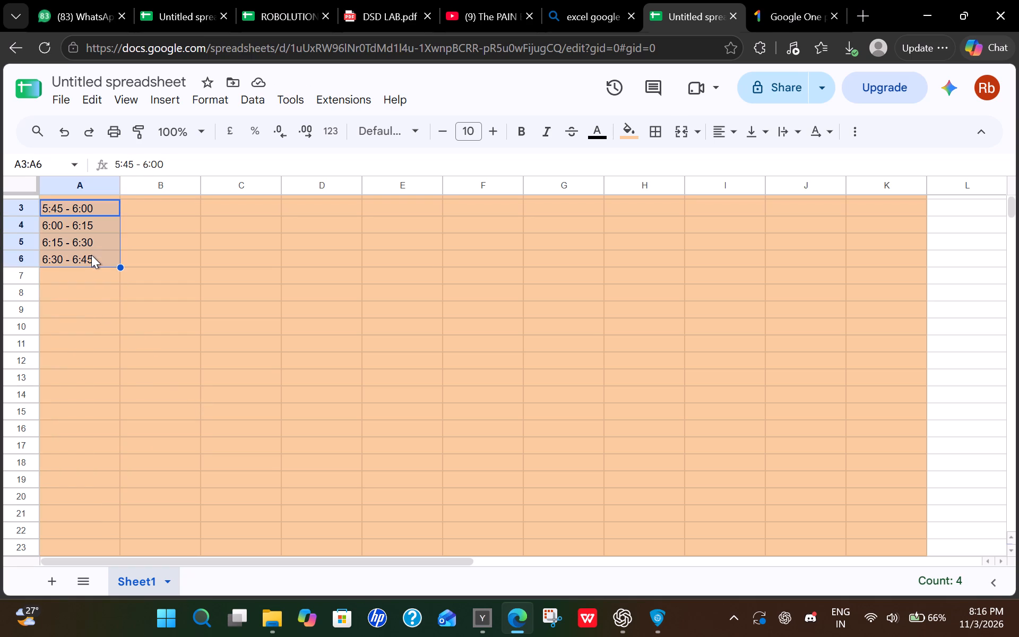
pyautogui.hotkey('ctrl', 'c')
pyautogui.click(87, 272)
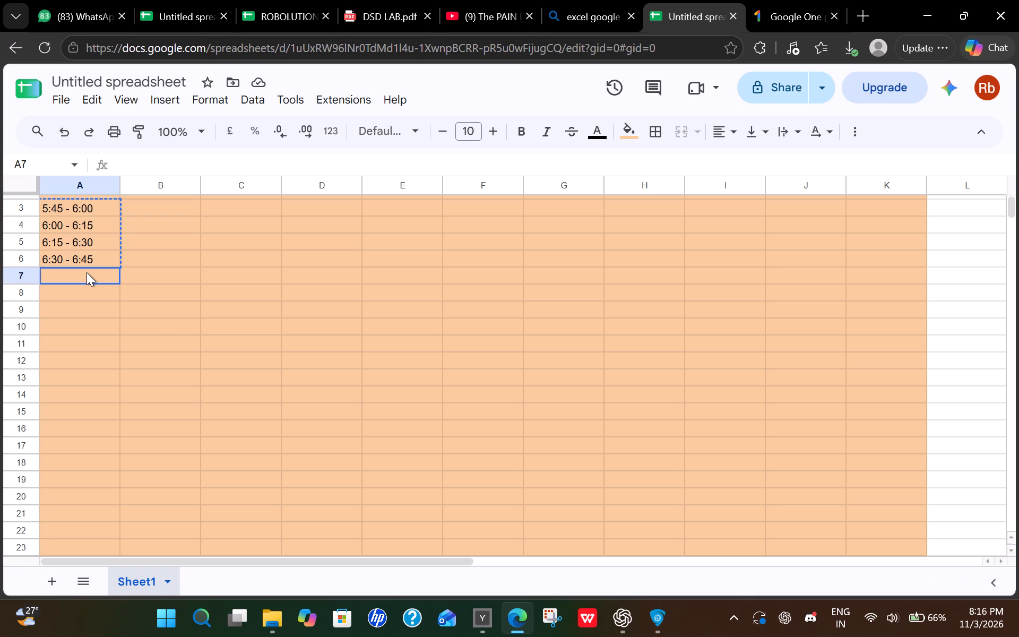
pyautogui.hotkey('ctrl', 'v')
pyautogui.hotkey('ctrl', 'v')
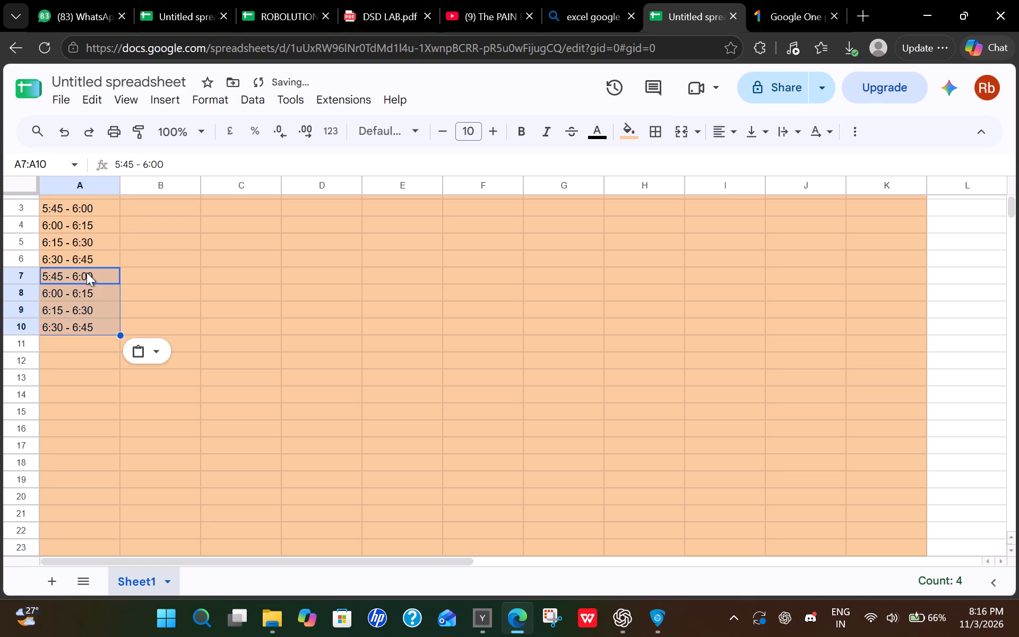
pyautogui.click(80, 339)
pyautogui.hotkey('ctrl', 'v')
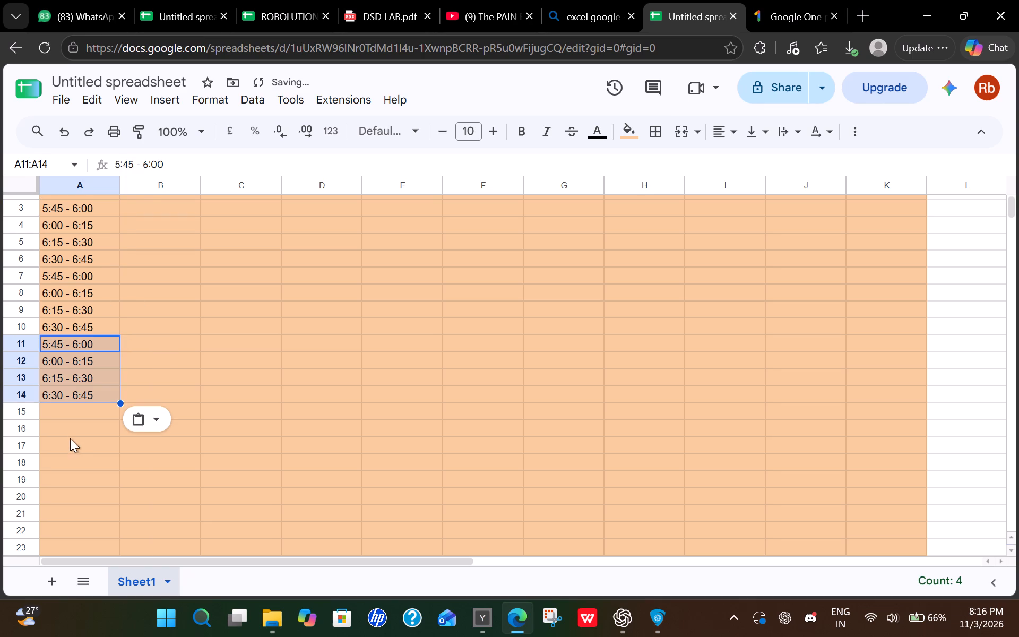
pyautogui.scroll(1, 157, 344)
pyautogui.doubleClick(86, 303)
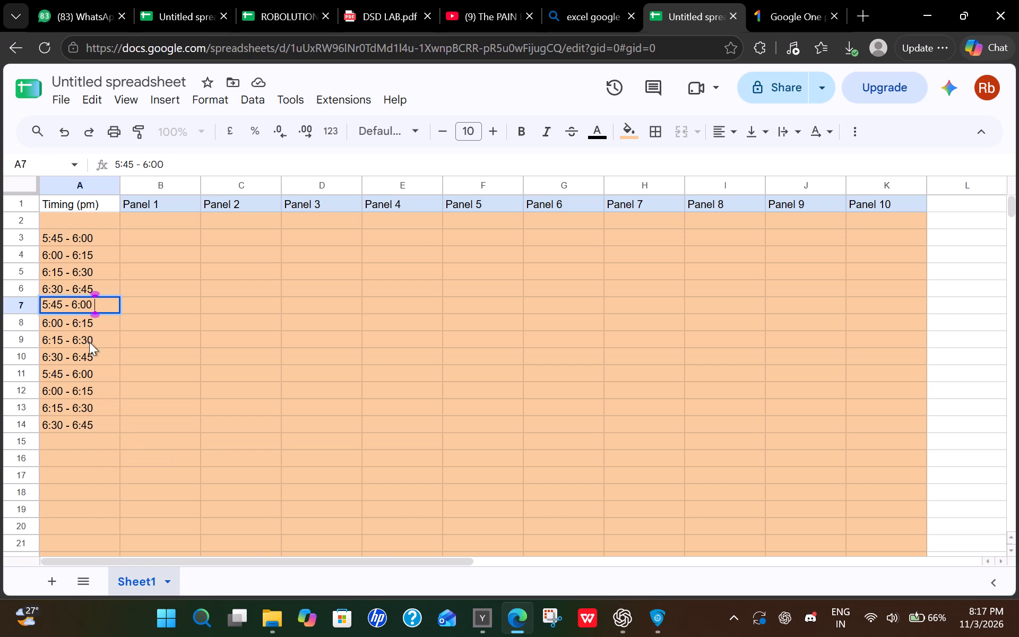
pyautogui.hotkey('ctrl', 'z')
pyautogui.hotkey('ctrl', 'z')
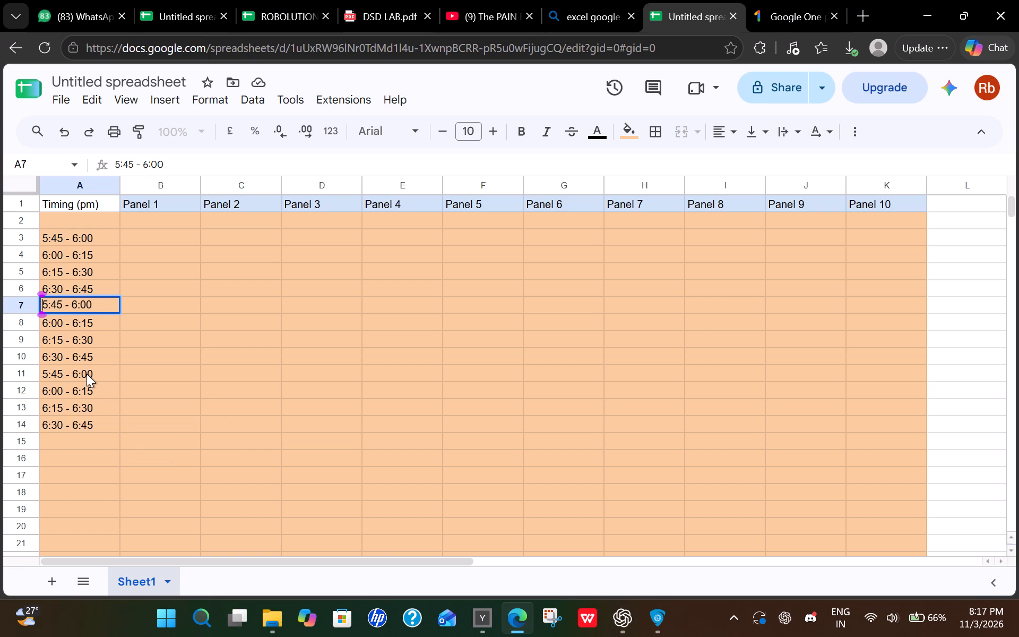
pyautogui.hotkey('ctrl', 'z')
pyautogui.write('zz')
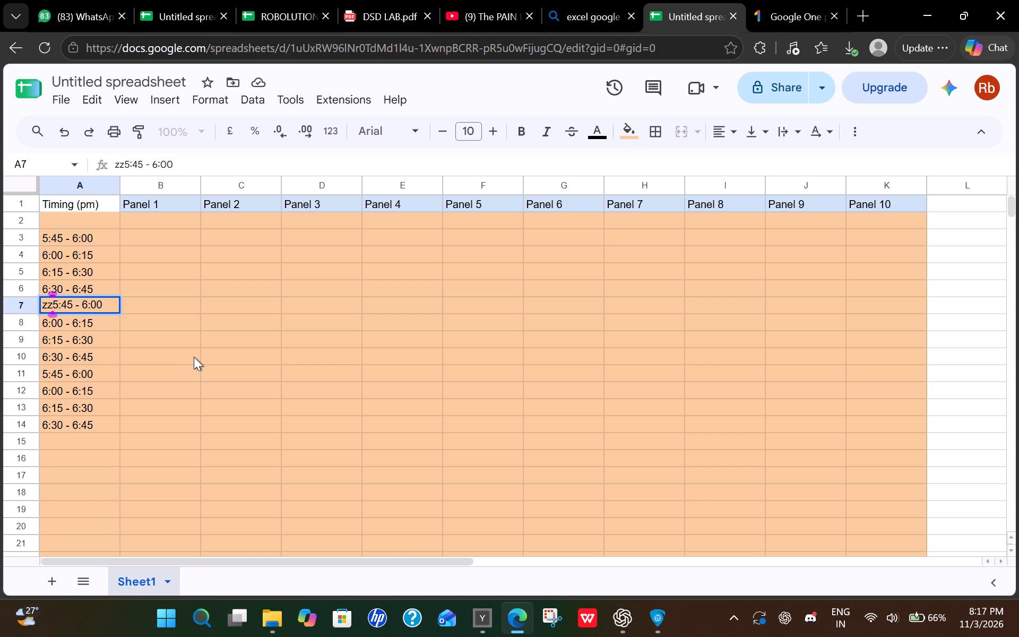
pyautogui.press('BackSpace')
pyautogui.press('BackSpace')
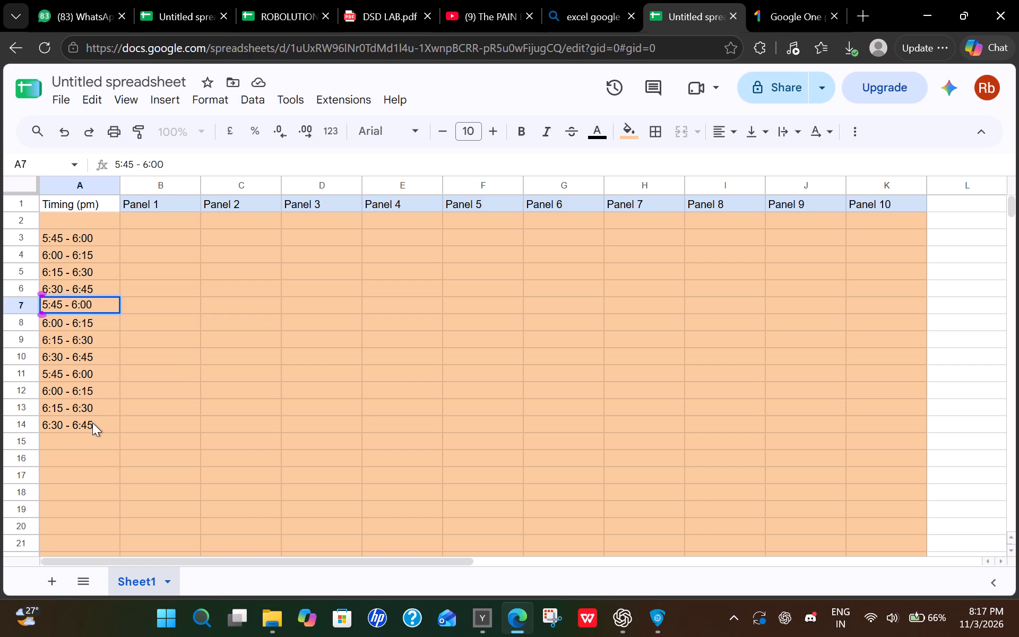
# Delete the second pasted block of time slots from cells A11:A14.
pyautogui.moveTo(92, 423); pyautogui.dragTo(50, 378)
pyautogui.press('BackSpace')
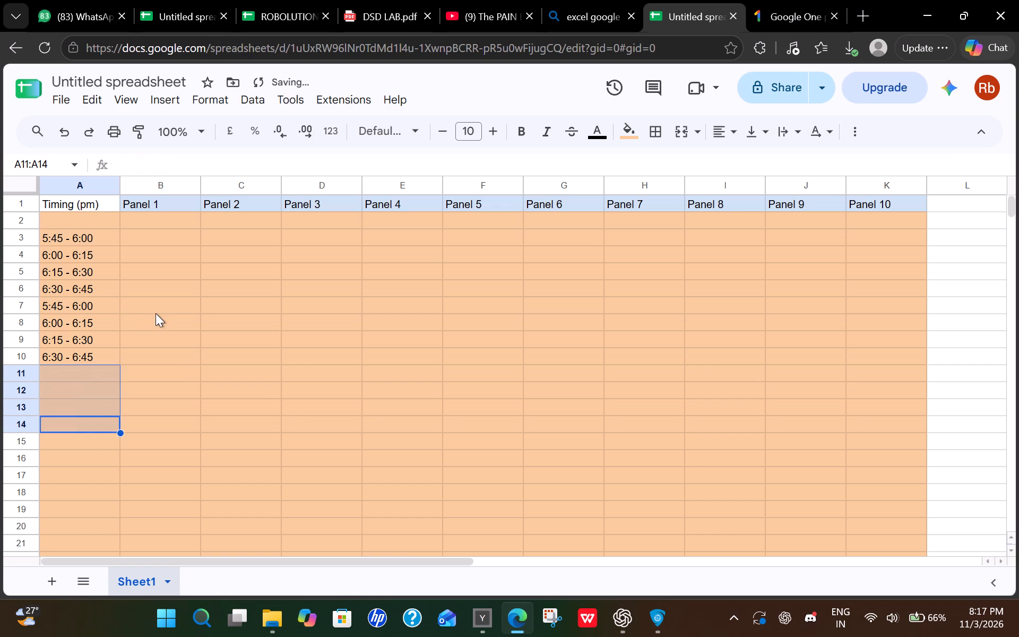
pyautogui.click(156, 313)
# Reset the fill colour of the empty range A11:K26 below the last time slot.
pyautogui.moveTo(113, 363); pyautogui.dragTo(117, 363)
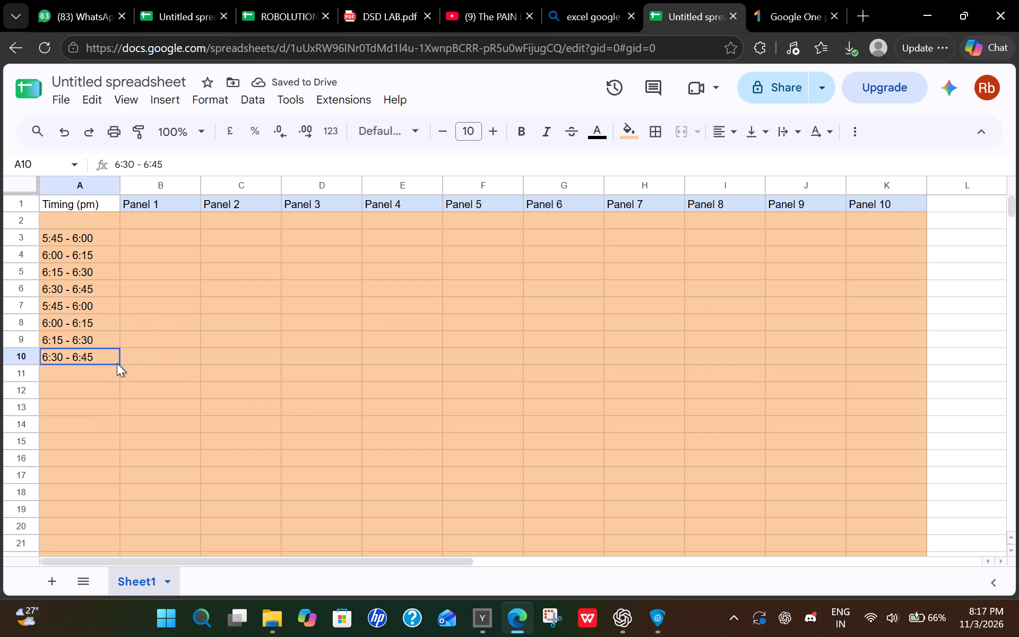
pyautogui.moveTo(117, 363); pyautogui.dragTo(96, 377)
pyautogui.moveTo(96, 377); pyautogui.dragTo(715, 565)
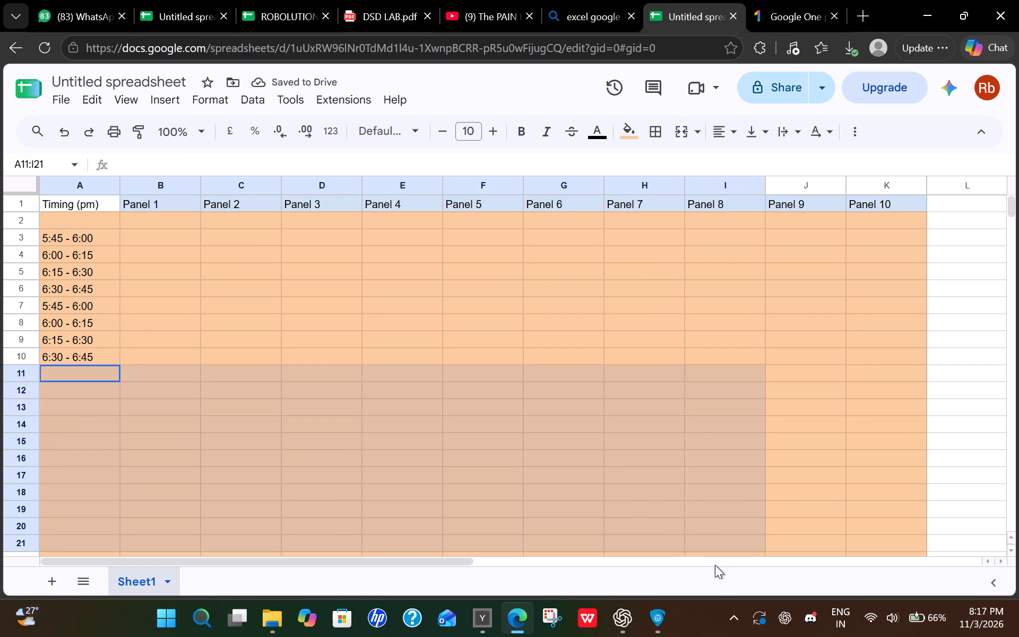
pyautogui.moveTo(715, 565); pyautogui.dragTo(876, 507)
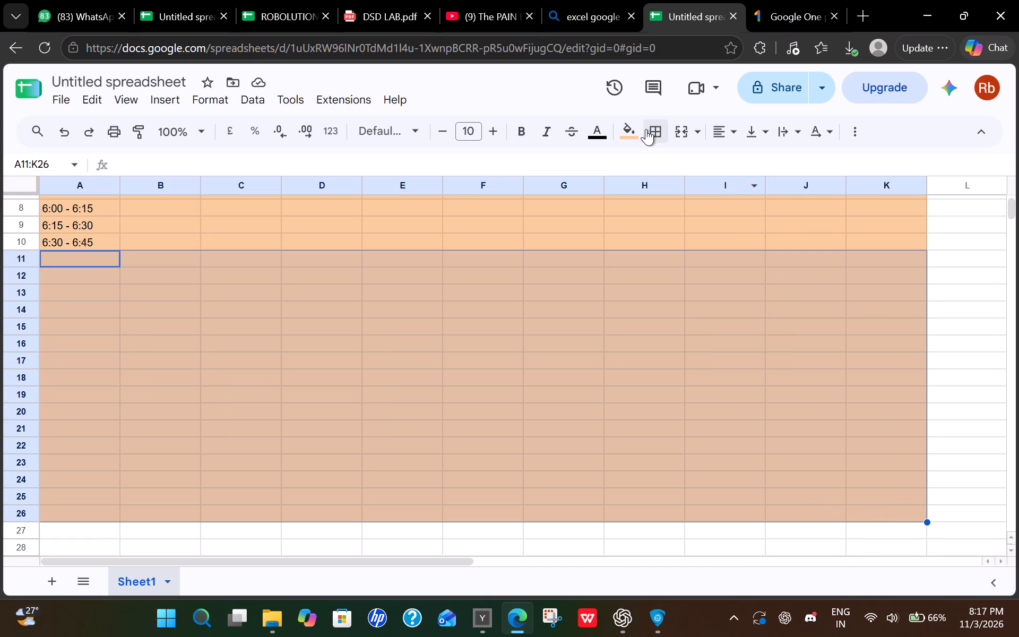
pyautogui.click(635, 128)
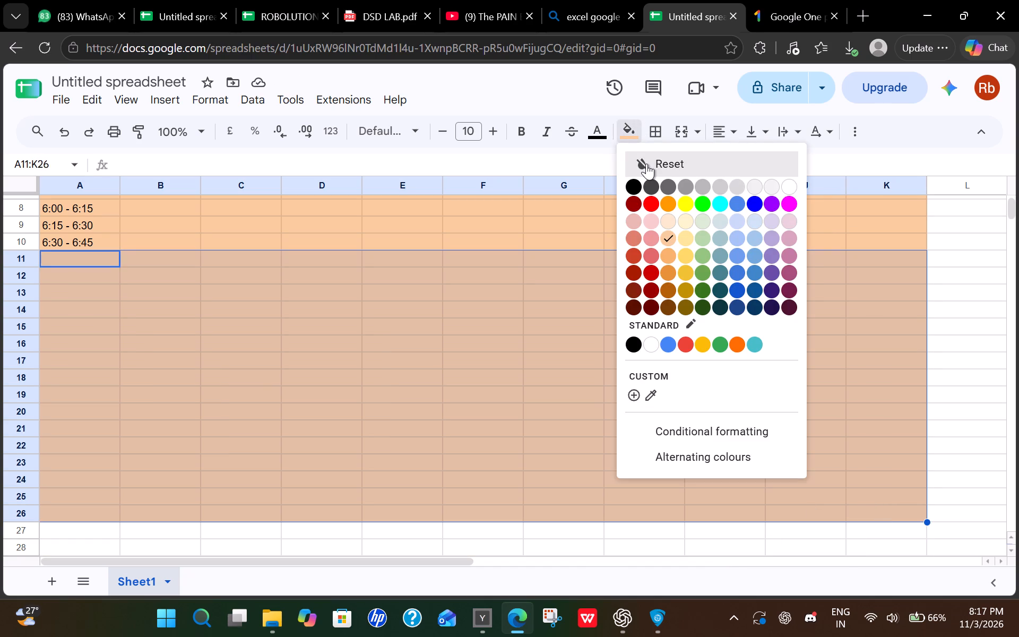
pyautogui.click(646, 163)
pyautogui.click(448, 373)
pyautogui.scroll(3, 448, 373)
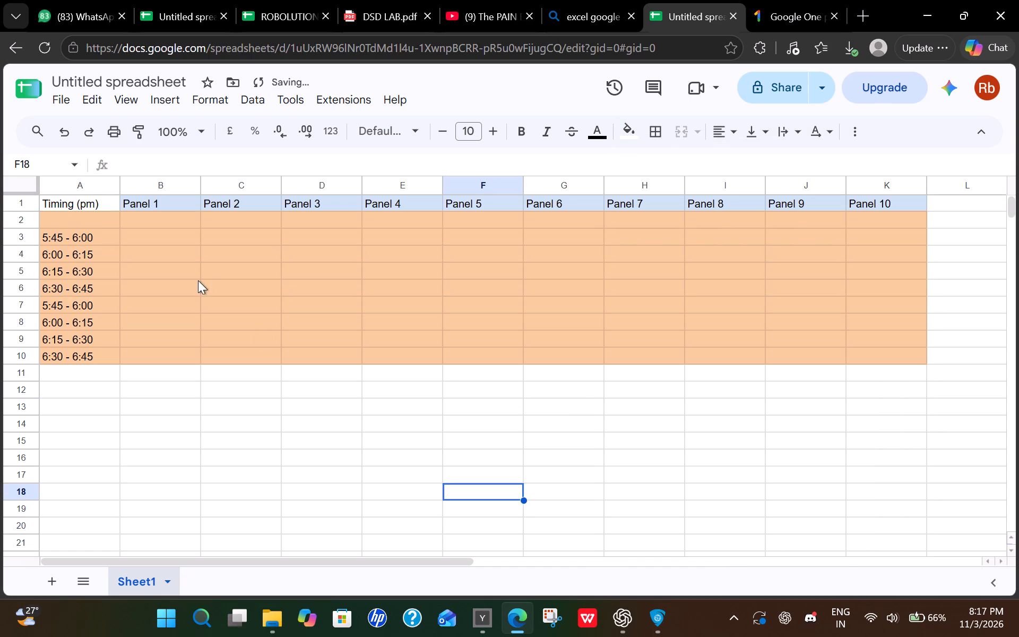
# Change the time slot in cell A7 to "6:45 - 7:00".
pyautogui.click(92, 357)
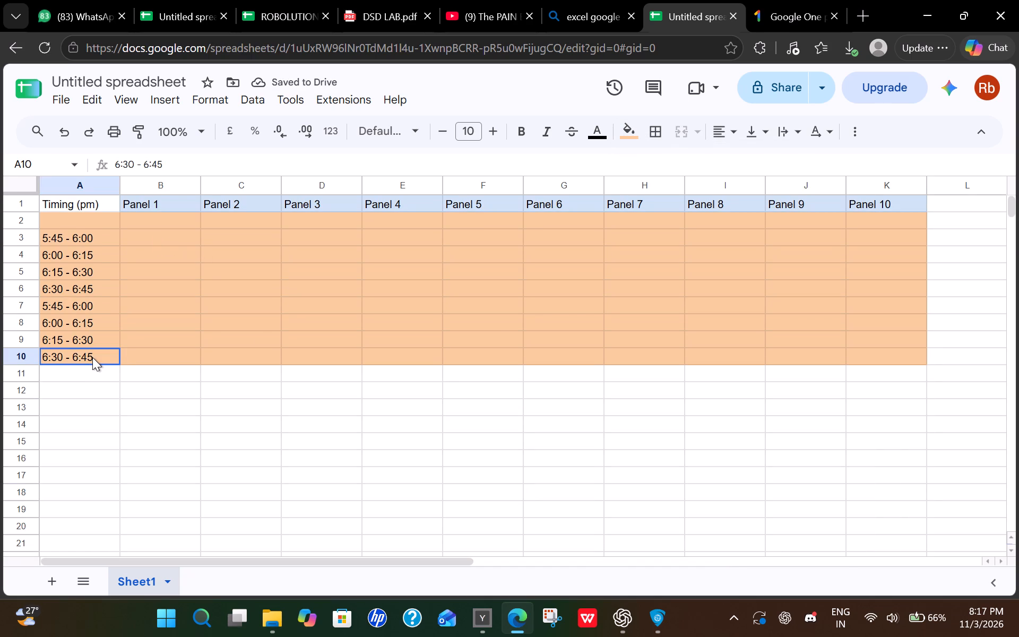
pyautogui.doubleClick(74, 306)
pyautogui.click(47, 305)
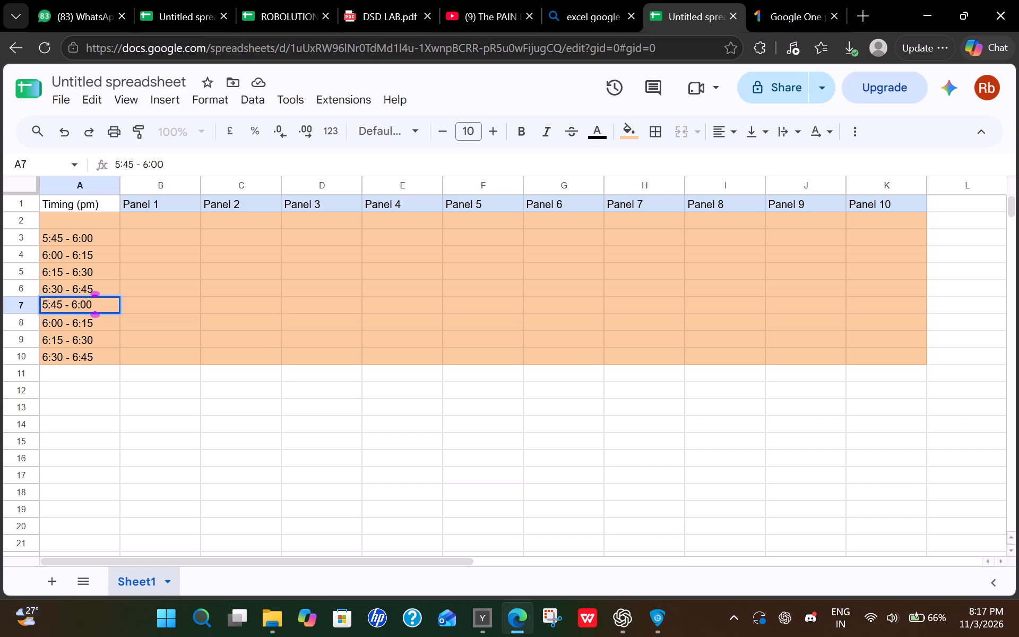
pyautogui.press('BackSpace')
pyautogui.press('6')
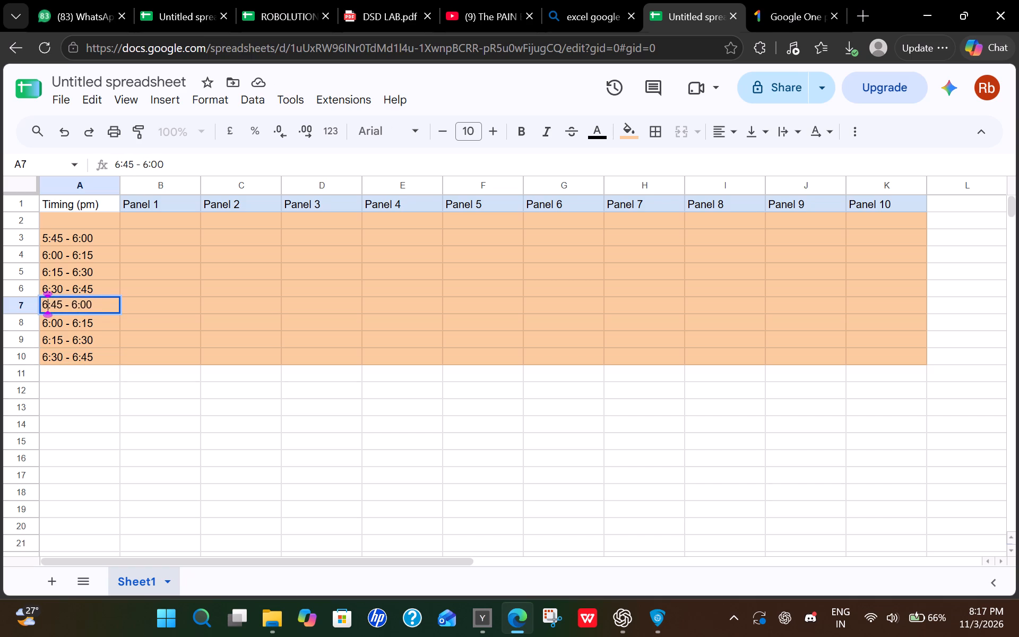
pyautogui.press('Right')
pyautogui.press('Right')
pyautogui.press('Right')
pyautogui.press('Right')
pyautogui.press('Right')
pyautogui.press('Right')
pyautogui.press('Right')
pyautogui.press('BackSpace')
pyautogui.press('BackSpace')
pyautogui.press('7')
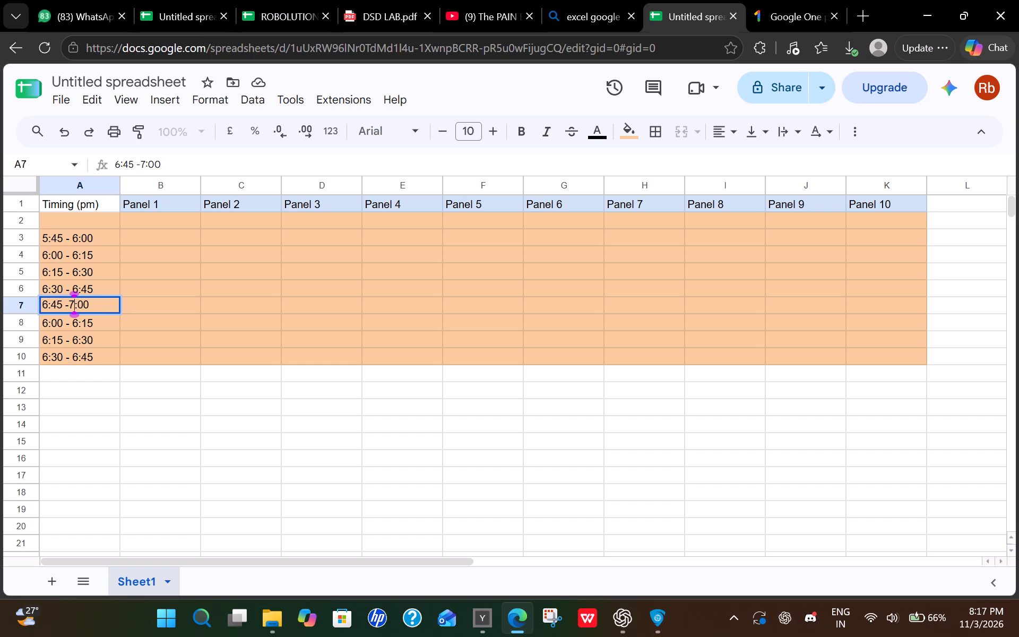
pyautogui.press('Left')
pyautogui.press('space')
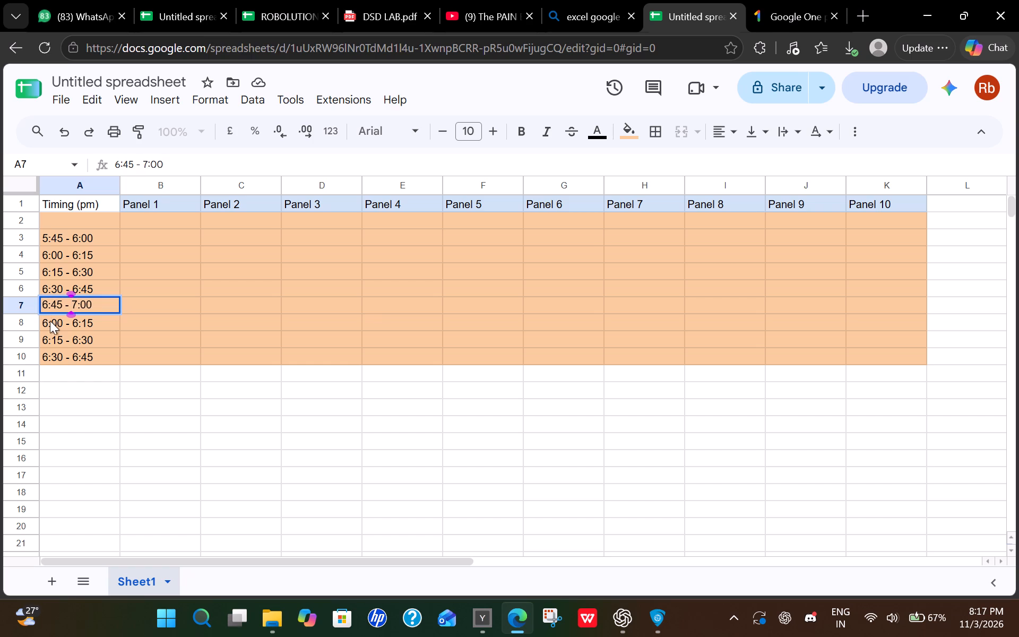
# Change the time slot in cell A8 to "7:00 - 7:15".
pyautogui.doubleClick(51, 324)
pyautogui.click(46, 322)
pyautogui.press('BackSpace')
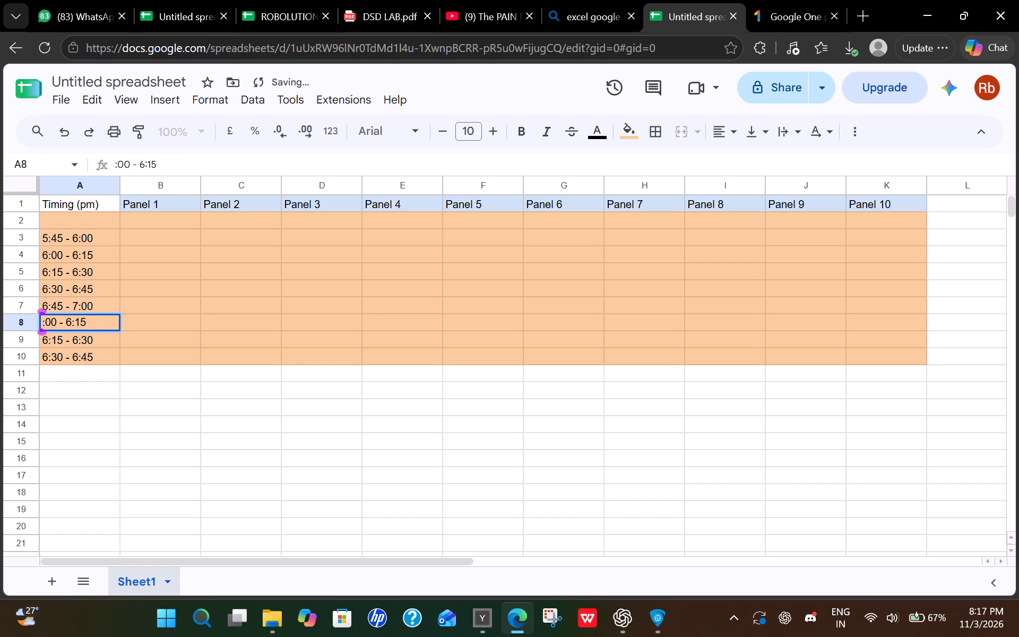
pyautogui.press('8')
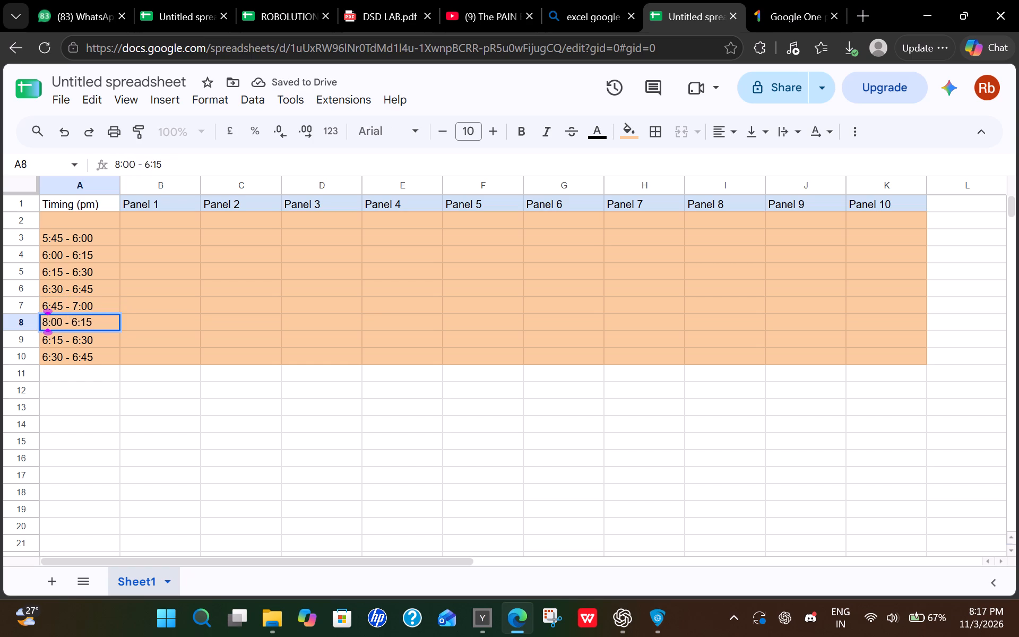
pyautogui.press('BackSpace')
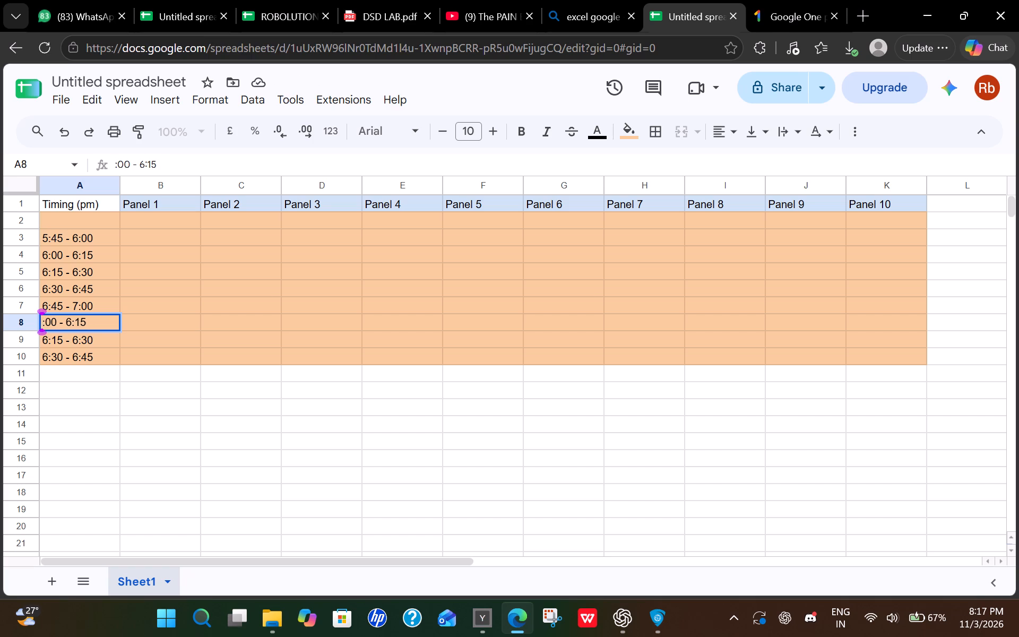
pyautogui.press('7')
pyautogui.press('Down')
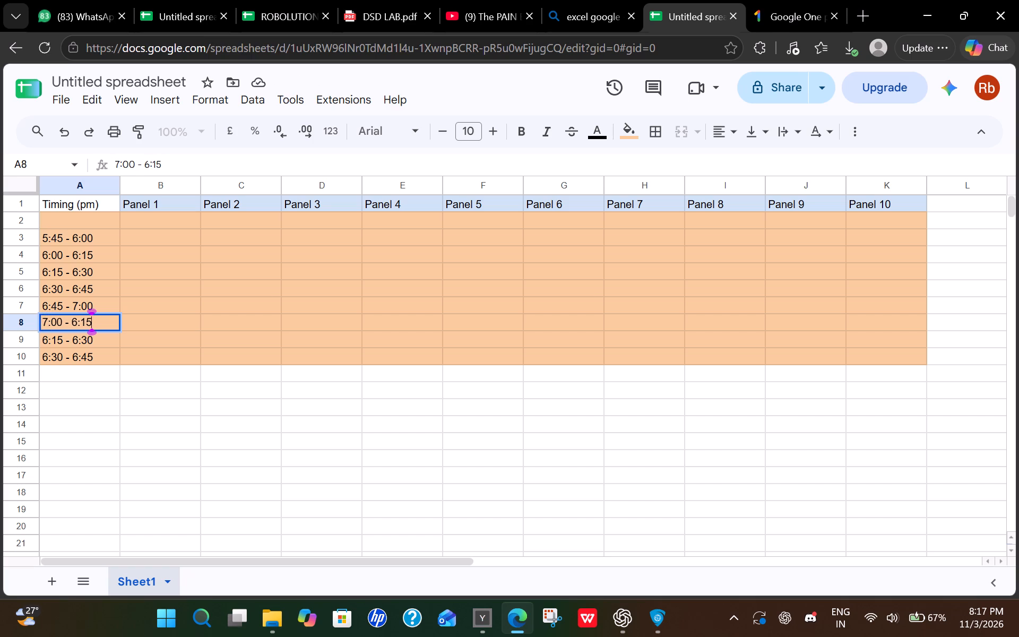
pyautogui.press('Left')
pyautogui.press('Left')
pyautogui.press('Left')
pyautogui.press('BackSpace')
pyautogui.press('7')
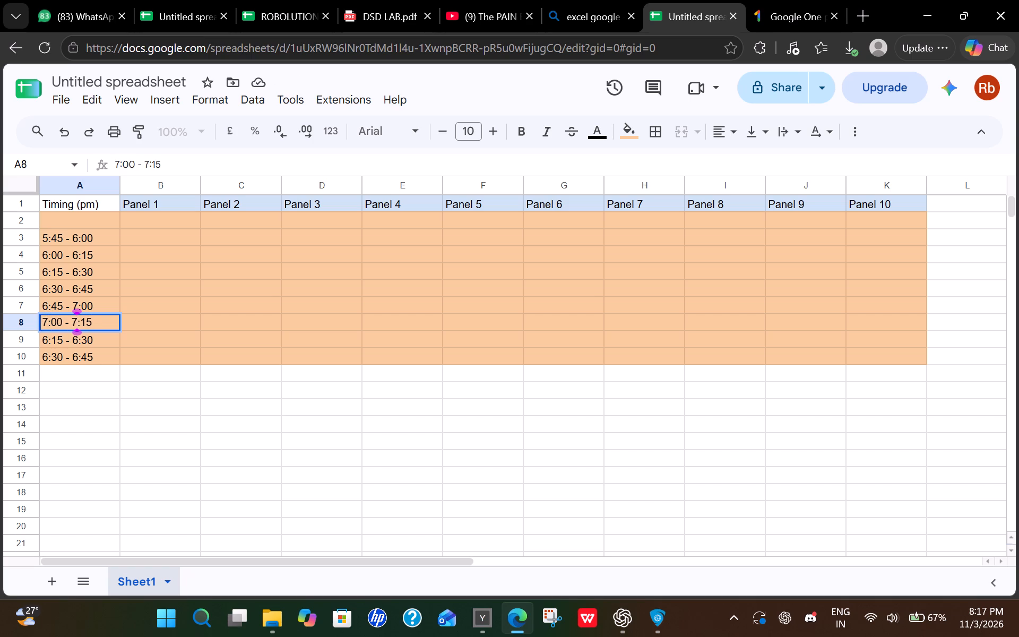
# Change the time slot in cell A9 to "7:15 - 7:30".
pyautogui.doubleClick(48, 335)
pyautogui.click(48, 337)
pyautogui.press('BackSpace')
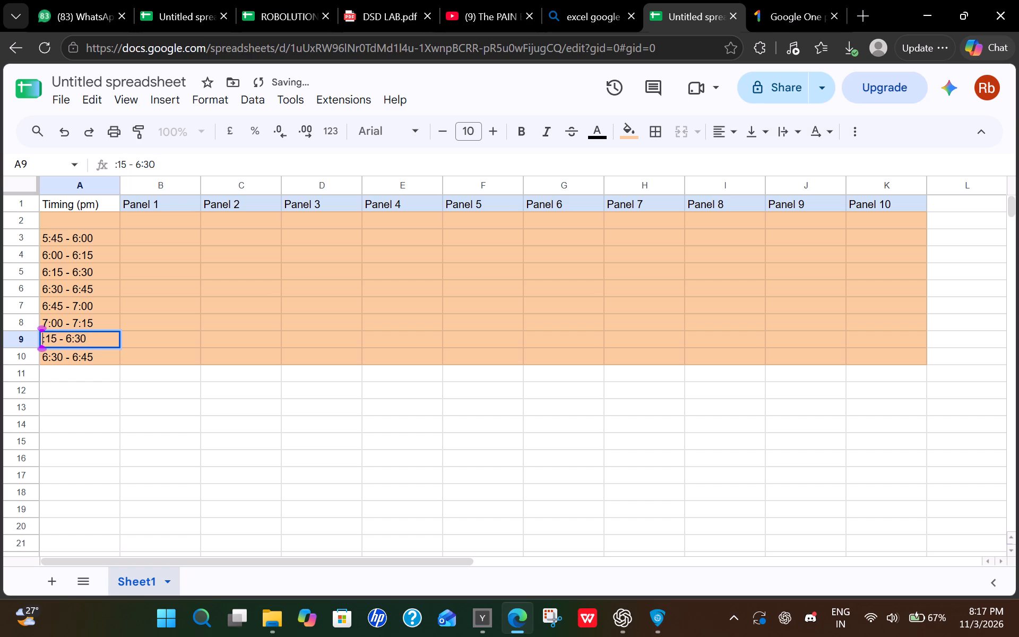
pyautogui.press('7')
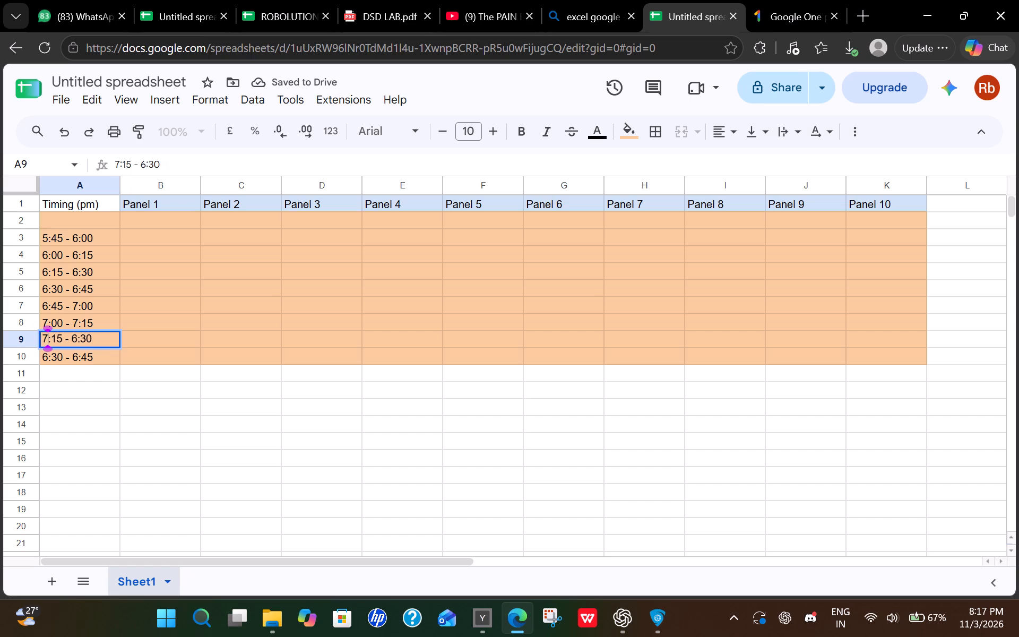
pyautogui.click(75, 339)
pyautogui.press('BackSpace')
pyautogui.press('7')
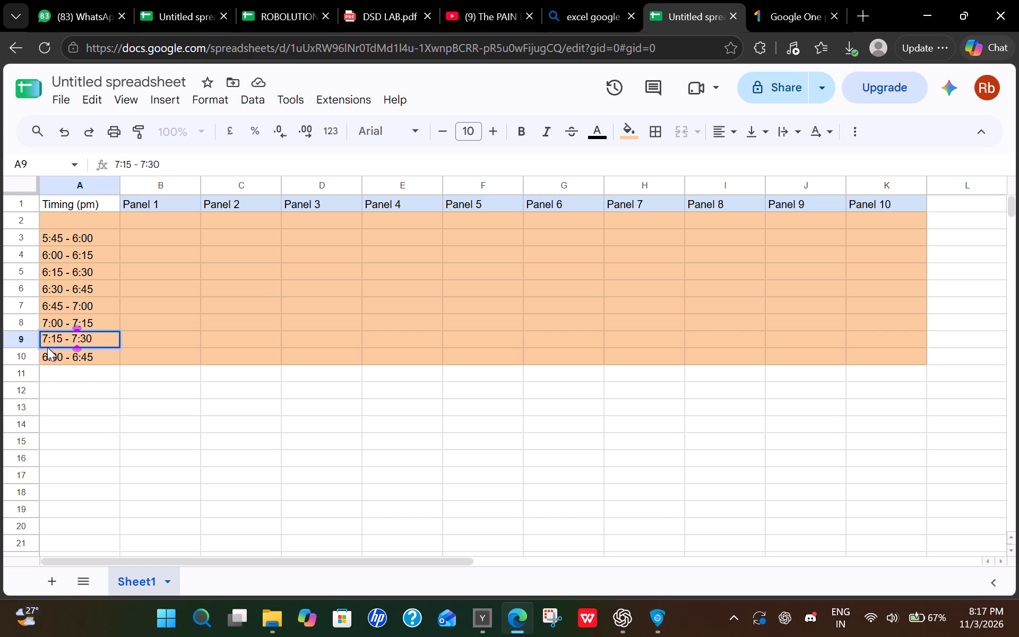
# Change the time slot in cell A10 to "7:30 - 7:45".
pyautogui.doubleClick(48, 353)
pyautogui.click(48, 353)
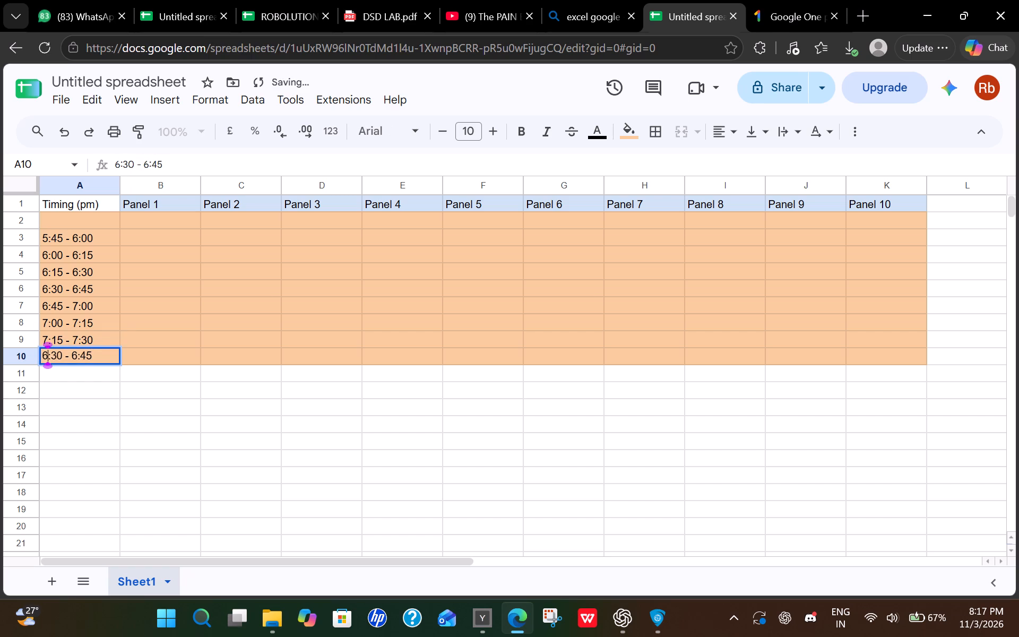
pyautogui.press('BackSpace')
pyautogui.press('7')
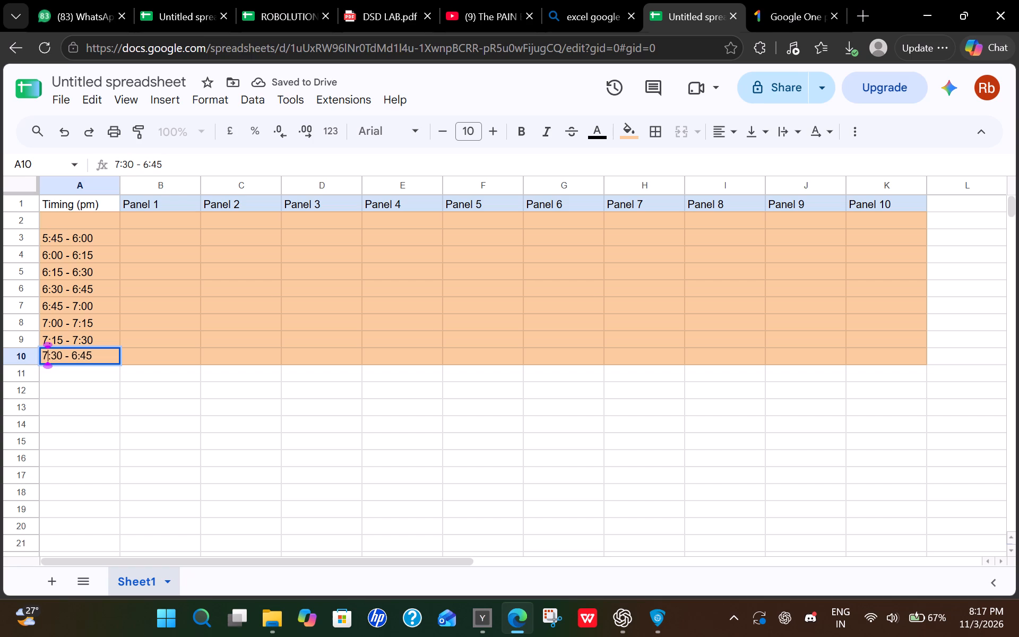
pyautogui.click(78, 359)
pyautogui.press('BackSpace')
pyautogui.press('7')
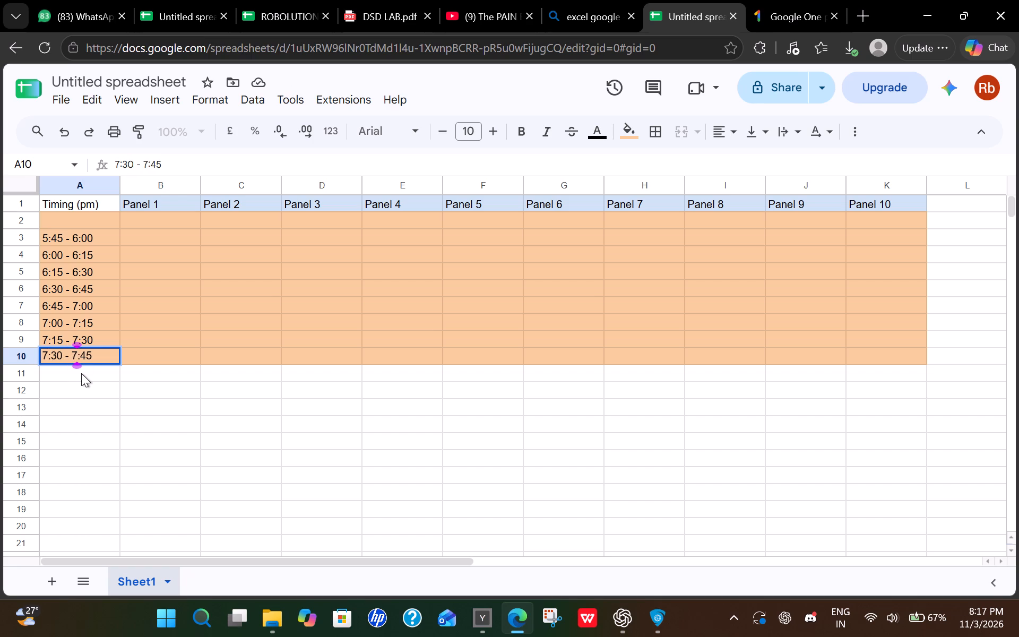
# Enter the time slot "7:45 - 8:00" in cell A11.
pyautogui.click(81, 373)
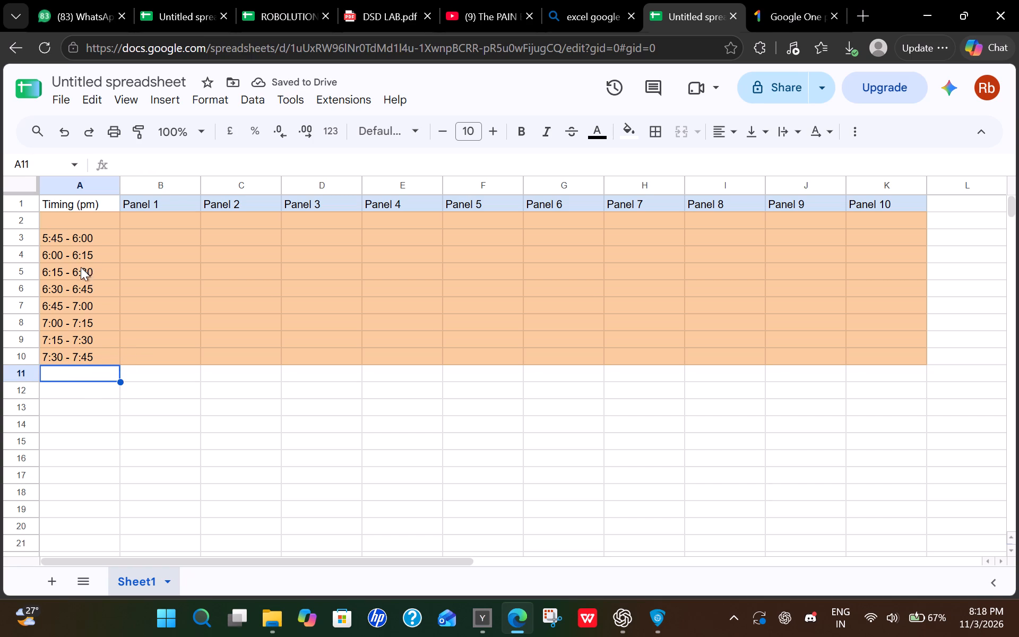
pyautogui.press('7')
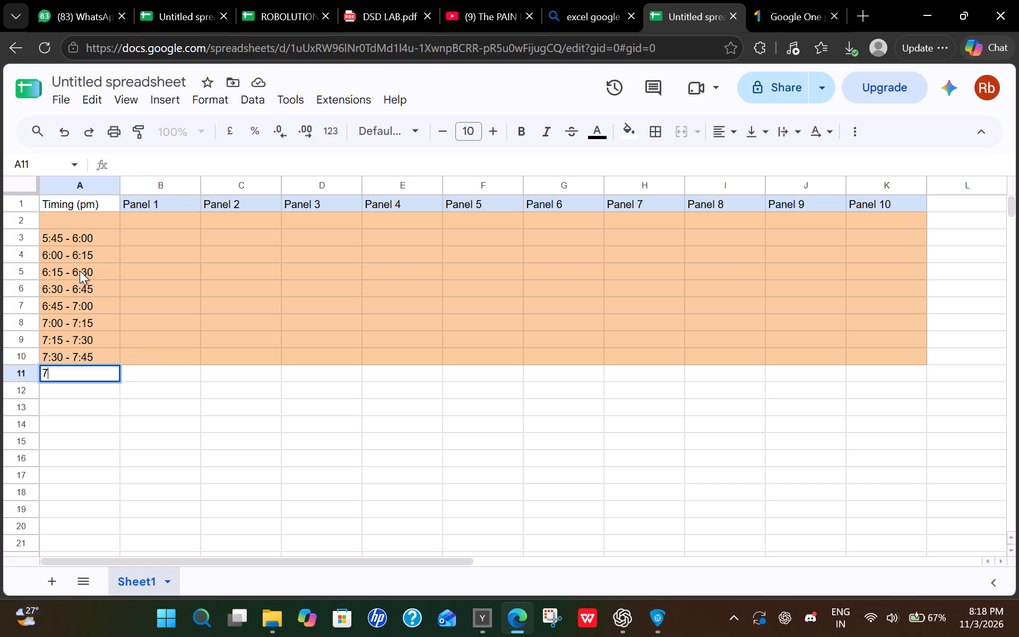
pyautogui.hotkey('shift', ':')
pyautogui.write('45')
pyautogui.press('space')
pyautogui.write('-')
pyautogui.press('space')
pyautogui.press('8')
pyautogui.write(':00')
pyautogui.click(166, 386)
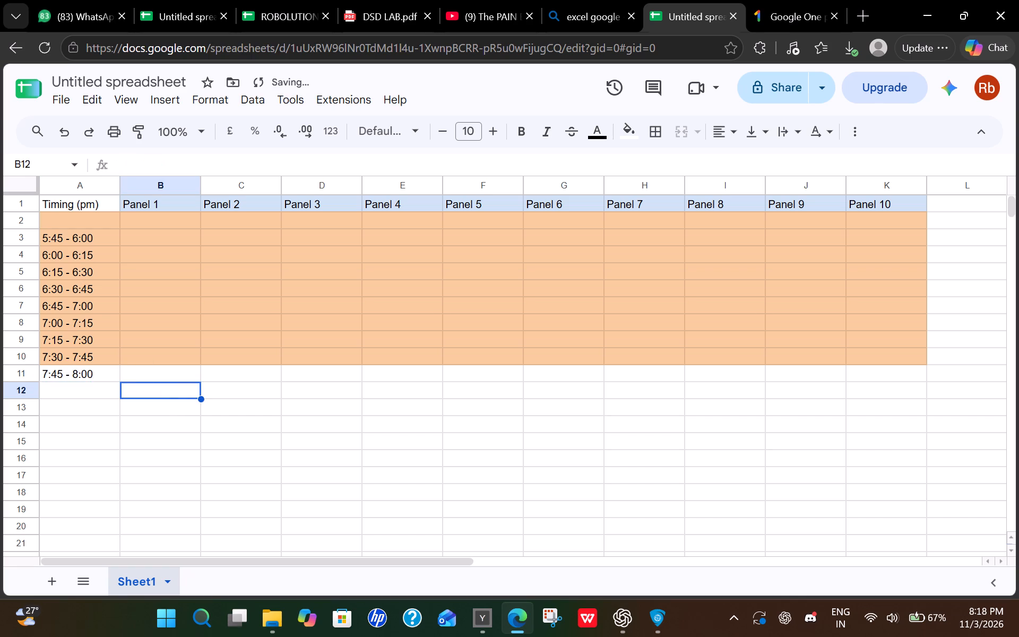
# Fill the range A11:K11 with the same light orange as the schedule rows above.
pyautogui.moveTo(108, 374); pyautogui.dragTo(886, 376)
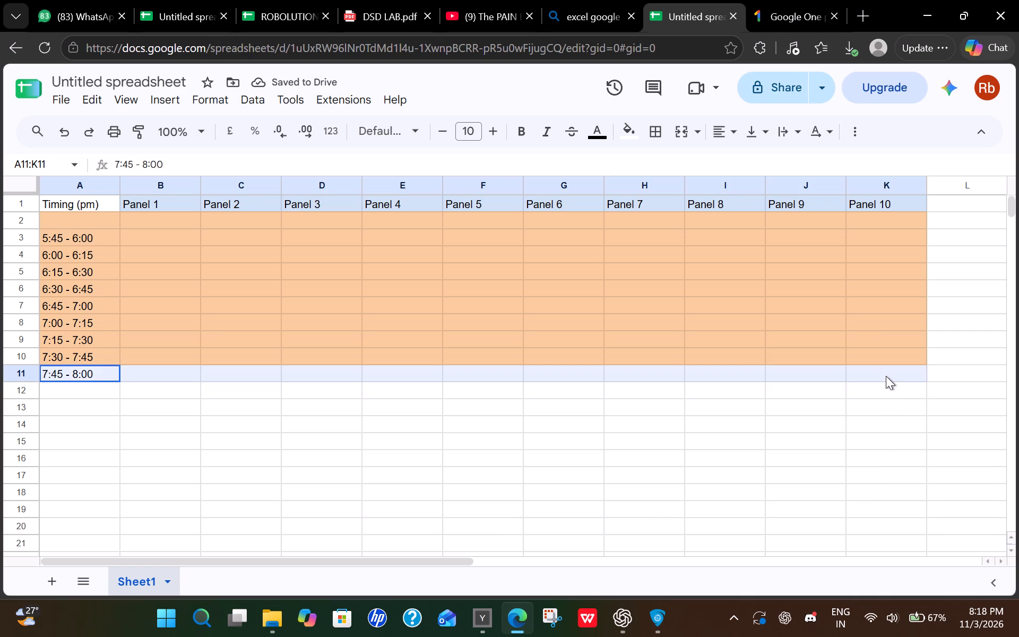
pyautogui.moveTo(886, 376); pyautogui.dragTo(885, 375)
pyautogui.click(629, 125)
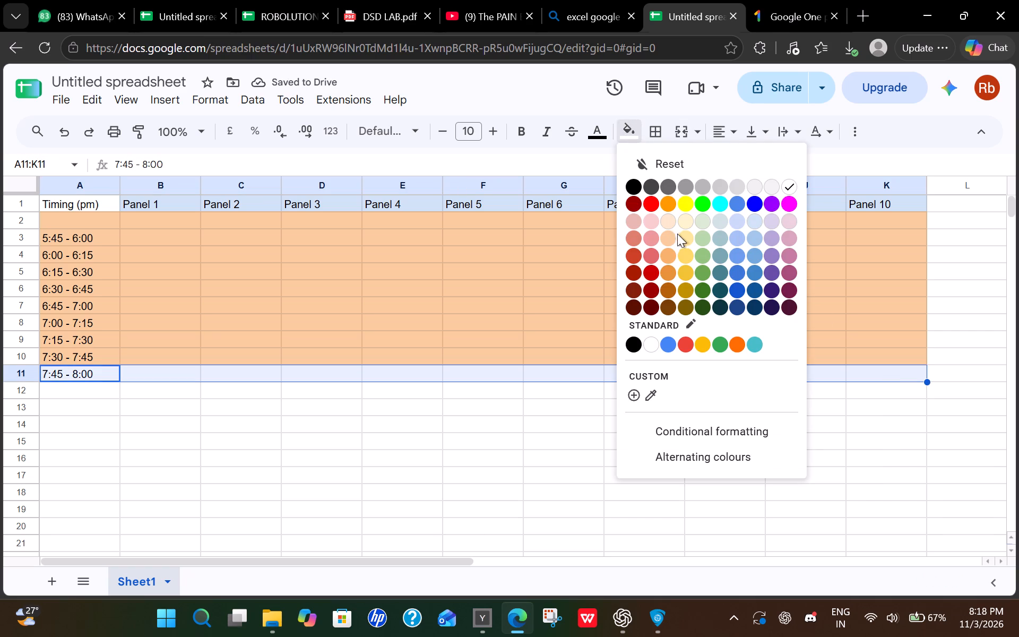
pyautogui.click(667, 237)
pyautogui.click(454, 423)
pyautogui.click(303, 498)
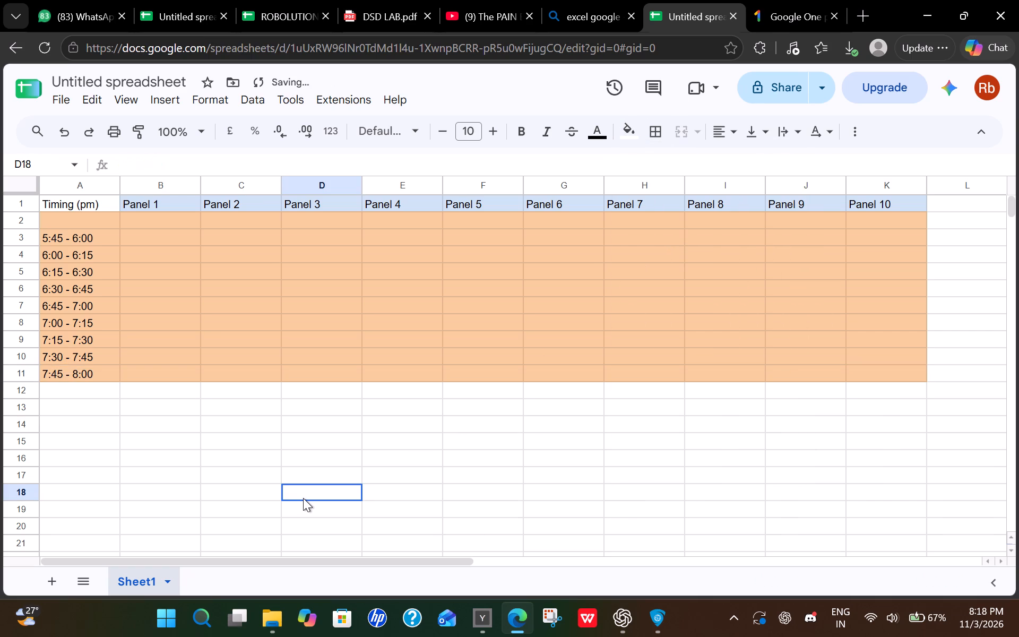
# Fill the "Timing (pm)" heading cell A1 with yellow.
pyautogui.scroll(1, 303, 498)
pyautogui.click(66, 199)
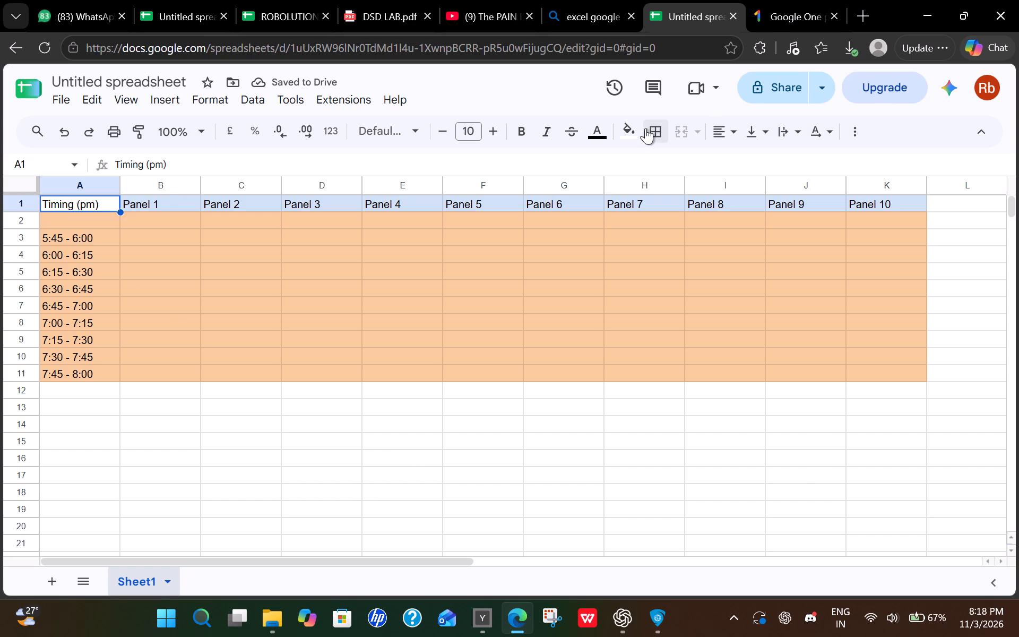
pyautogui.click(624, 133)
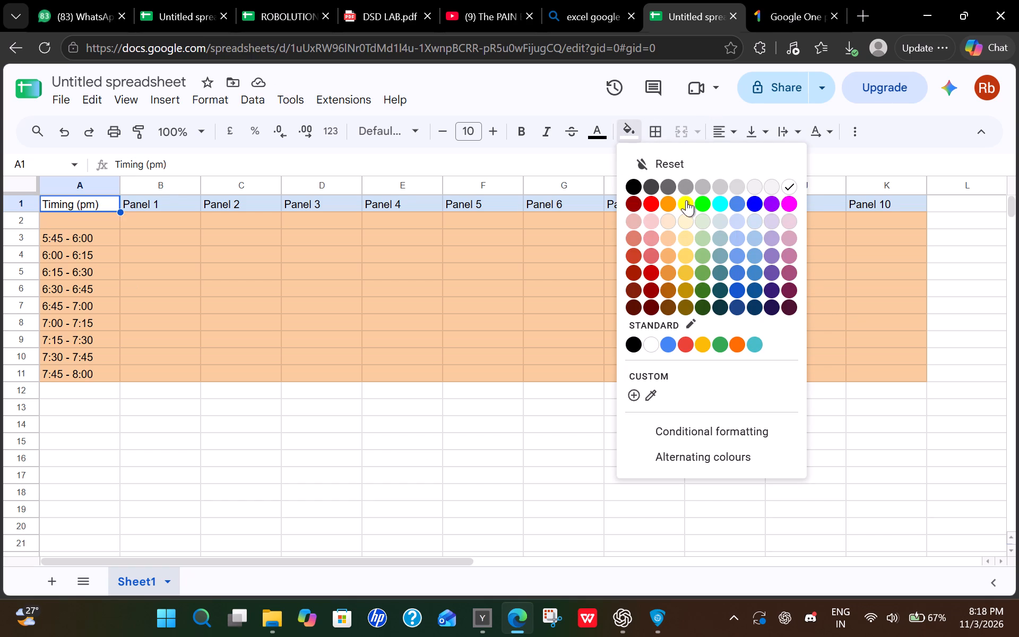
pyautogui.click(686, 200)
pyautogui.click(418, 479)
# Move the time-slot block A3:K11 down two rows so that it starts at row 5.
pyautogui.scroll(1, 649, 453)
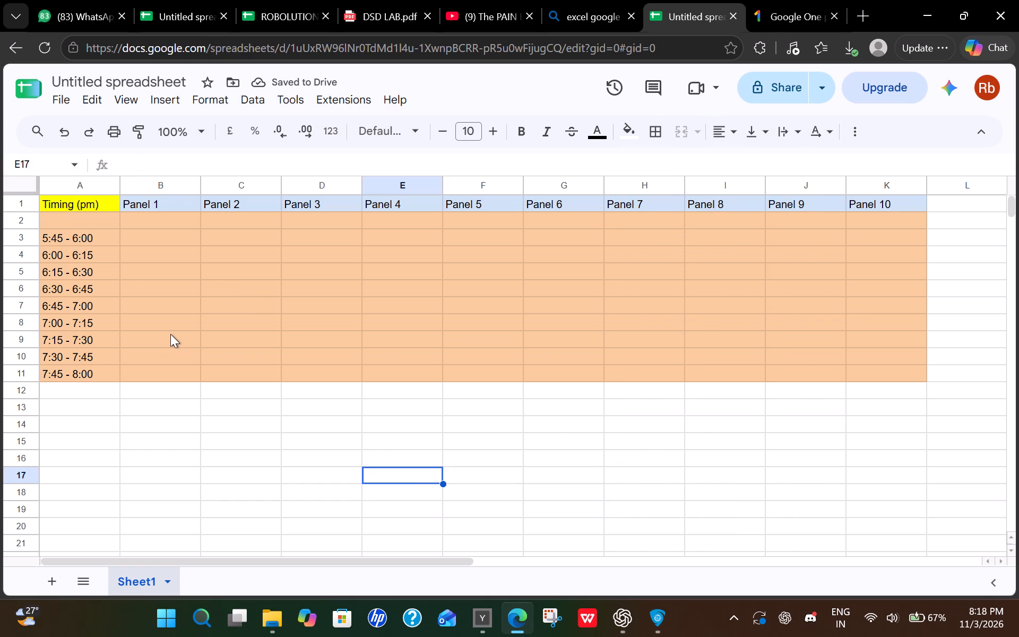
pyautogui.moveTo(94, 239); pyautogui.dragTo(715, 451)
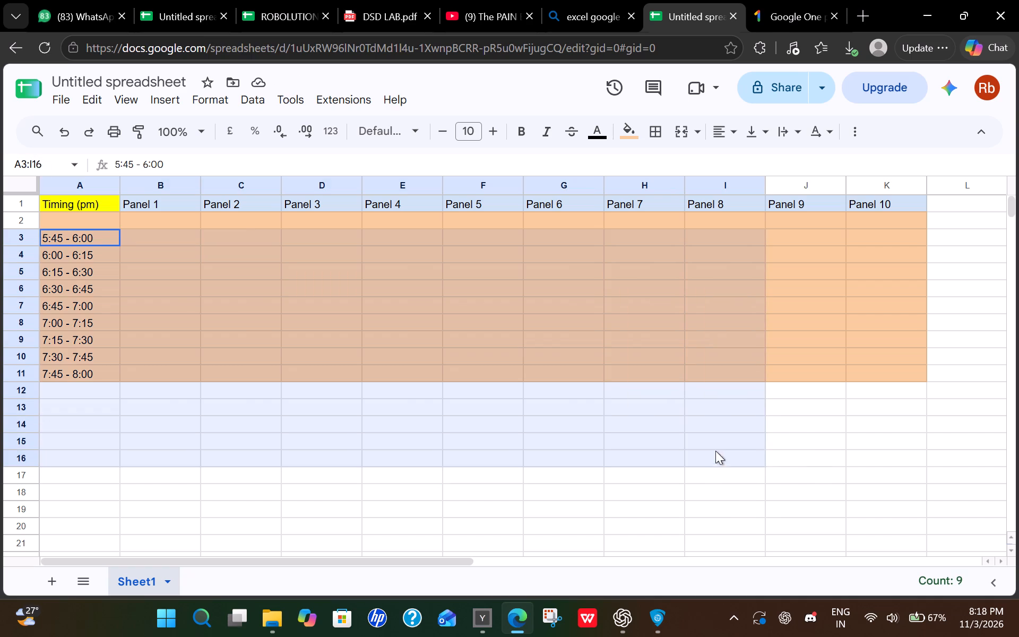
pyautogui.moveTo(715, 451); pyautogui.dragTo(905, 376)
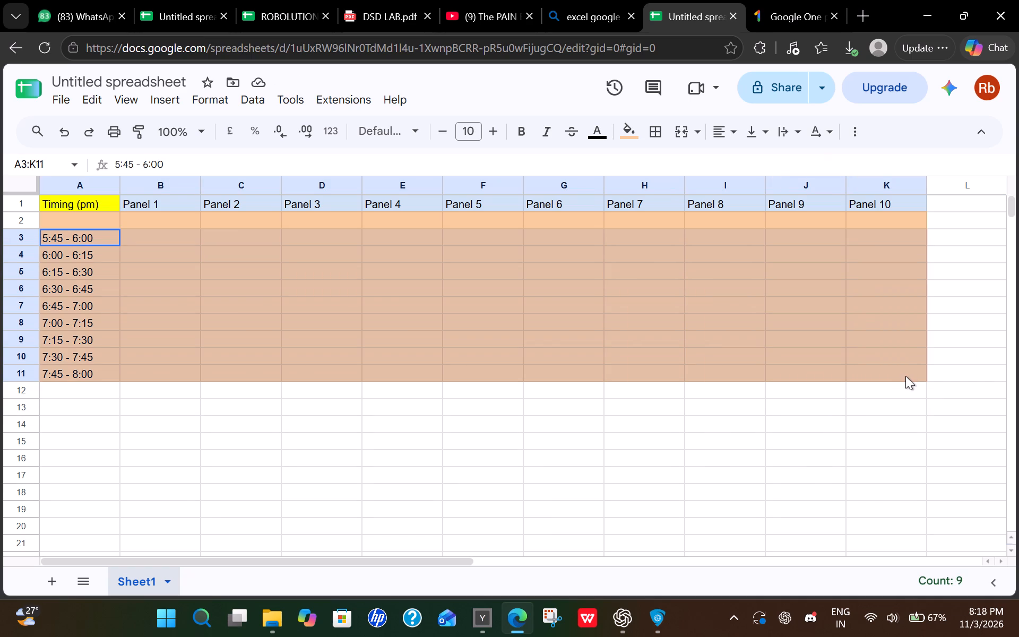
pyautogui.moveTo(905, 376); pyautogui.dragTo(905, 375)
pyautogui.moveTo(899, 383); pyautogui.dragTo(899, 407)
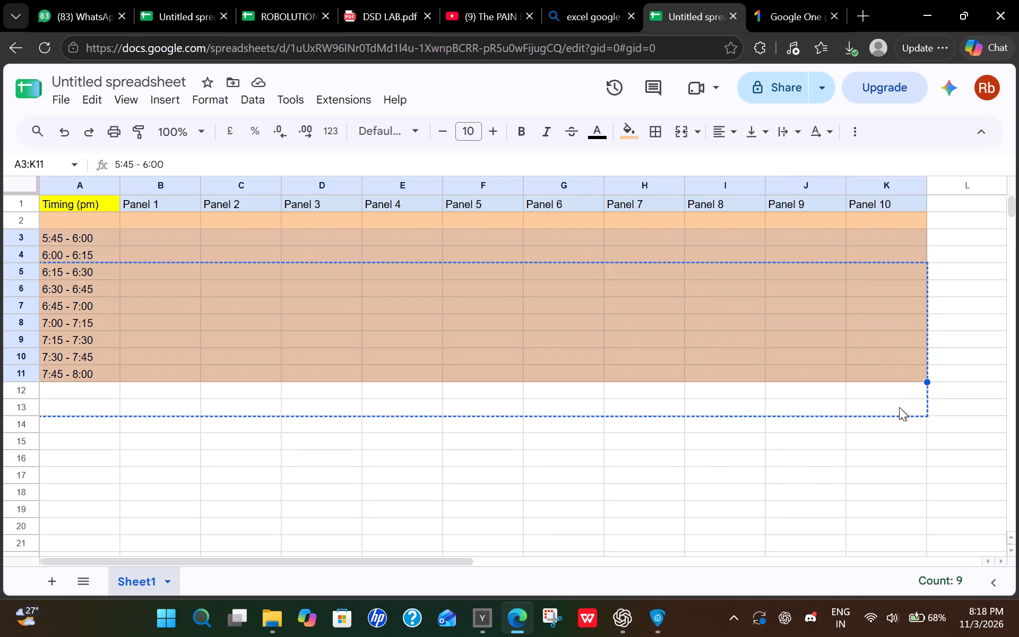
pyautogui.moveTo(899, 407); pyautogui.dragTo(896, 402)
pyautogui.click(768, 469)
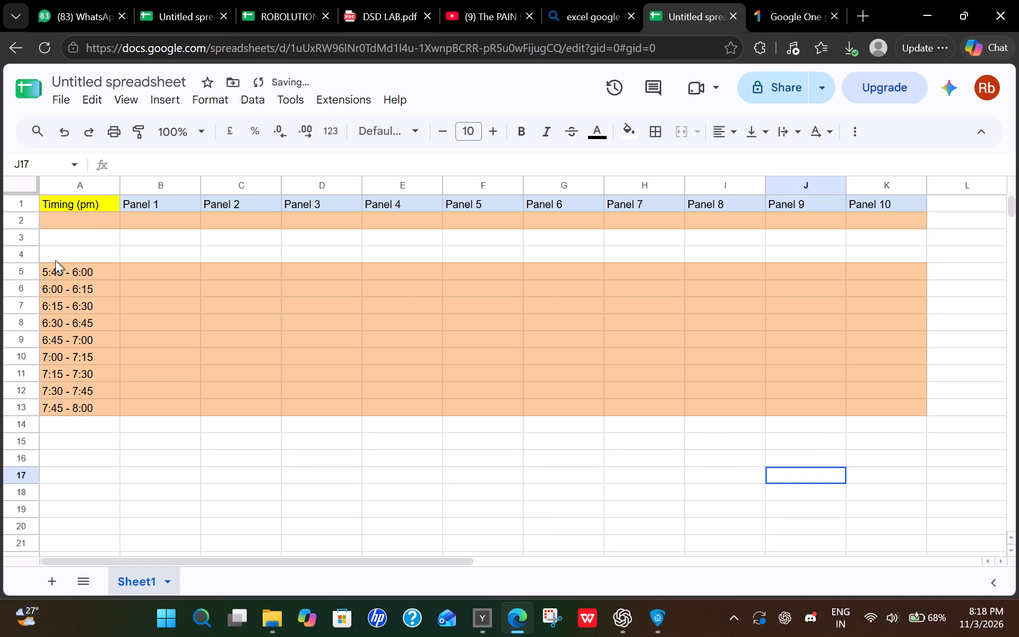
# Fill the empty range A3:K4 with the same light orange as the rest of the schedule.
pyautogui.moveTo(62, 239); pyautogui.dragTo(773, 253)
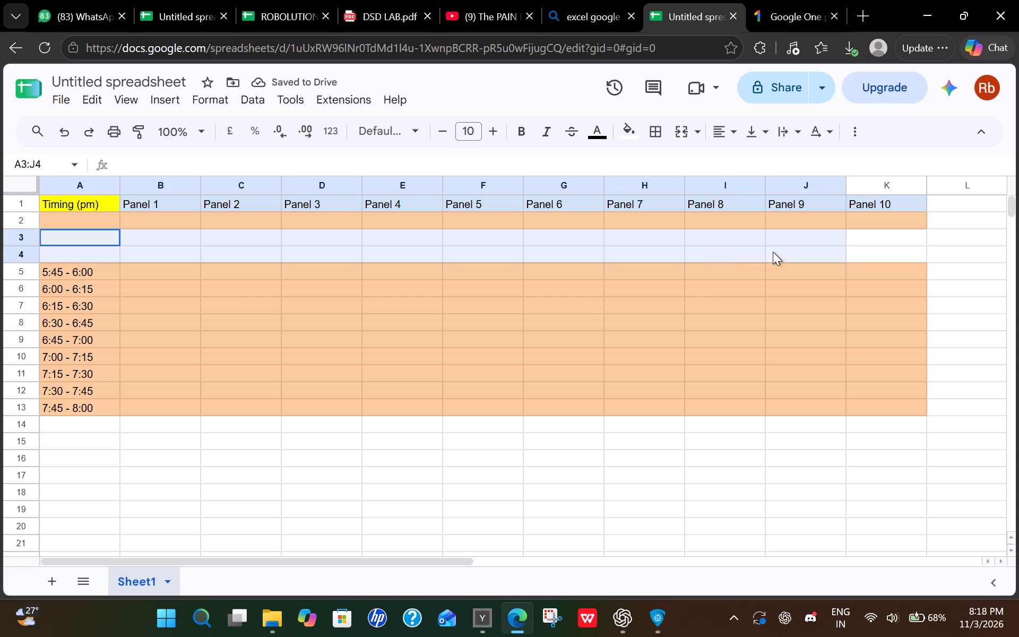
pyautogui.moveTo(773, 253); pyautogui.dragTo(889, 248)
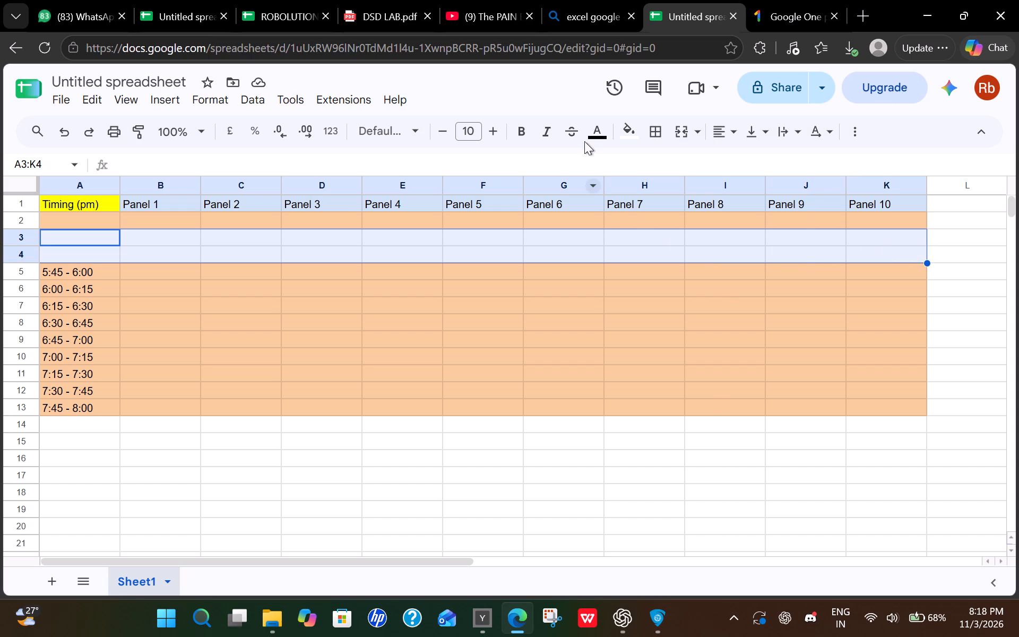
pyautogui.click(638, 134)
pyautogui.click(669, 238)
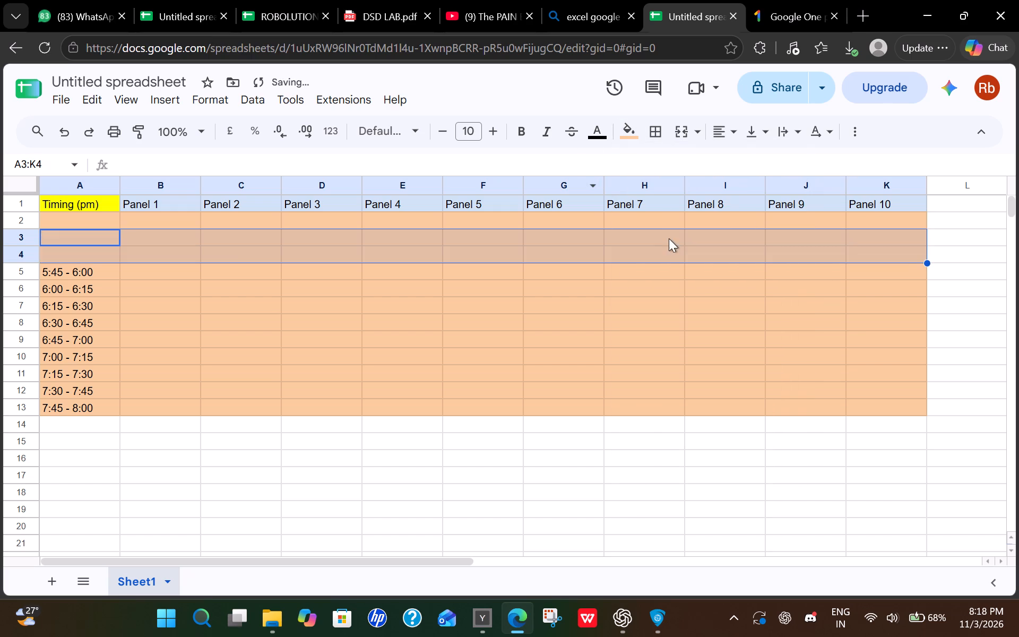
pyautogui.click(187, 247)
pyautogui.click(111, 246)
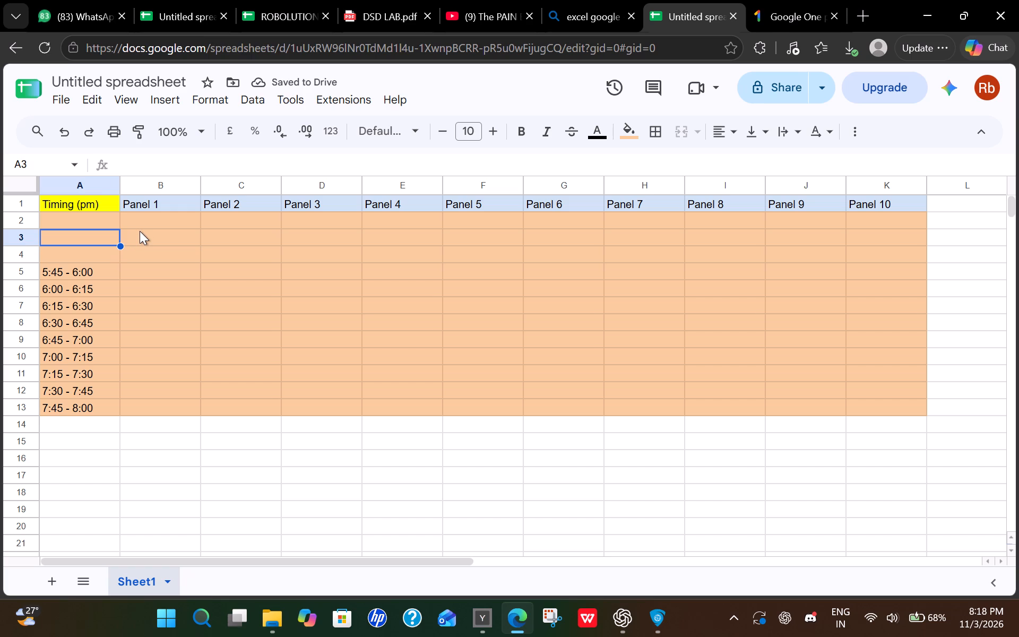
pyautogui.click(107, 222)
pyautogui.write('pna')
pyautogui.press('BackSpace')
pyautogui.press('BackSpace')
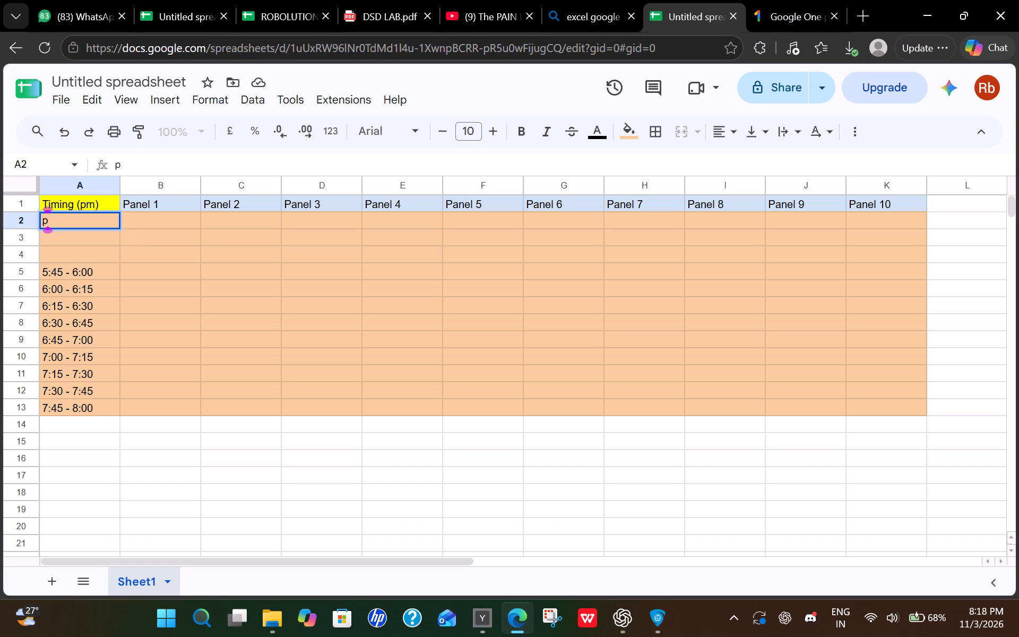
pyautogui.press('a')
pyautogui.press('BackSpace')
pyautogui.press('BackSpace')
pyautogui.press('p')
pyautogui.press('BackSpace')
# Copy the two Panel 1 panelist names from B2:B3 of the panelist spreadsheet into cells B2:B3 of the schedule.
pyautogui.click(142, 225)
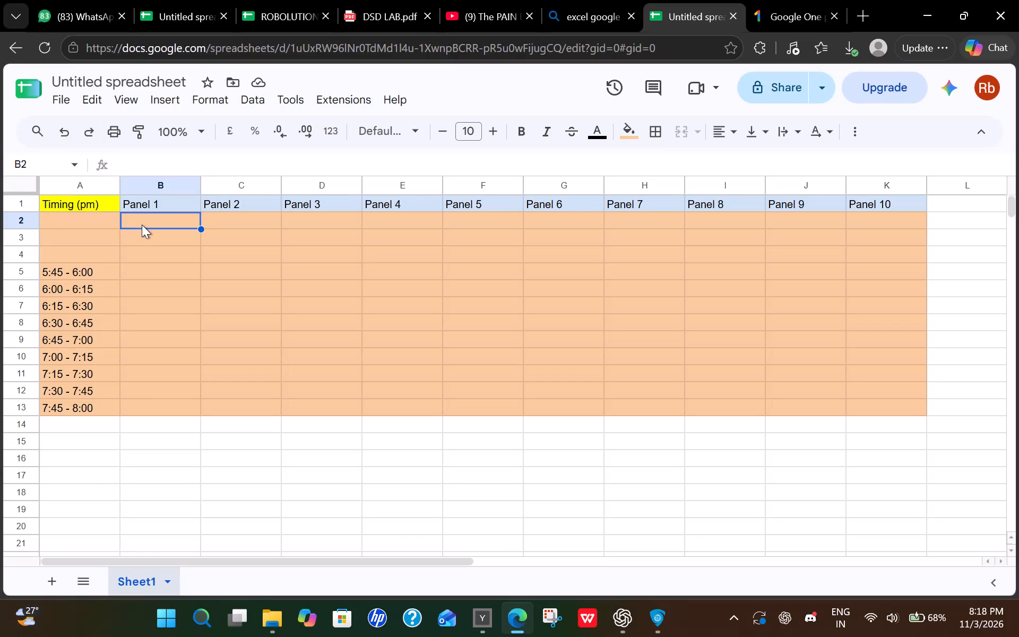
pyautogui.click(176, 0)
pyautogui.scroll(1, 232, 377)
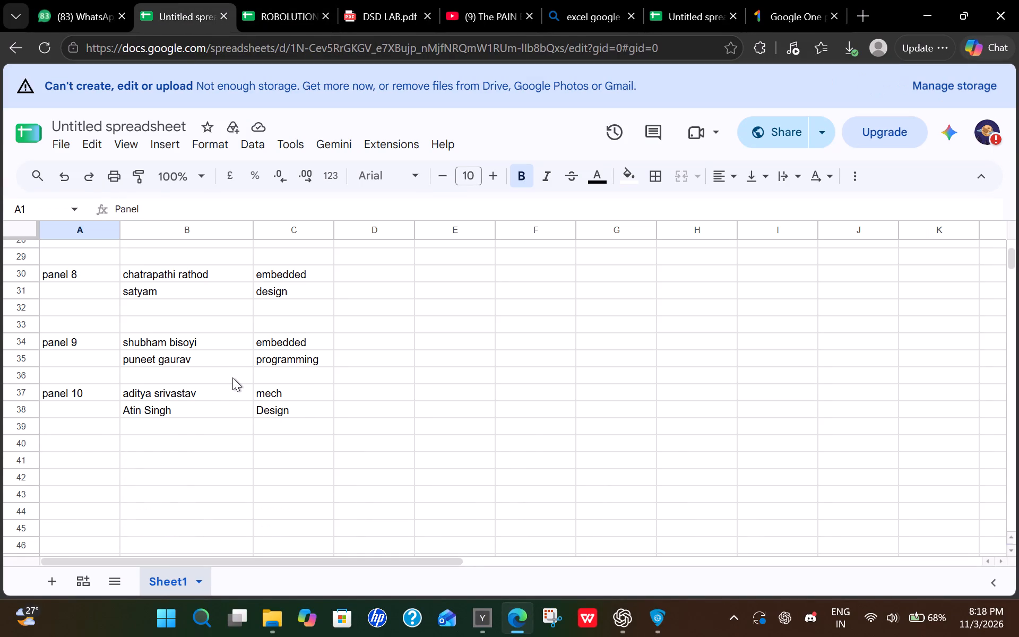
pyautogui.scroll(3, 232, 377)
pyautogui.moveTo(155, 268); pyautogui.dragTo(214, 290)
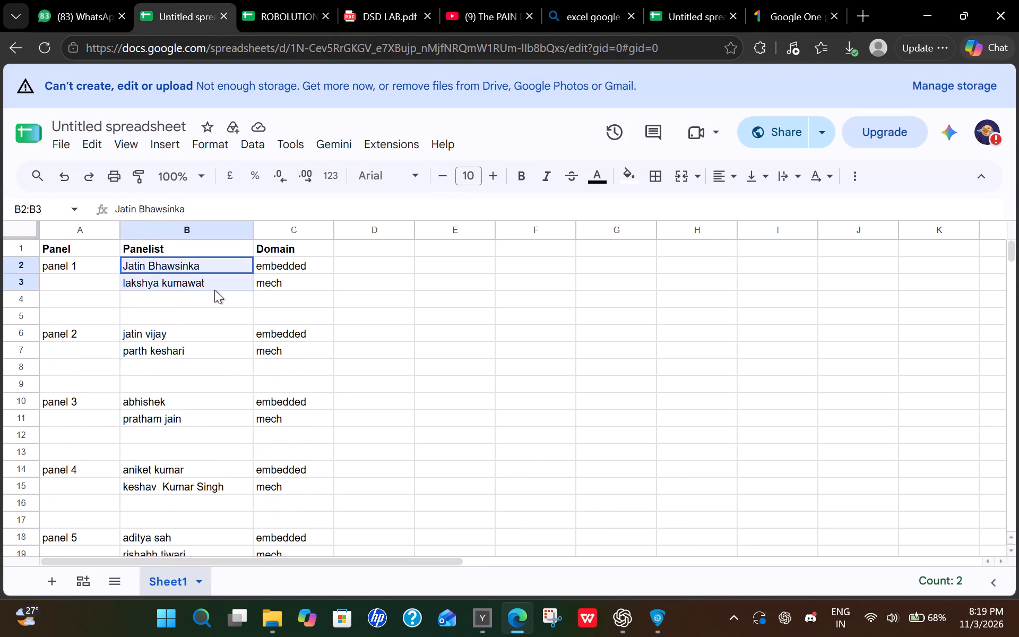
pyautogui.moveTo(214, 290); pyautogui.dragTo(213, 285)
pyautogui.hotkey('ctrl', 'c')
pyautogui.click(713, 0)
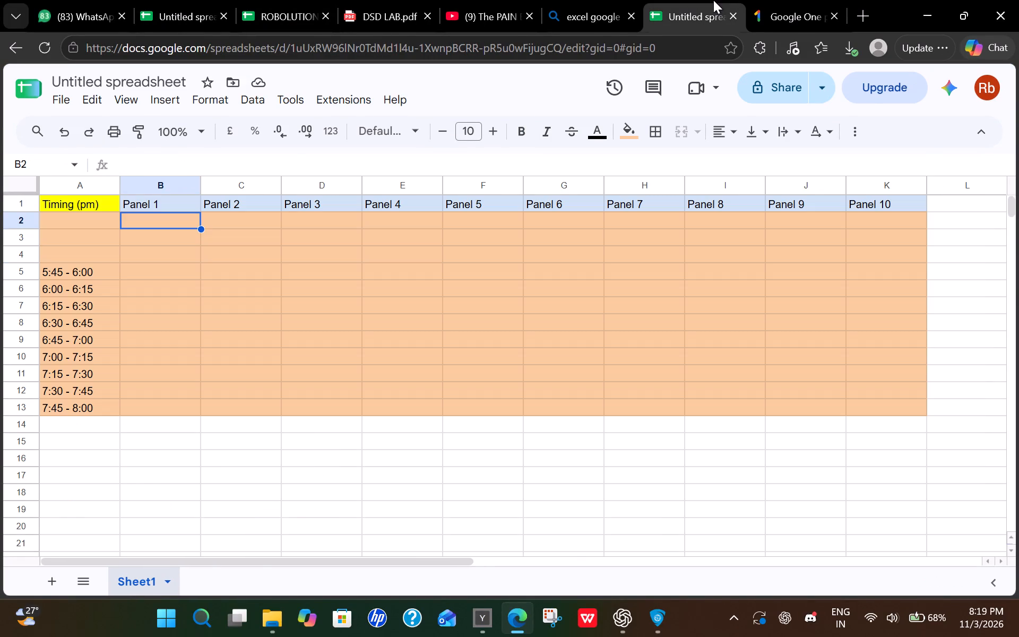
pyautogui.hotkey('ctrl', 'v')
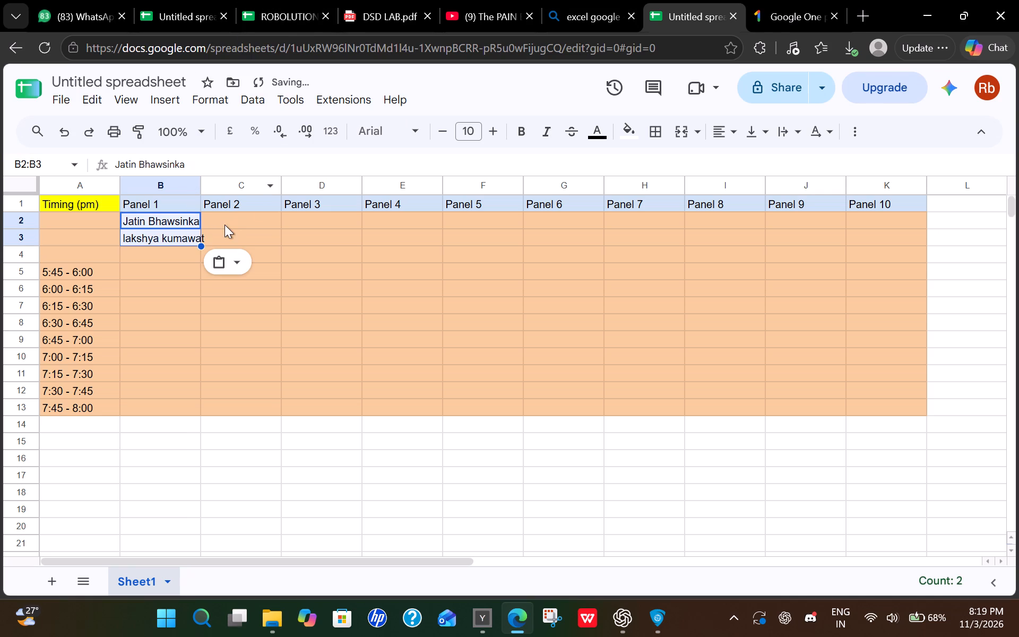
# Widen each of the Panel 1 to Panel 10 columns, B through K, to make room for full panelist names.
pyautogui.moveTo(201, 188); pyautogui.dragTo(227, 185)
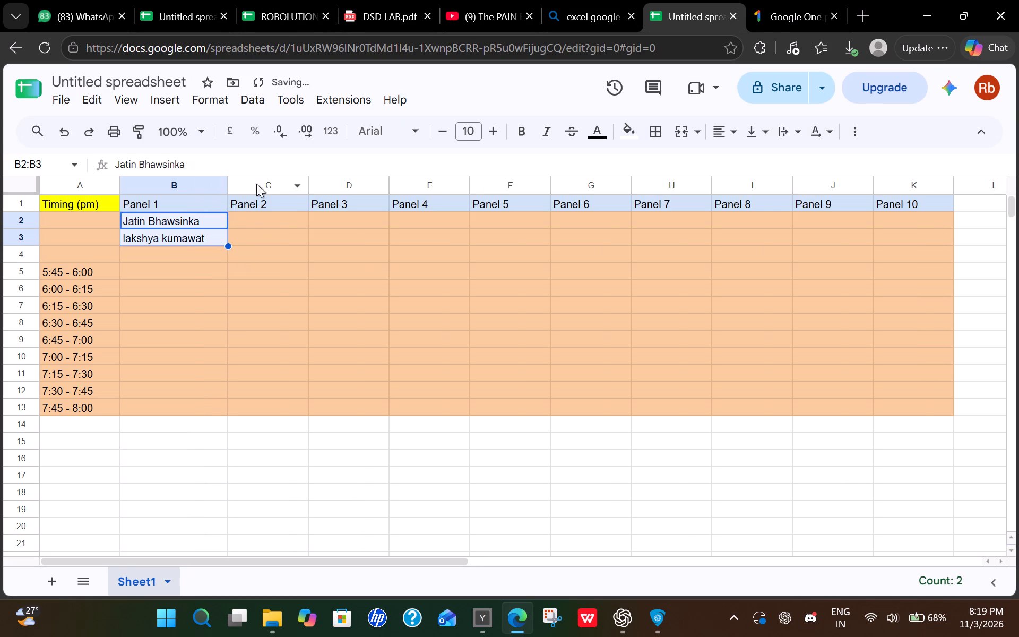
pyautogui.moveTo(307, 184); pyautogui.dragTo(334, 184)
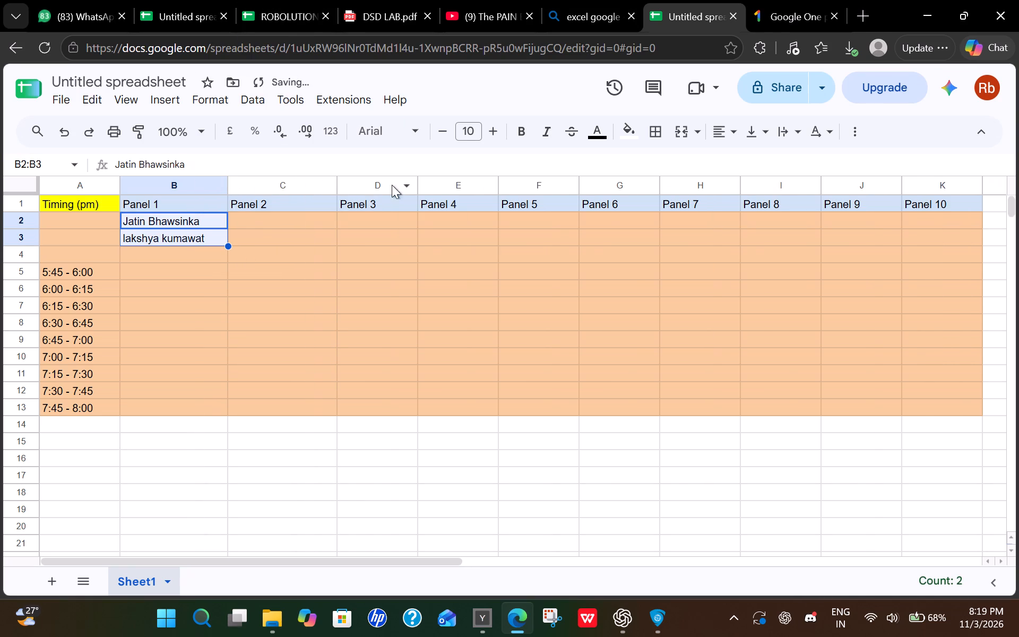
pyautogui.moveTo(417, 182); pyautogui.dragTo(441, 184)
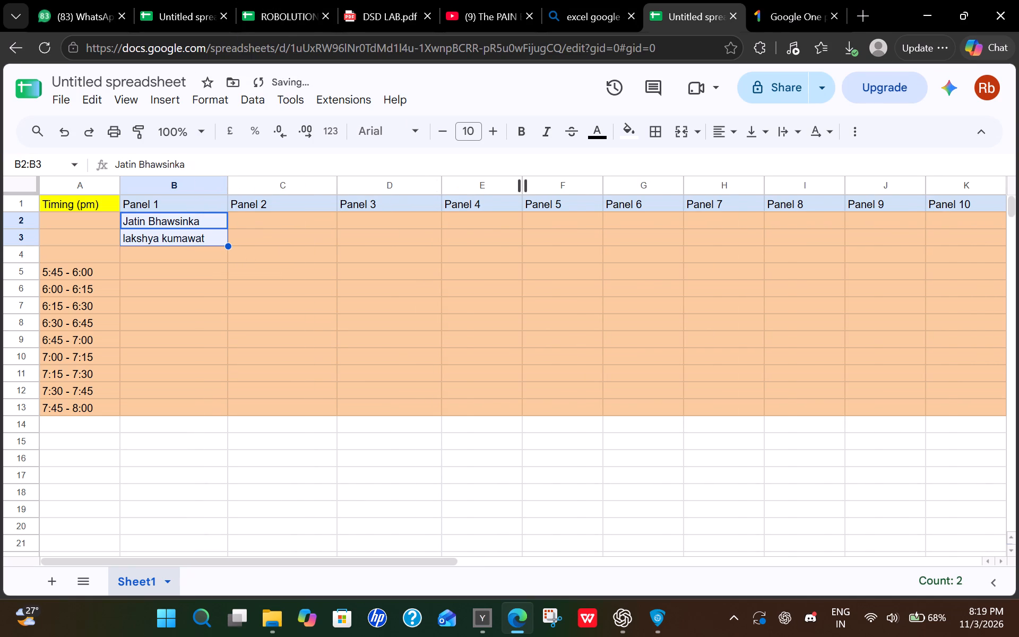
pyautogui.moveTo(522, 183); pyautogui.dragTo(536, 185)
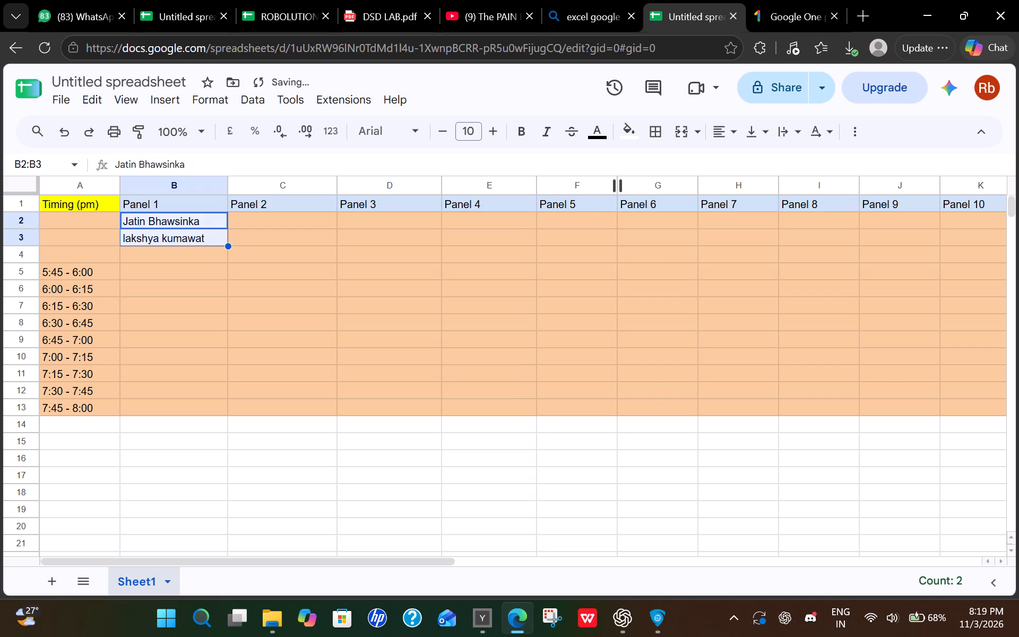
pyautogui.moveTo(617, 184); pyautogui.dragTo(648, 187)
pyautogui.moveTo(732, 186); pyautogui.dragTo(749, 186)
pyautogui.moveTo(830, 185); pyautogui.dragTo(853, 186)
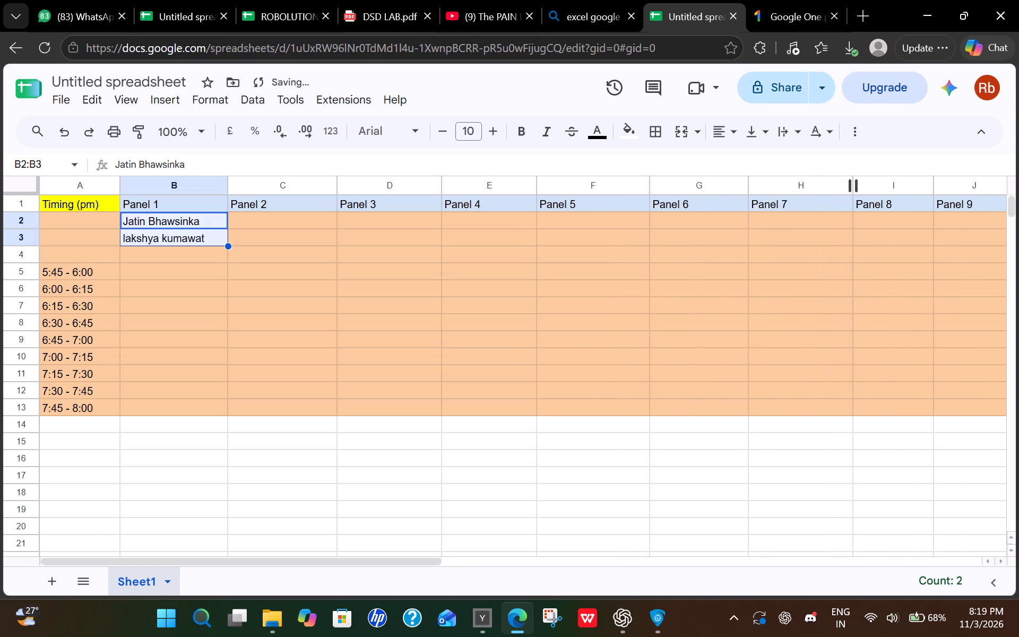
pyautogui.moveTo(932, 189); pyautogui.dragTo(950, 189)
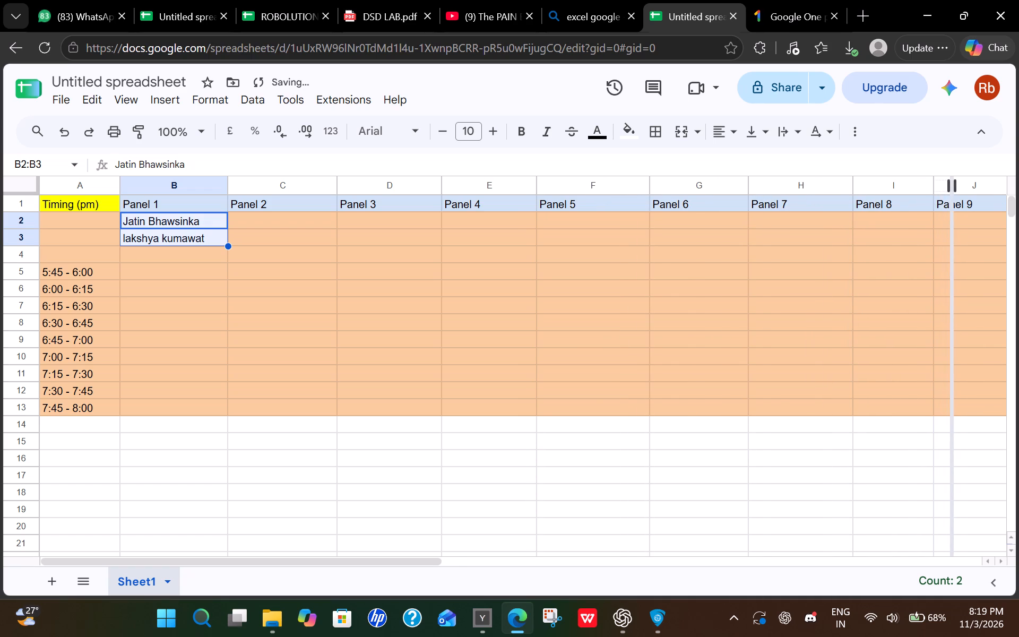
pyautogui.moveTo(950, 189); pyautogui.dragTo(951, 189)
pyautogui.hscroll(-3, 889, 253)
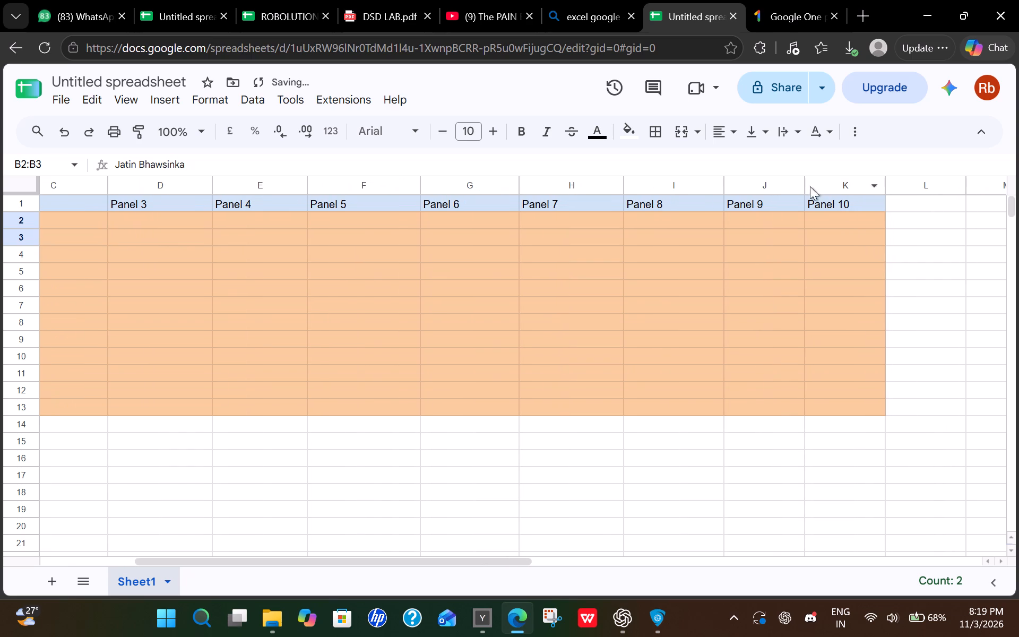
pyautogui.moveTo(805, 183); pyautogui.dragTo(830, 183)
pyautogui.moveTo(912, 187); pyautogui.dragTo(934, 187)
pyautogui.hscroll(5, 849, 317)
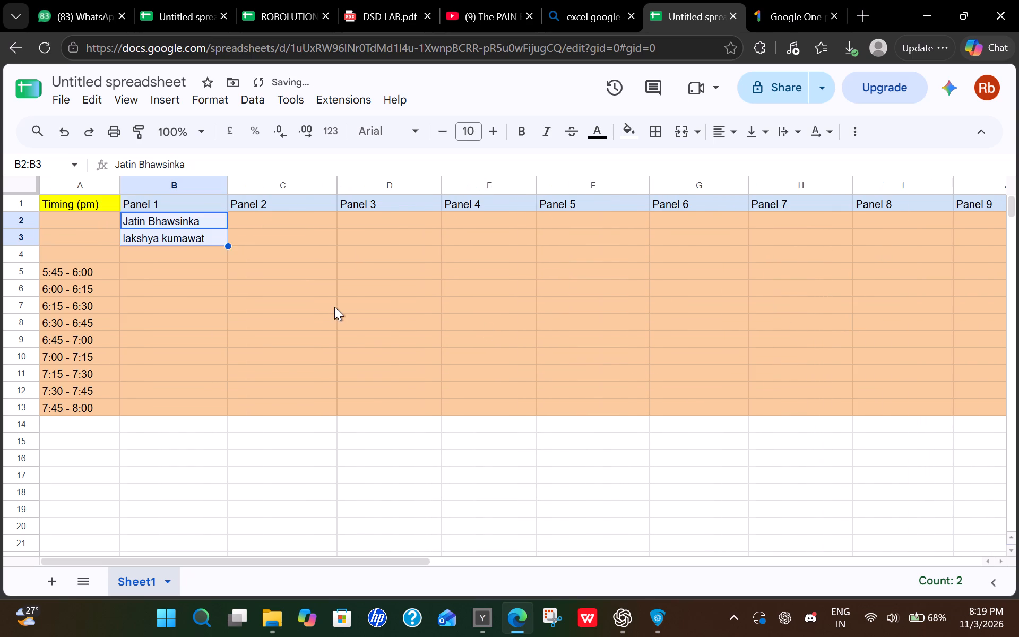
# Fill the Panel 1 name cells B2:B3 with the same light orange as the surrounding schedule.
pyautogui.click(282, 229)
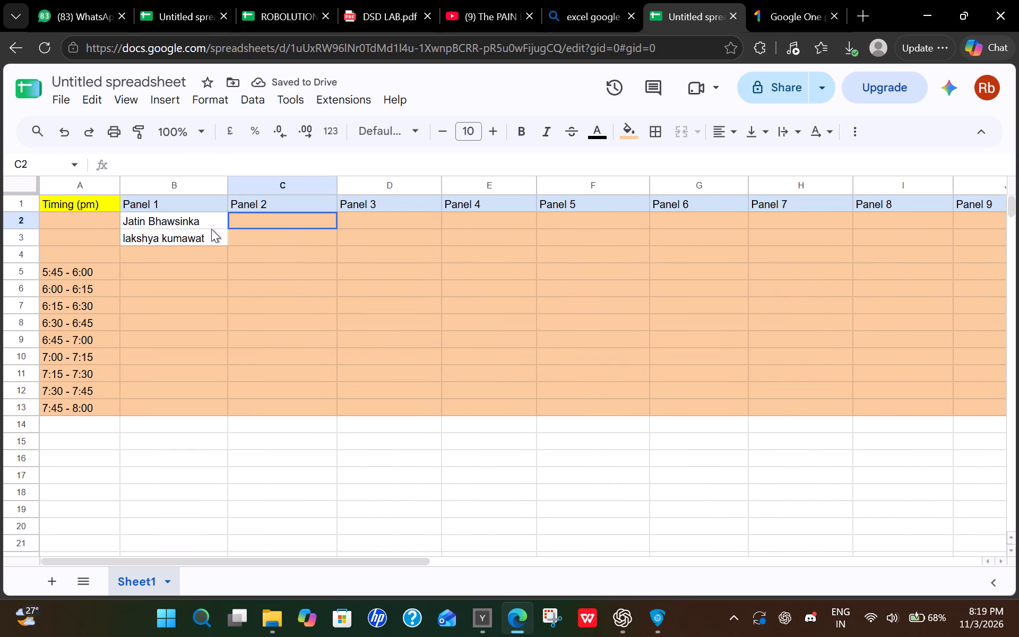
pyautogui.moveTo(211, 229); pyautogui.dragTo(214, 239)
pyautogui.click(635, 131)
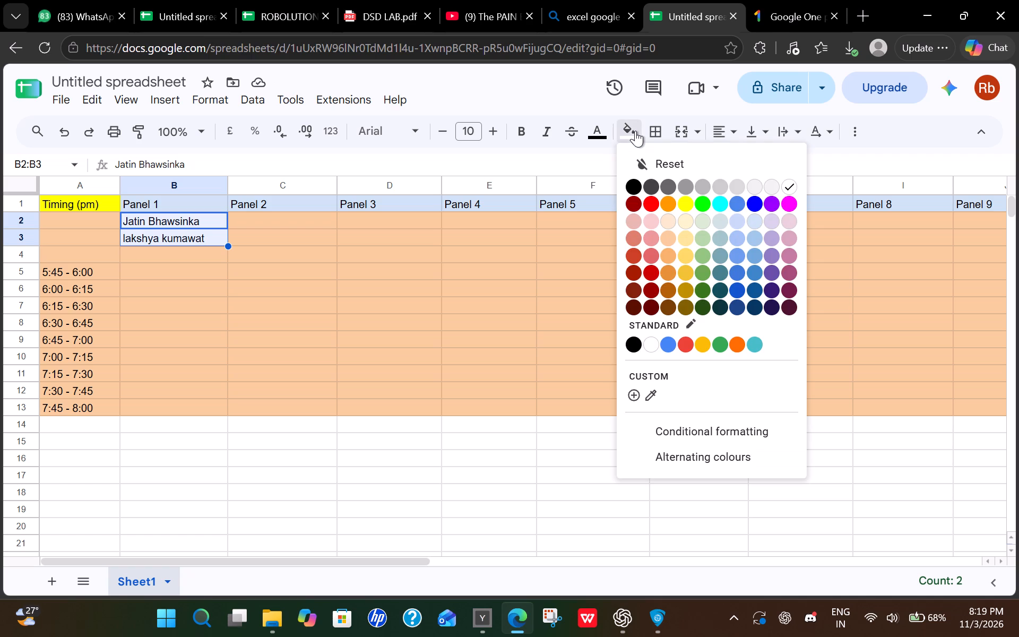
pyautogui.click(667, 233)
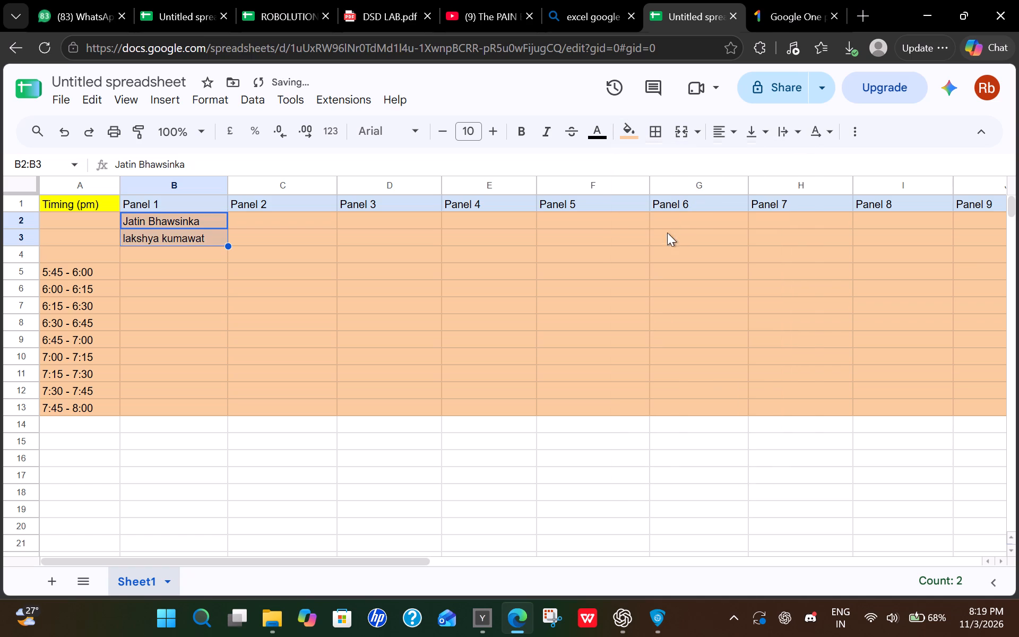
pyautogui.click(438, 314)
# Copy the two Panel 2 panelist names from B6:B7 of the panelist spreadsheet into cells C2:C3 of the schedule.
pyautogui.click(282, 219)
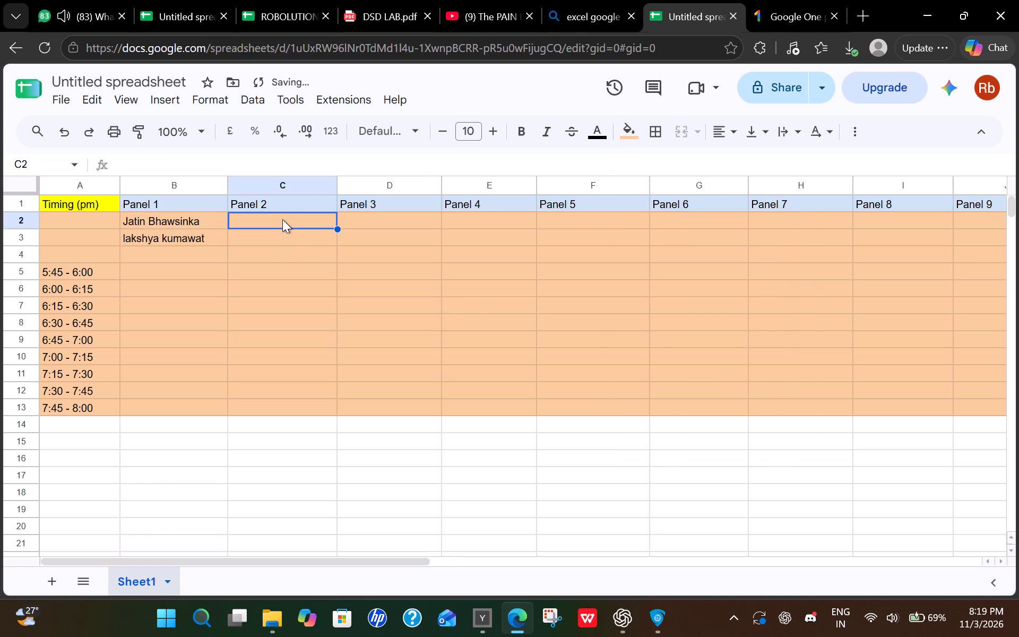
pyautogui.click(204, 0)
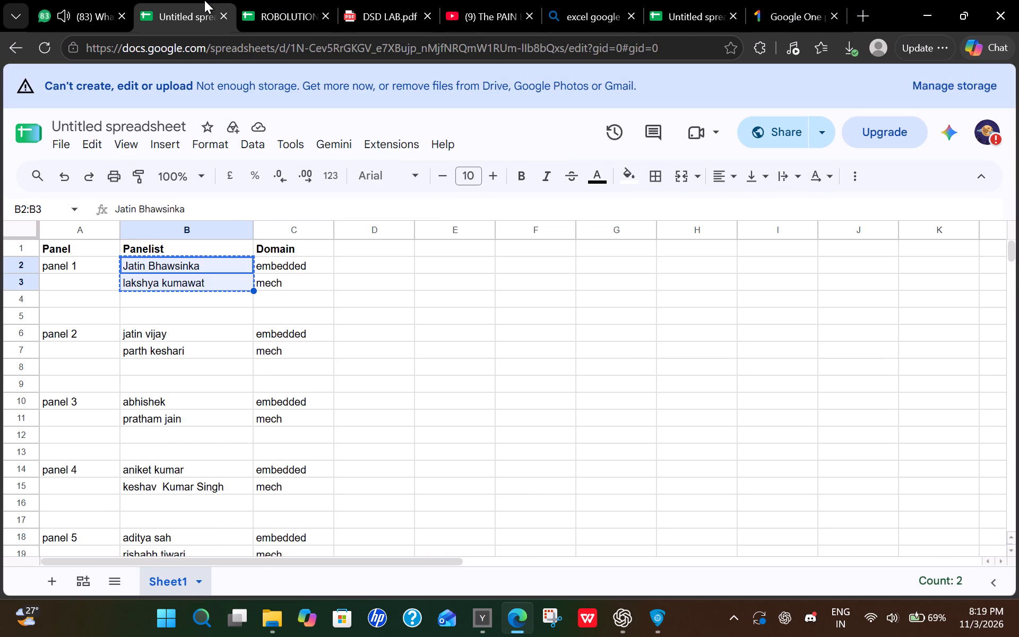
pyautogui.scroll(-1, 258, 305)
pyautogui.click(200, 305)
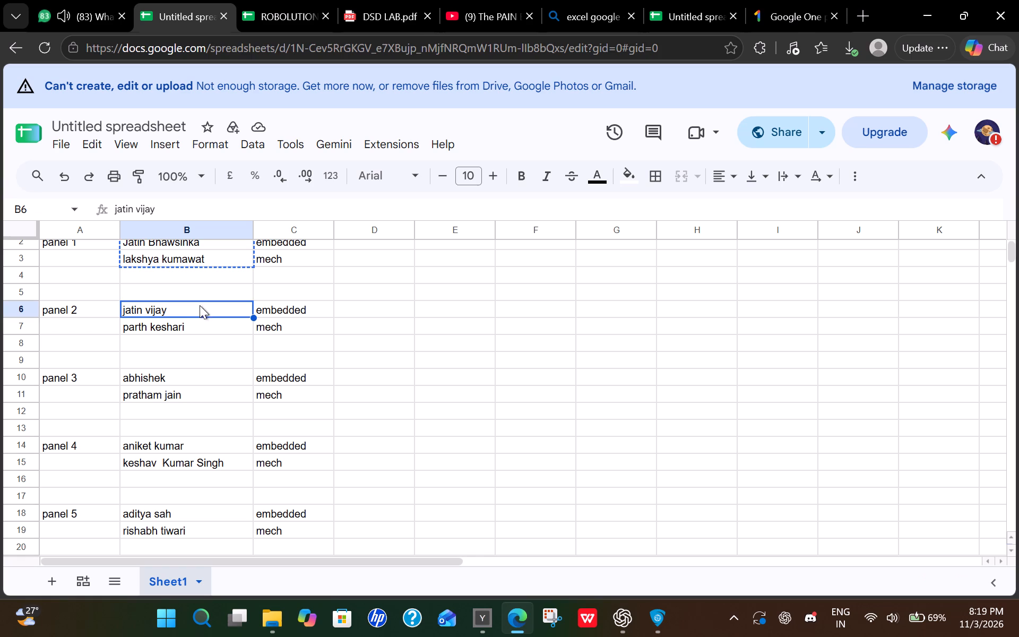
pyautogui.moveTo(200, 310); pyautogui.dragTo(208, 326)
pyautogui.hotkey('ctrl', 'c')
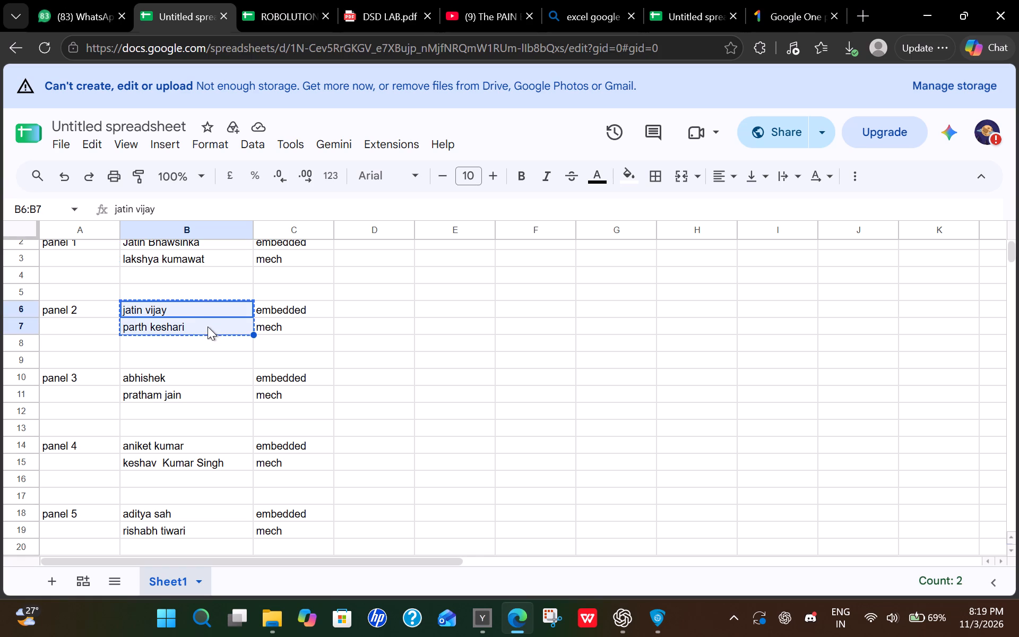
pyautogui.click(513, 332)
pyautogui.click(659, 1)
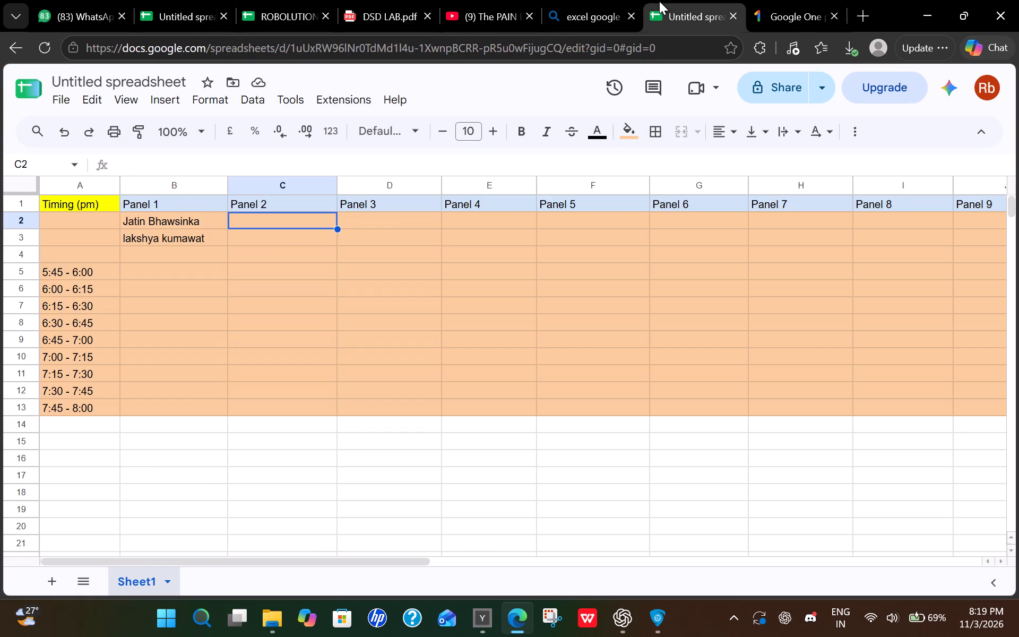
pyautogui.click(391, 217)
pyautogui.click(316, 217)
pyautogui.hotkey('ctrl', 'v')
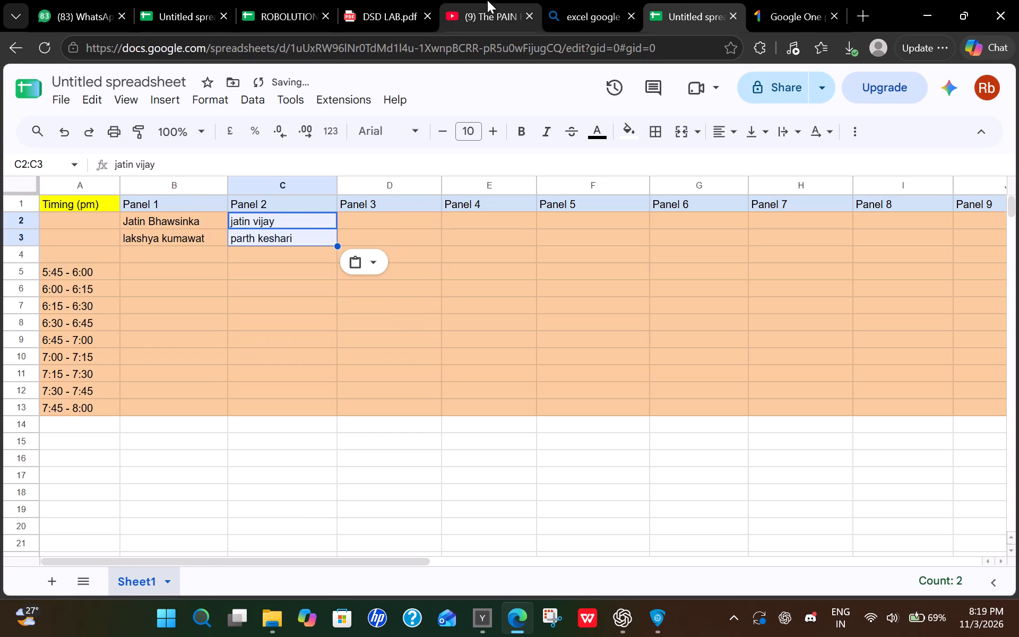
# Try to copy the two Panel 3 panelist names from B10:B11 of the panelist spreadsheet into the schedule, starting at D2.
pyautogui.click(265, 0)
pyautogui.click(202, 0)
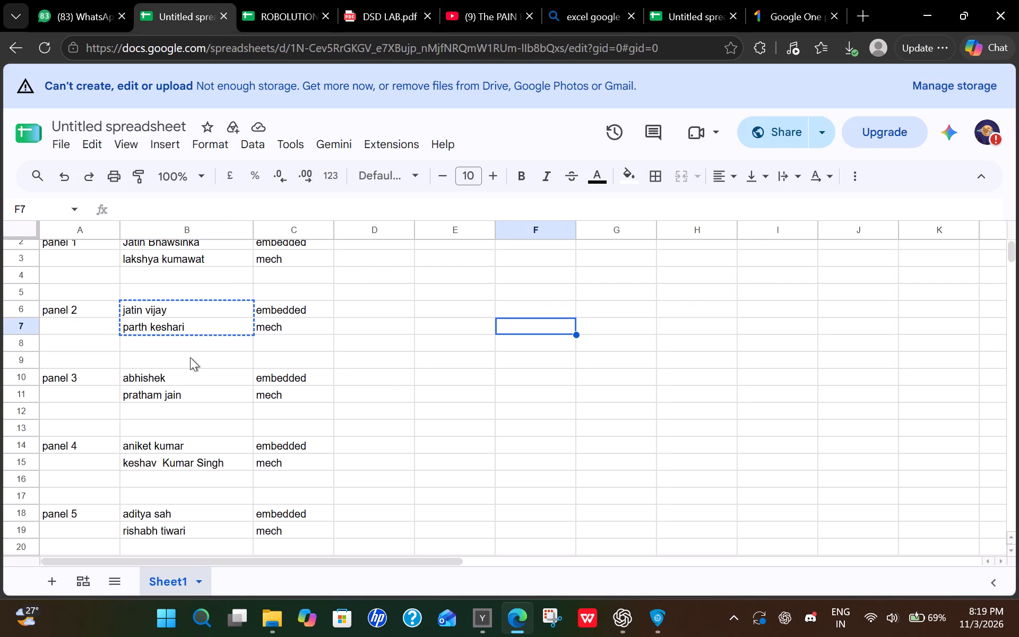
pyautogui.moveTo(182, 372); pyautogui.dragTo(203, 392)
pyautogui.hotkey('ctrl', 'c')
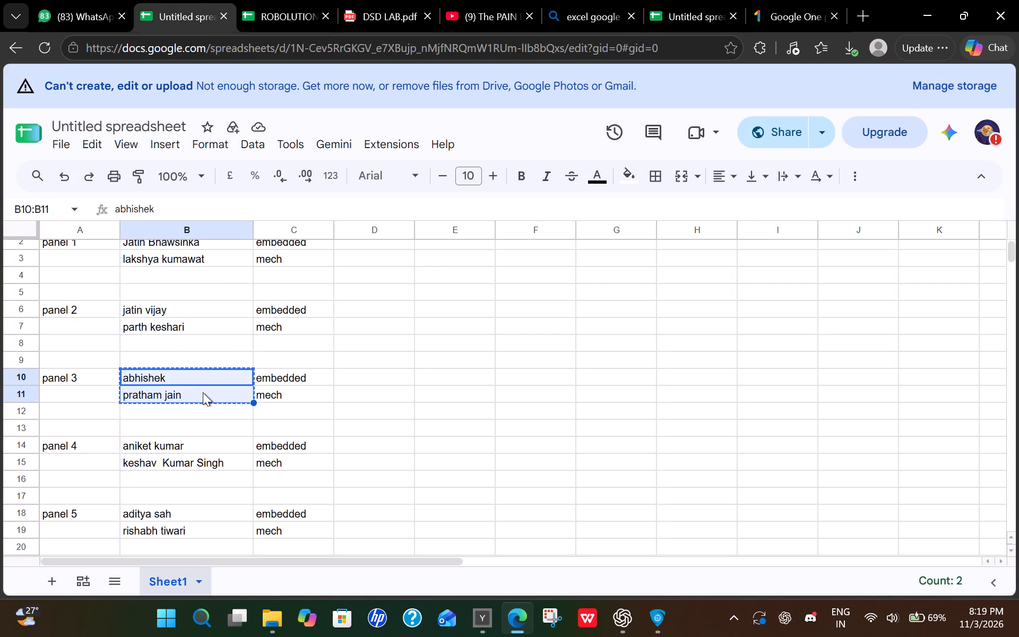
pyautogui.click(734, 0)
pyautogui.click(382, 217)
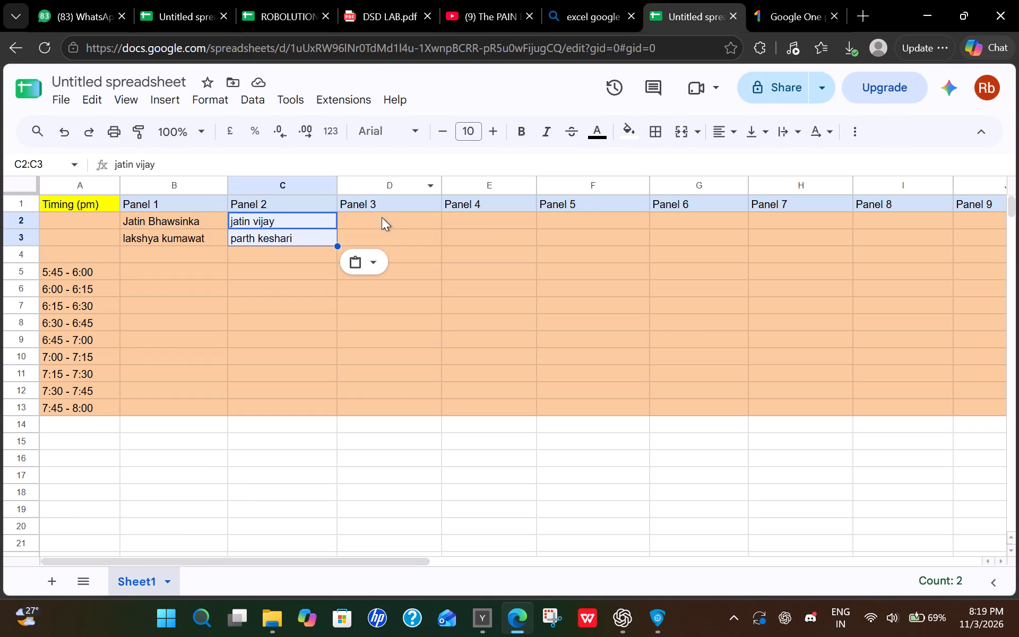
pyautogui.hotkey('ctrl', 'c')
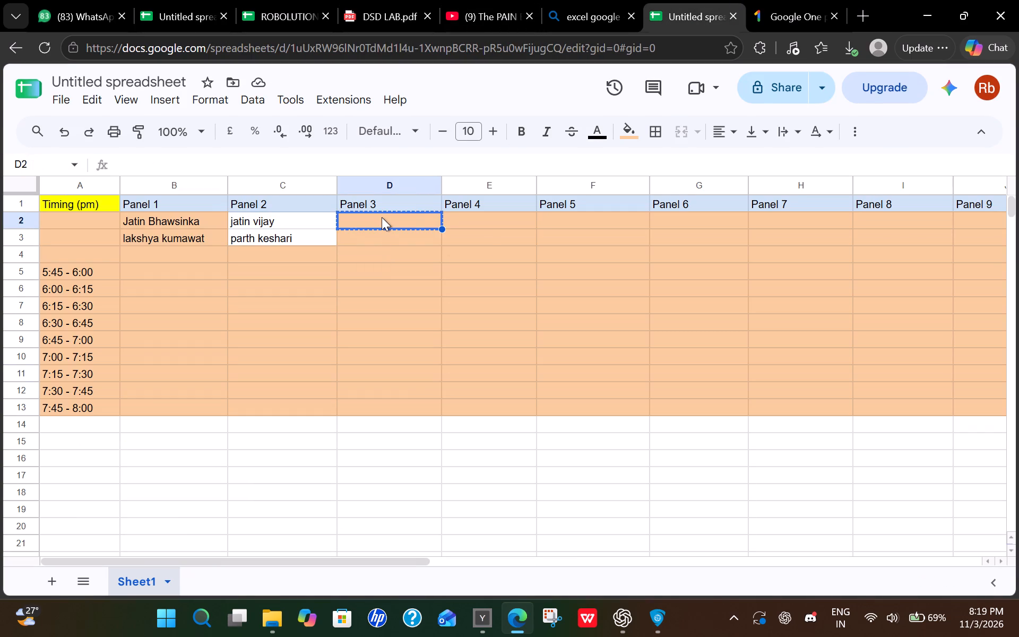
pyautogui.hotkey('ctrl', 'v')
# Copy the two Panel 3 panelist names from B10:B11 of the panelist spreadsheet into cells D2:D3 of the schedule.
pyautogui.click(304, 0)
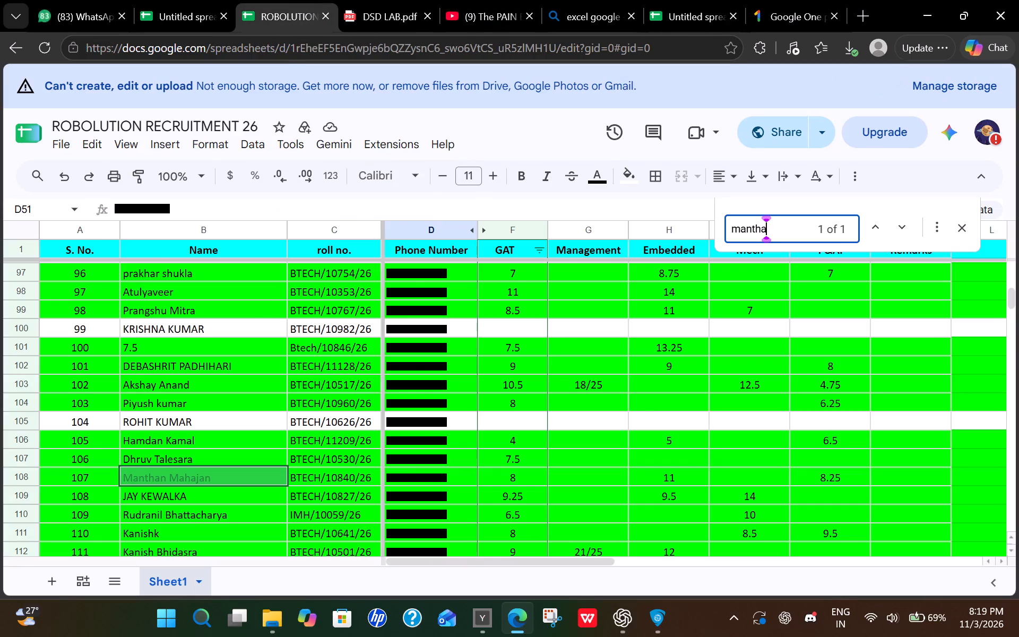
pyautogui.click(179, 0)
pyautogui.click(204, 384)
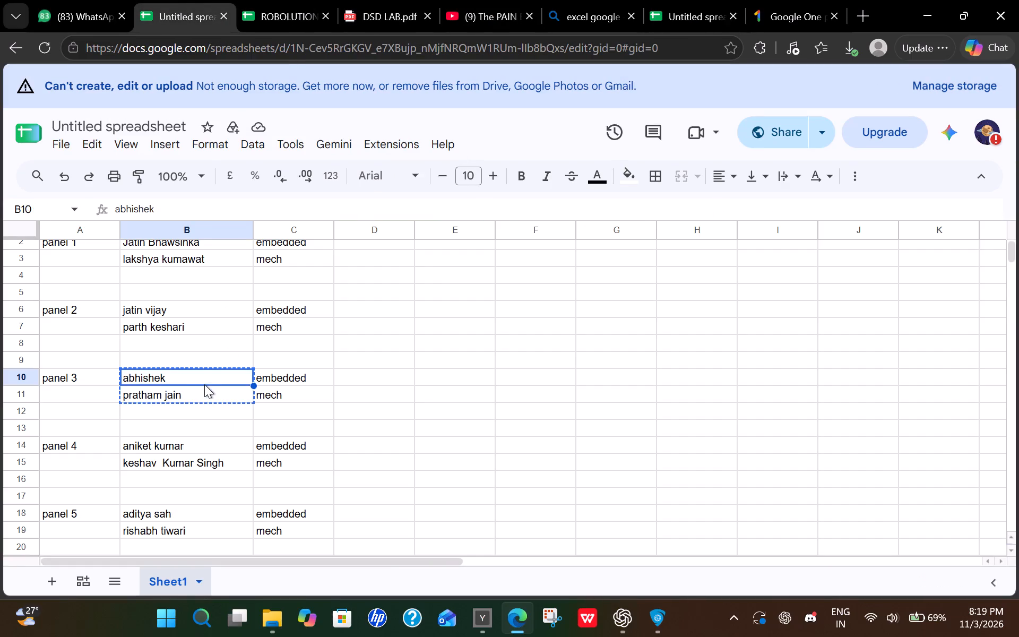
pyautogui.moveTo(172, 372); pyautogui.dragTo(204, 395)
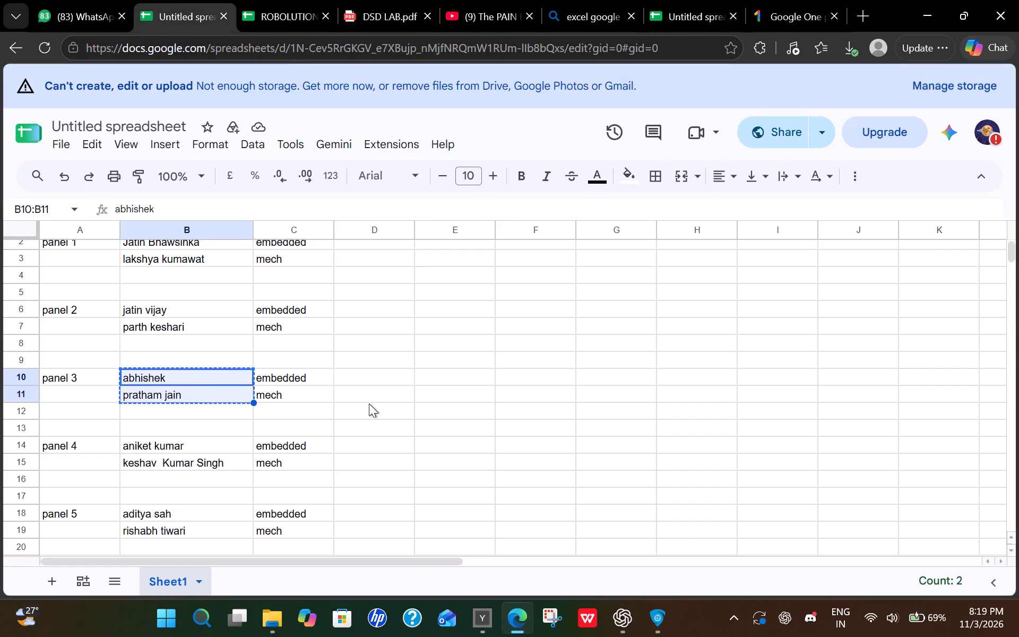
pyautogui.hotkey('ctrl', 'c')
pyautogui.click(519, 390)
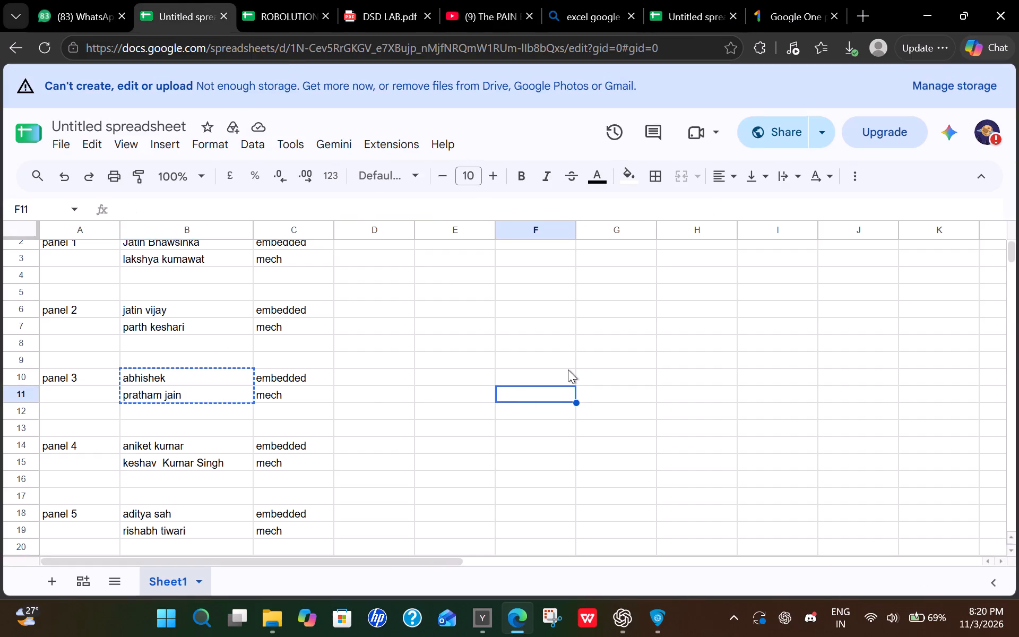
pyautogui.click(683, 0)
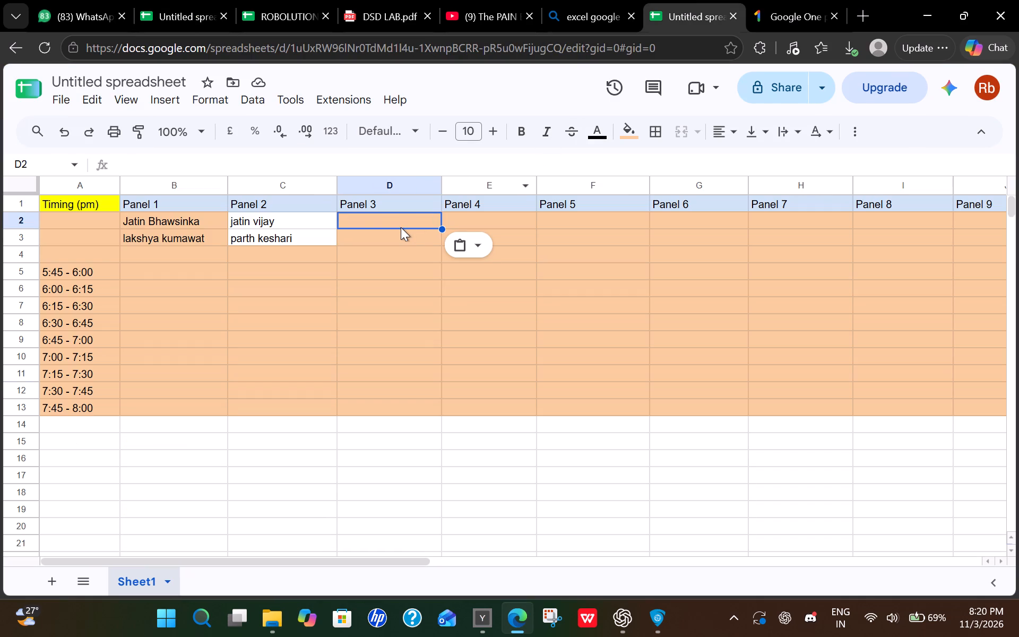
pyautogui.hotkey('ctrl', 'v')
# Copy the two Panel 4 panelist names from B14:B15 of the panelist spreadsheet into cells E2:E3 of the schedule.
pyautogui.click(504, 222)
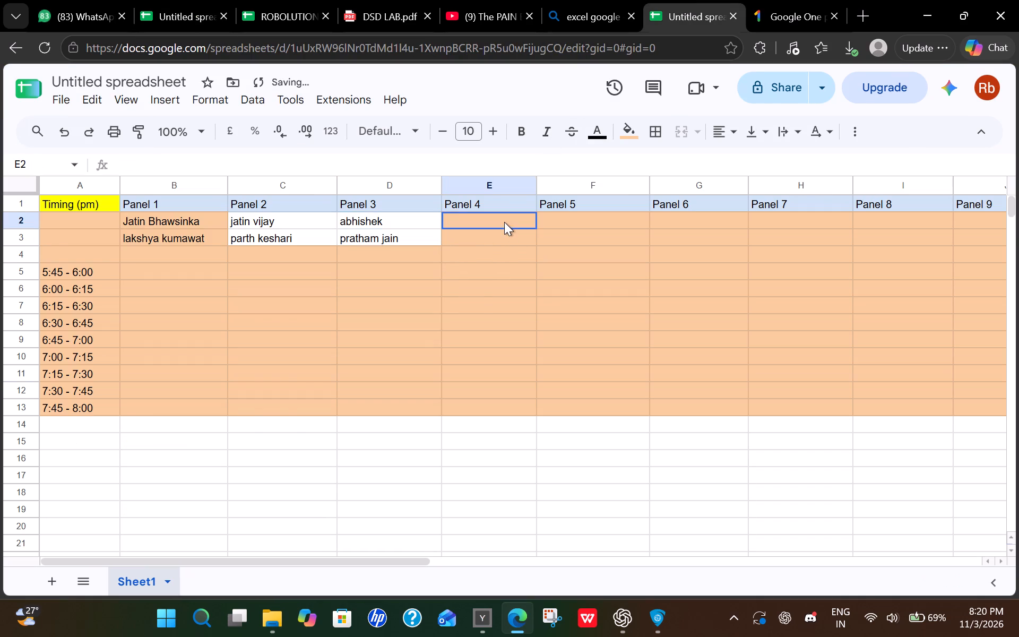
pyautogui.click(200, 0)
pyautogui.scroll(-1, 192, 394)
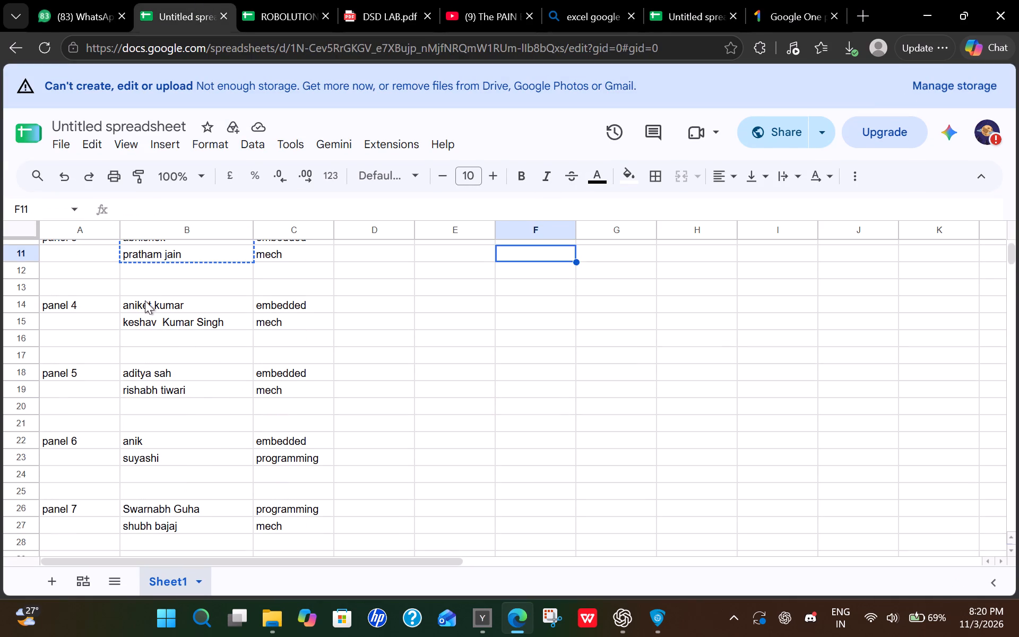
pyautogui.moveTo(145, 300); pyautogui.dragTo(201, 321)
pyautogui.hotkey('ctrl', 'c')
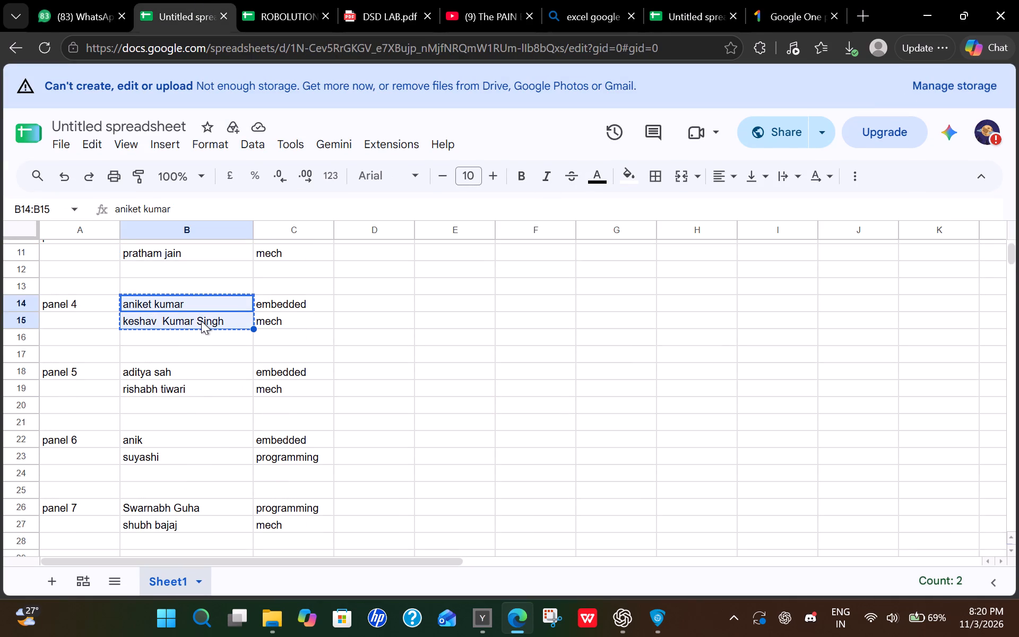
pyautogui.click(526, 301)
pyautogui.click(648, 0)
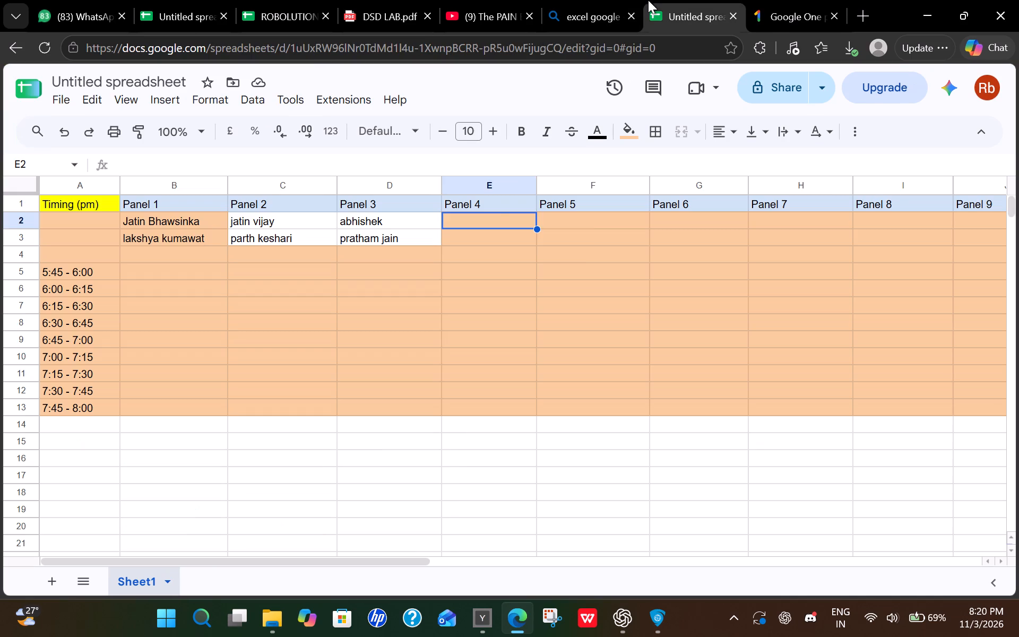
pyautogui.hotkey('ctrl', 'v')
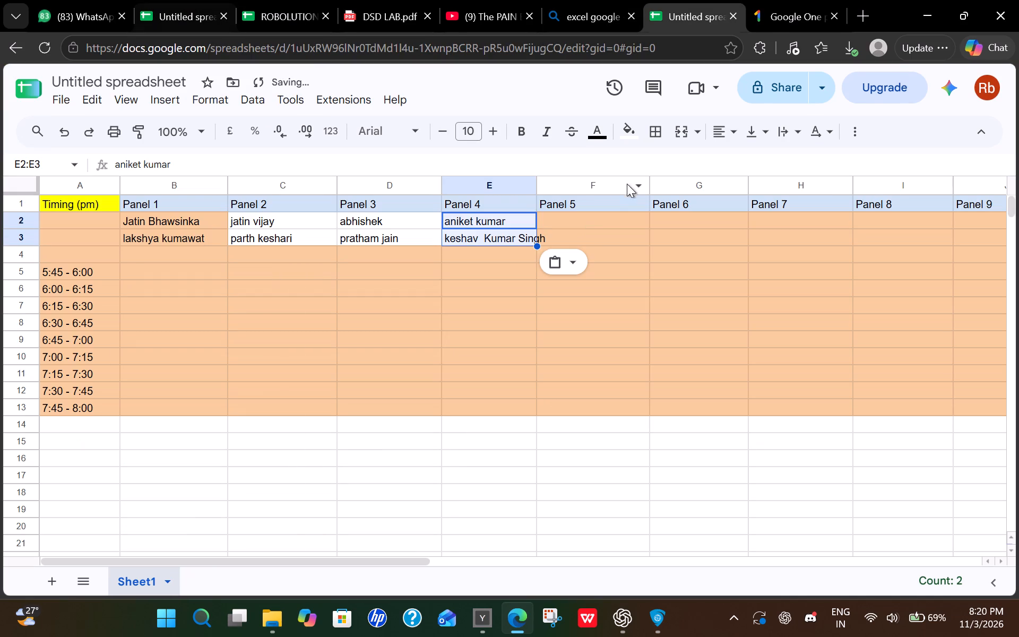
# Widen the Panel 4 column, E, slightly so the longer panelist name in E3 fits within the cell.
pyautogui.keyDown('ctrl'); pyautogui.moveTo(538, 185); pyautogui.dragTo(554, 186); pyautogui.keyUp('ctrl')
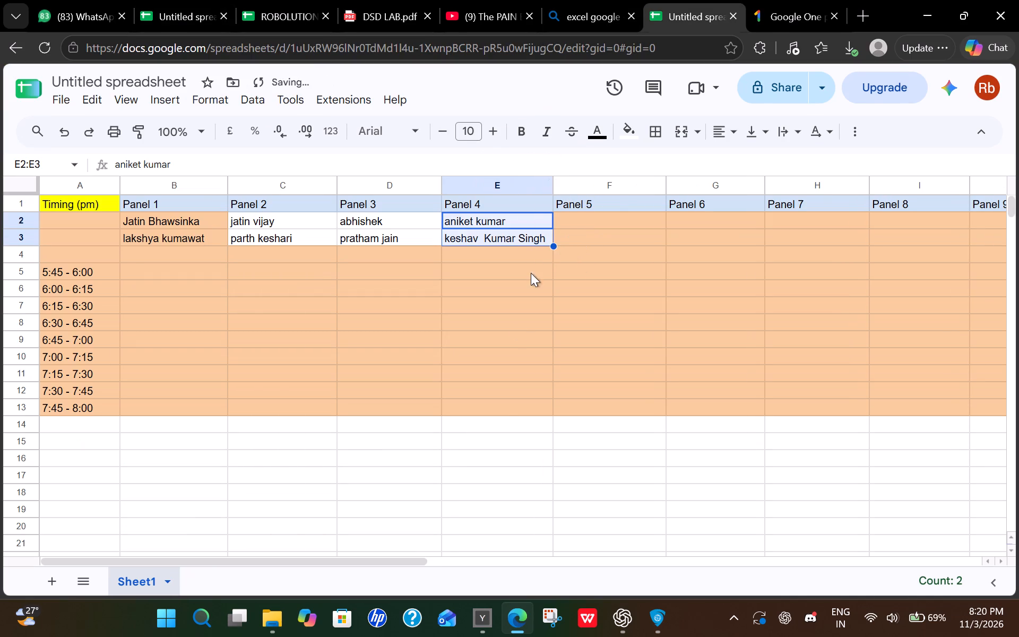
pyautogui.click(461, 460)
# Copy the two Panel 5 panelist names from B18:B19 of the panelist spreadsheet into cells F2:F3 of the schedule.
pyautogui.click(189, 1)
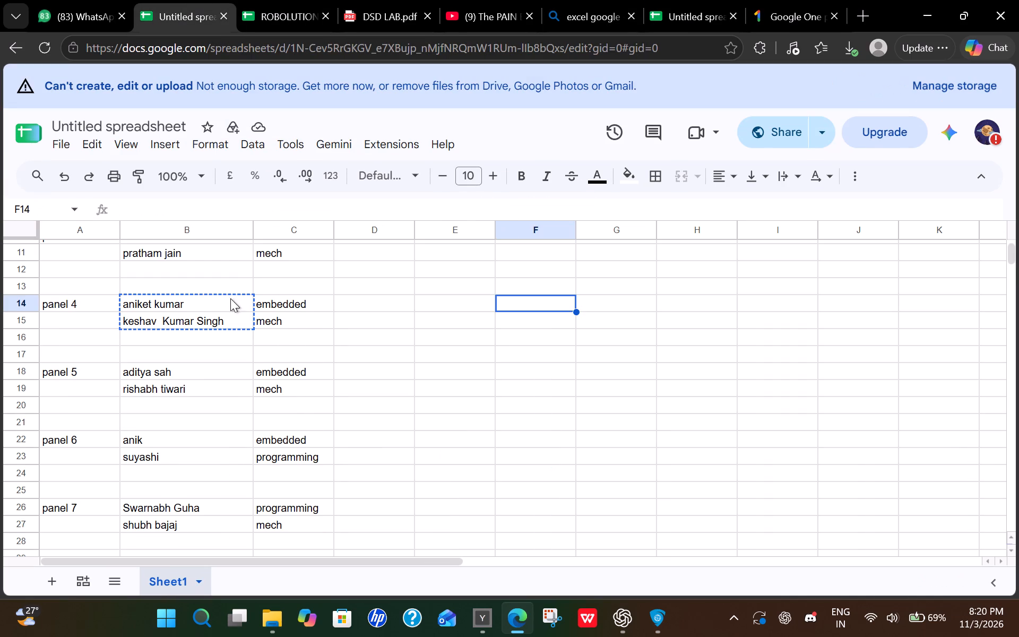
pyautogui.scroll(-1, 223, 391)
pyautogui.moveTo(180, 359); pyautogui.dragTo(194, 374)
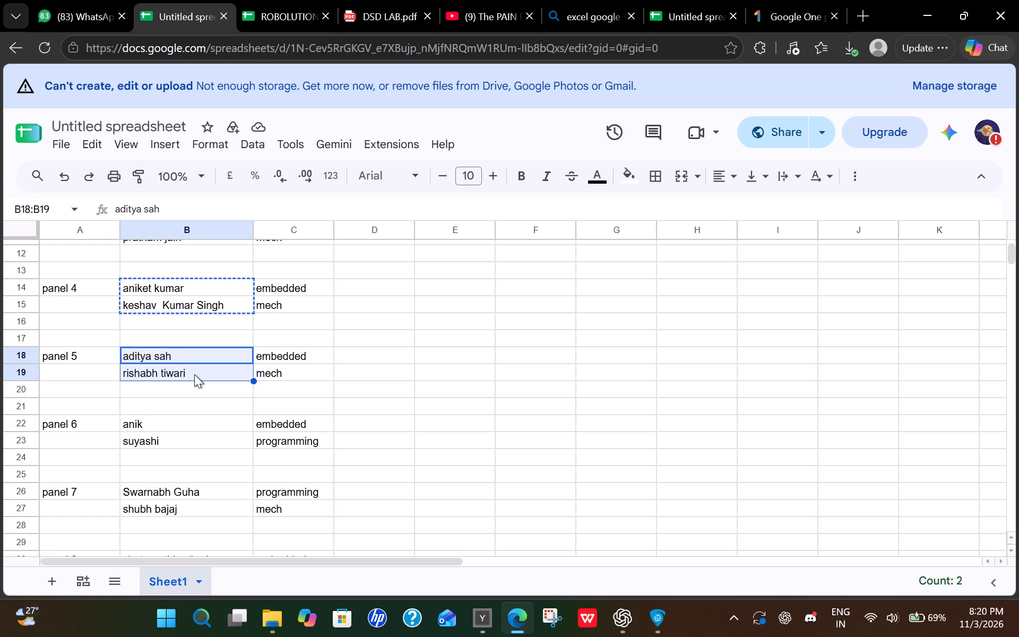
pyautogui.hotkey('ctrl', 'c')
pyautogui.click(541, 375)
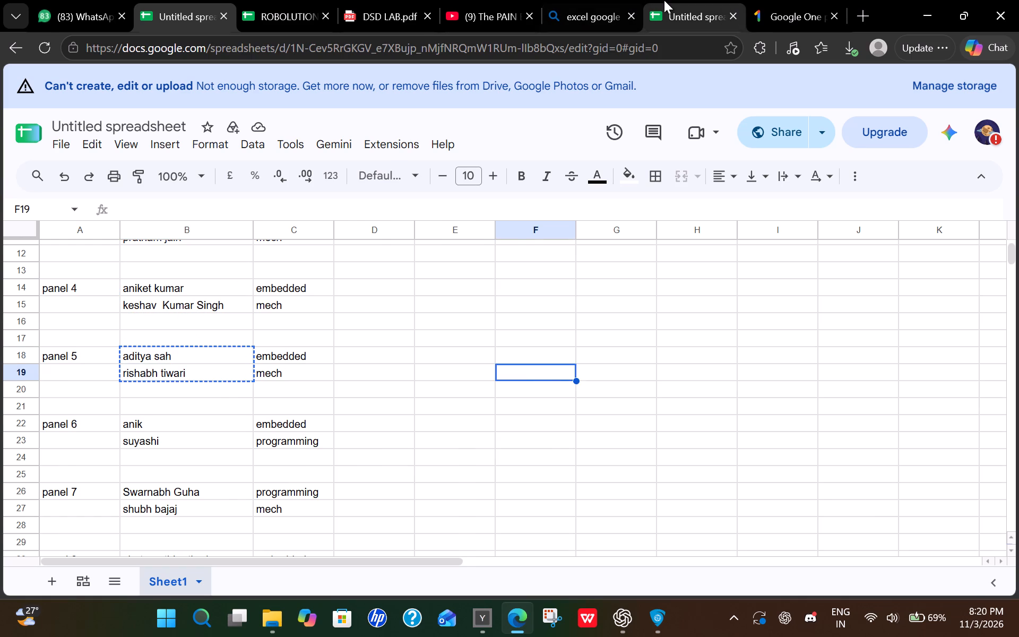
pyautogui.click(664, 0)
pyautogui.click(585, 220)
pyautogui.hotkey('ctrl', 'v')
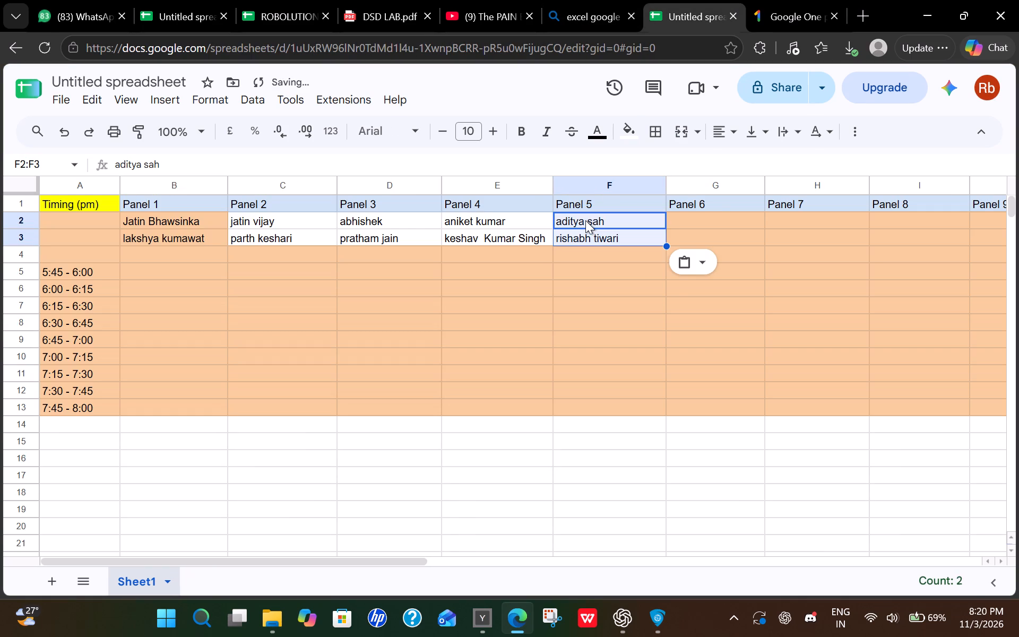
pyautogui.click(638, 460)
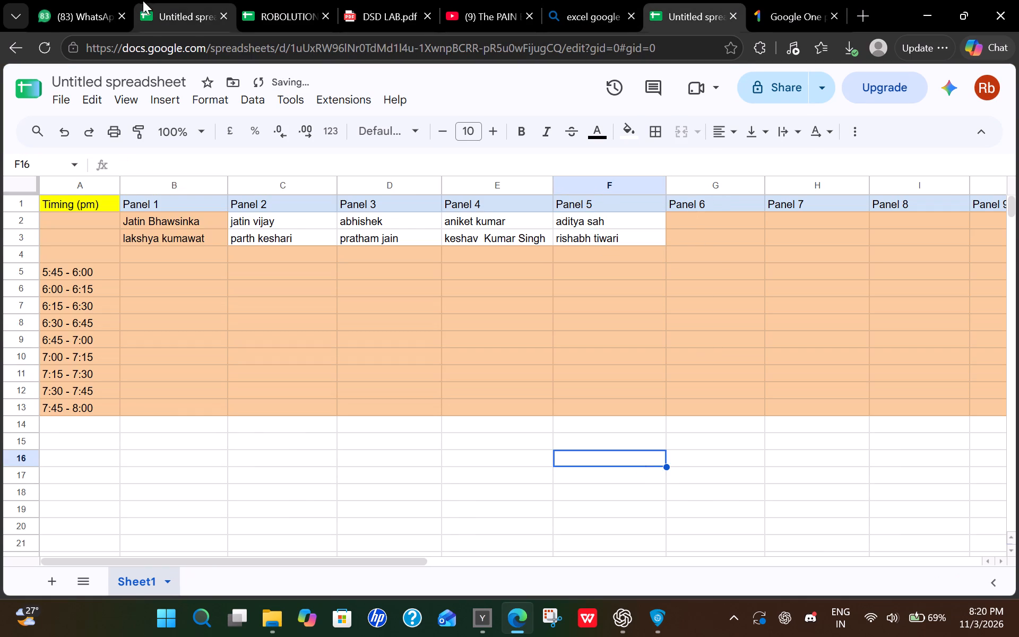
# Copy the two Panel 6 panelist names from B22:B23 of the panelist spreadsheet into cells G2:G3 of the schedule.
pyautogui.click(177, 0)
pyautogui.moveTo(161, 418); pyautogui.dragTo(178, 442)
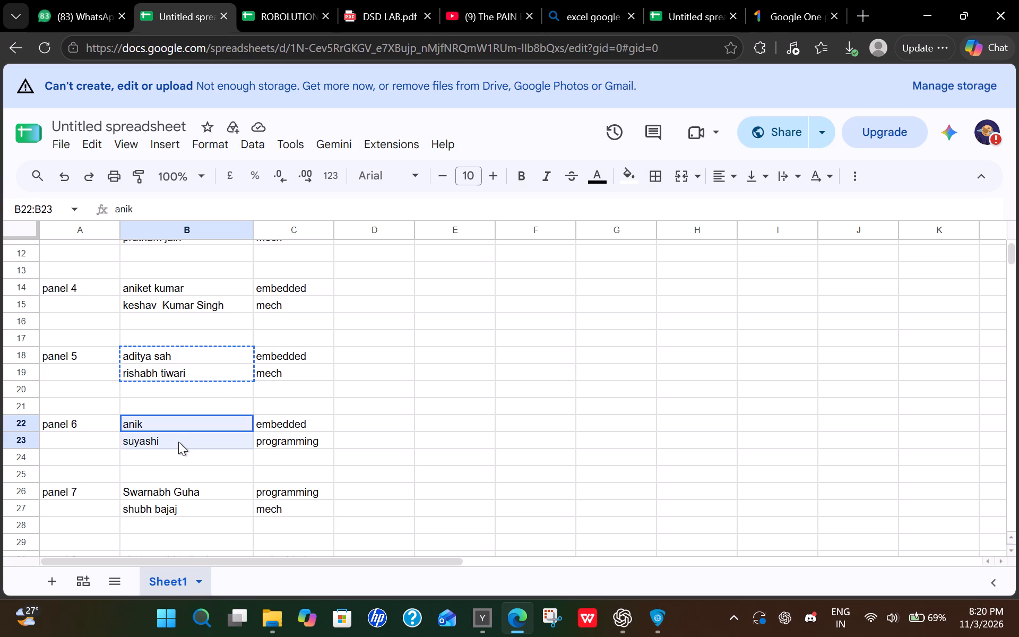
pyautogui.moveTo(178, 442); pyautogui.dragTo(179, 443)
pyautogui.hotkey('ctrl', 'c')
pyautogui.click(682, 0)
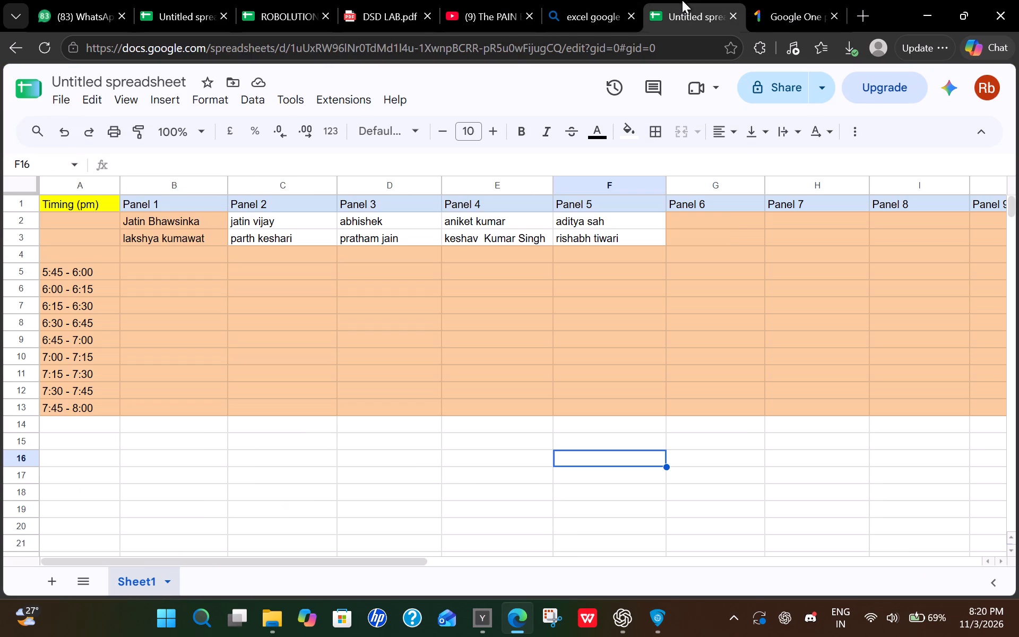
pyautogui.moveTo(715, 224); pyautogui.dragTo(717, 235)
pyautogui.hotkey('ctrl', 'v')
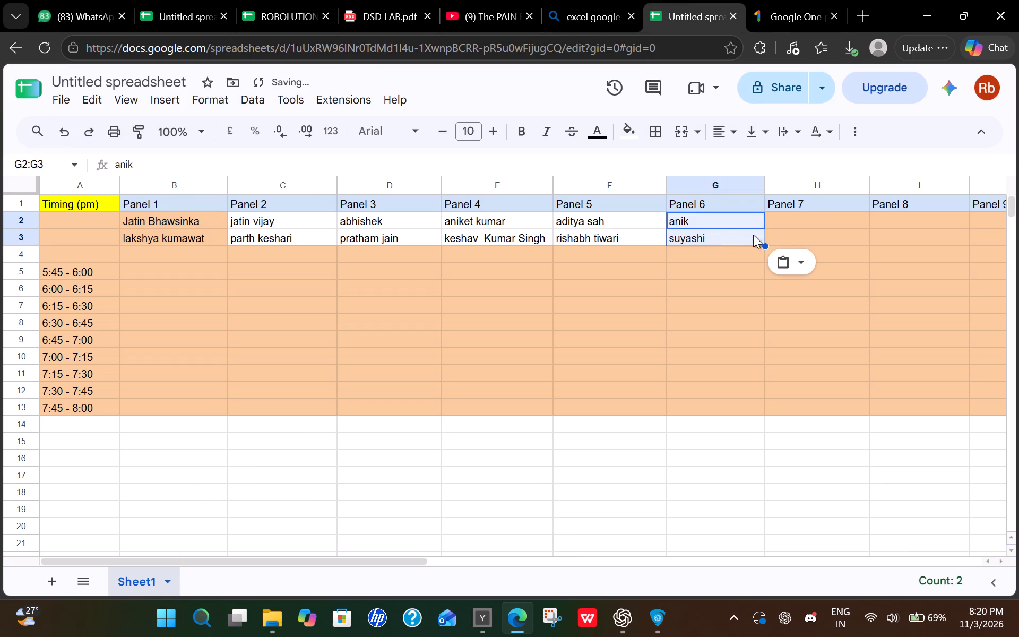
# Copy the two Panel 7 panelist names from B26:B27 of the panelist spreadsheet into the schedule's Panel 7 column, starting at H2.
pyautogui.click(781, 221)
pyautogui.click(208, 0)
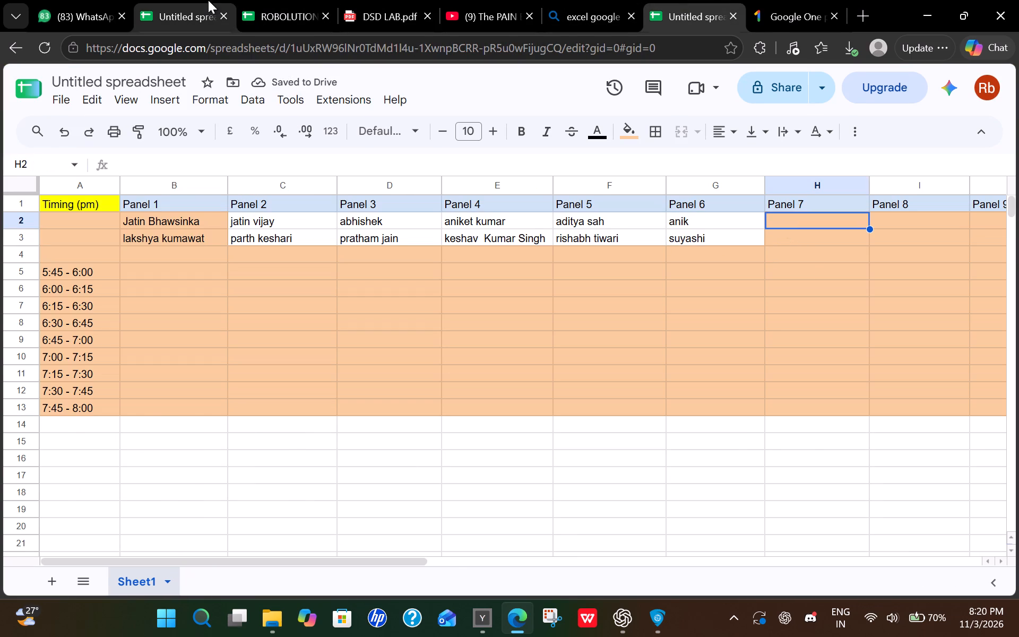
pyautogui.moveTo(163, 491); pyautogui.dragTo(189, 507)
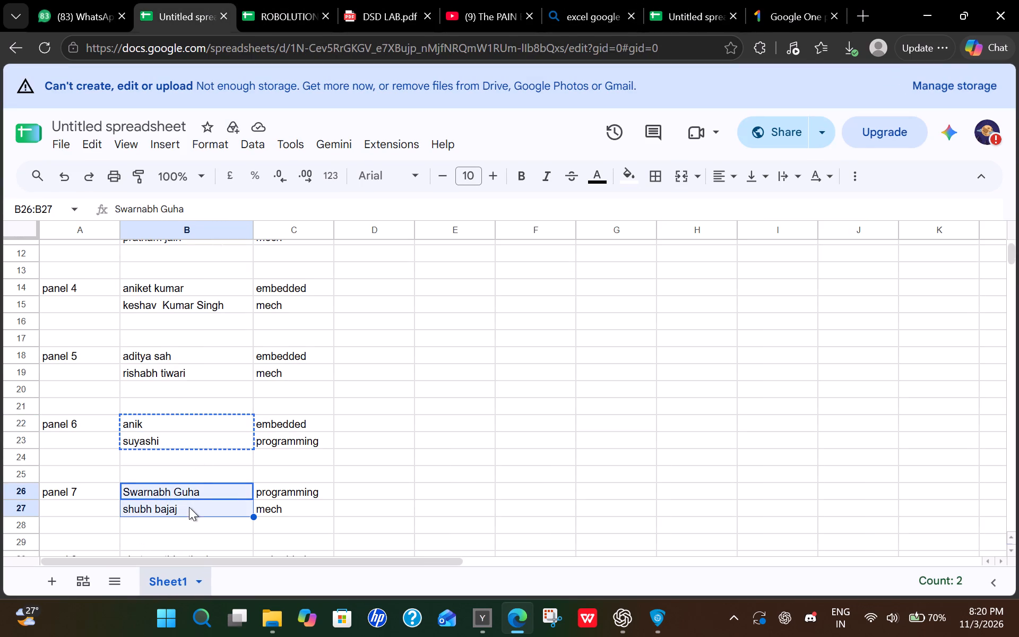
pyautogui.hotkey('ctrl', 'c')
pyautogui.click(692, 0)
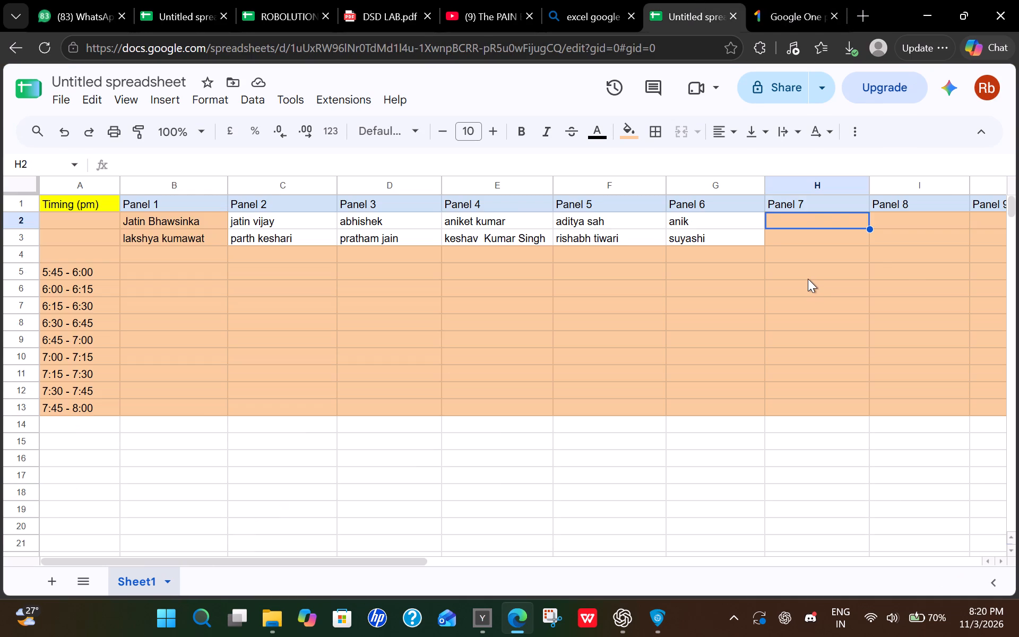
pyautogui.hotkey('ctrl', 'v')
# Copy the two Panel 8 panelist names from B30:B31 of the panelist spreadsheet into cells I2:I3 of the schedule.
pyautogui.click(179, 0)
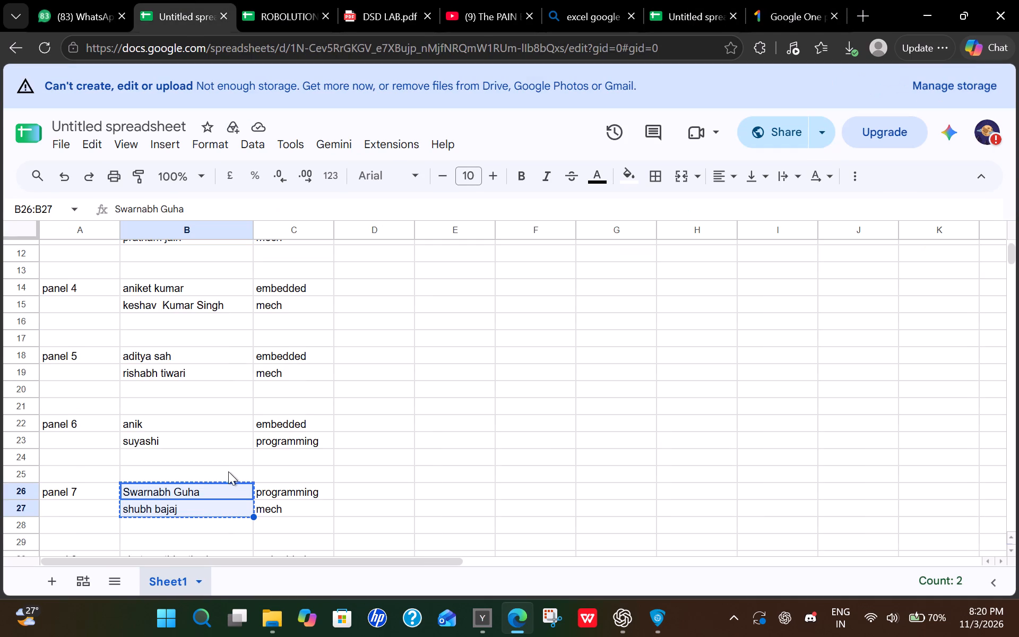
pyautogui.scroll(-2, 228, 471)
pyautogui.moveTo(135, 284); pyautogui.dragTo(170, 304)
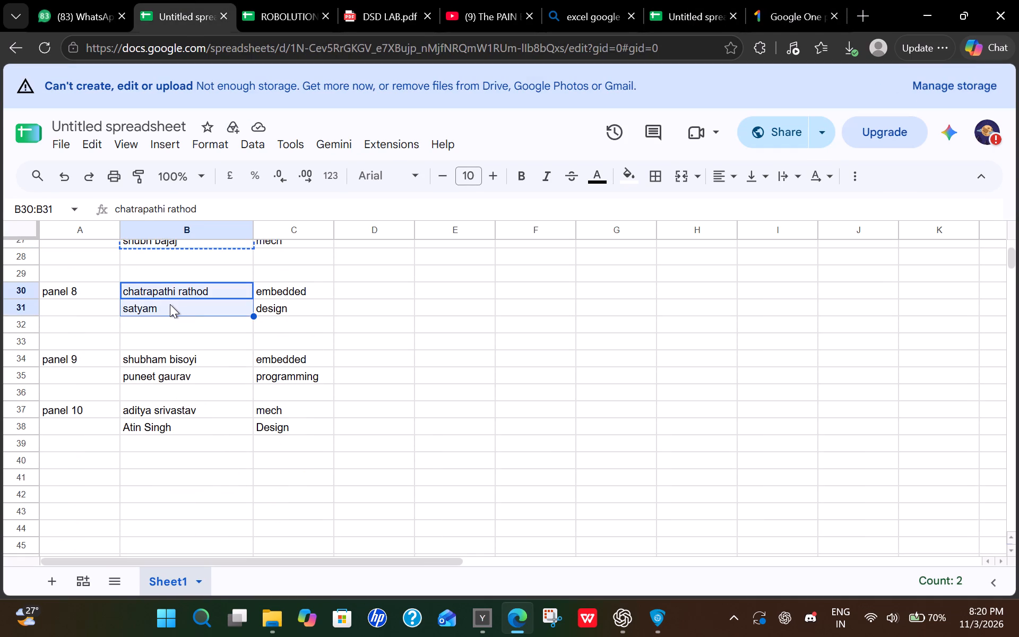
pyautogui.hotkey('ctrl', 'c')
pyautogui.click(678, 0)
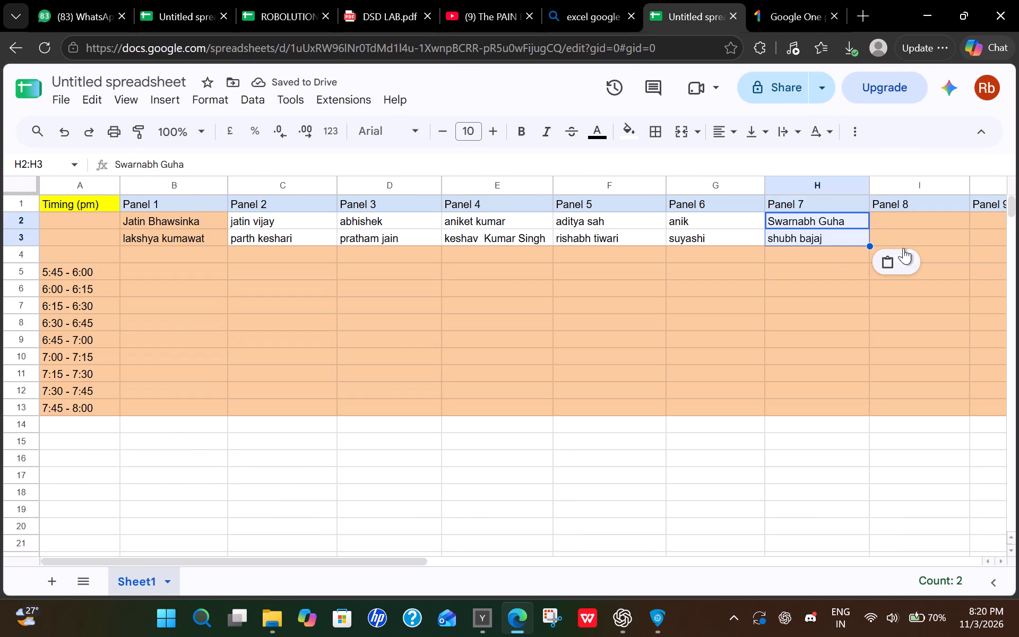
pyautogui.click(886, 216)
pyautogui.hotkey('ctrl', 'v')
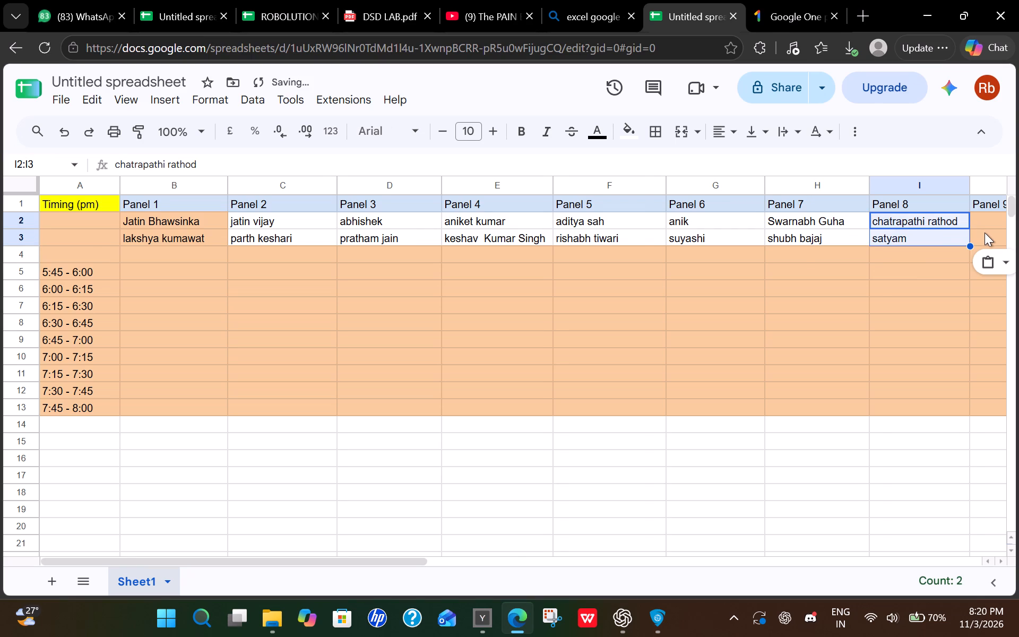
# Copy the two Panel 9 panelist names from B34:B35 of the panelist spreadsheet into cells J2:J3 of the schedule.
pyautogui.hscroll(-3, 985, 233)
pyautogui.click(222, 0)
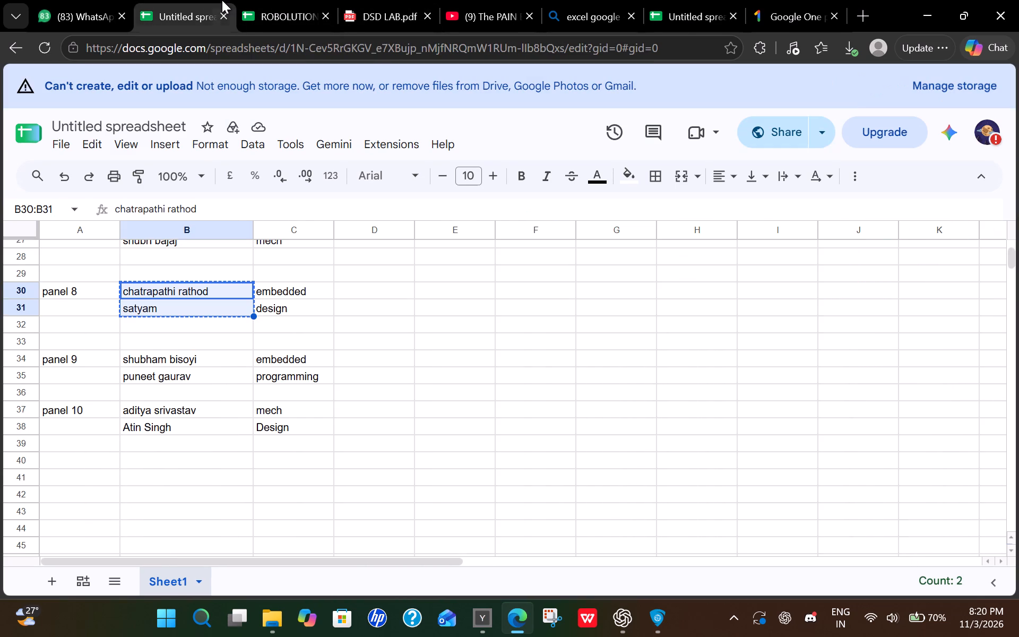
pyautogui.moveTo(159, 356); pyautogui.dragTo(195, 374)
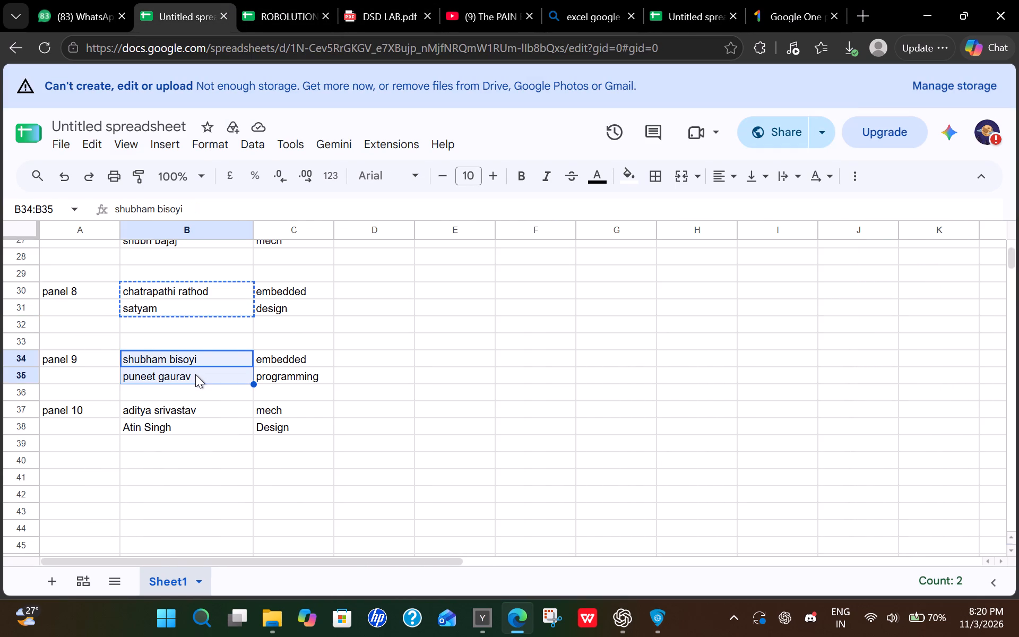
pyautogui.hotkey('ctrl', 'c')
pyautogui.click(521, 361)
pyautogui.click(712, 0)
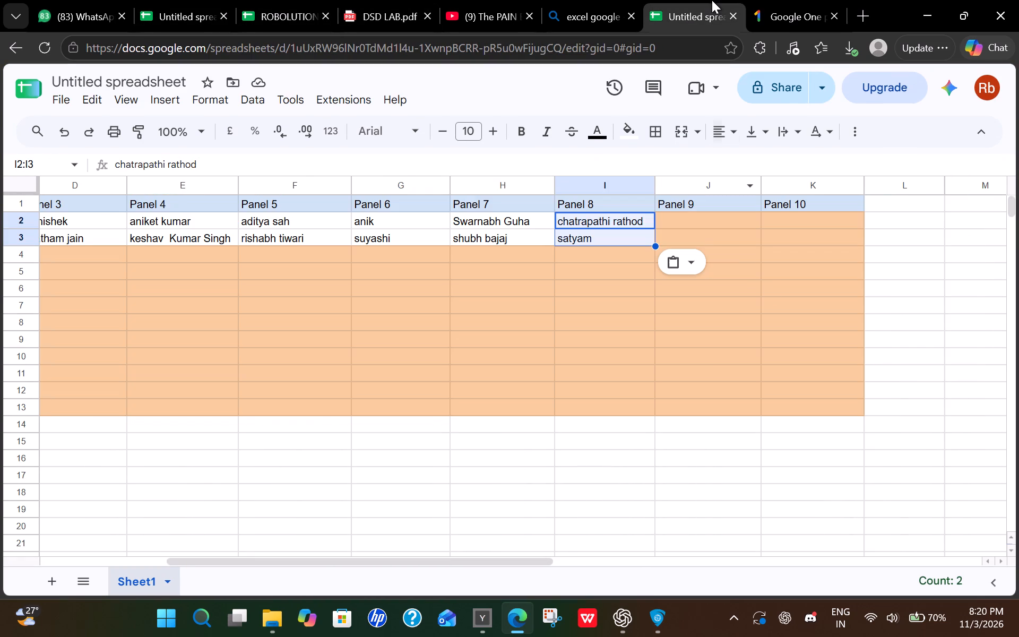
pyautogui.click(702, 222)
pyautogui.hotkey('ctrl', 'v')
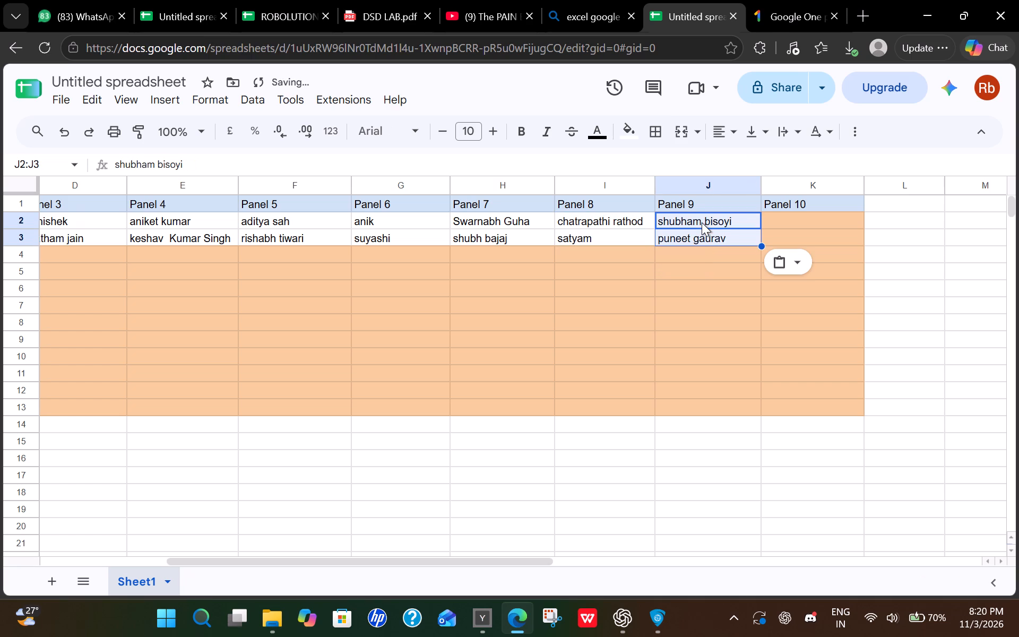
# Copy the two Panel 10 panelist names from B37:B38 of the panelist spreadsheet into cells K2:K3 of the schedule.
pyautogui.click(792, 220)
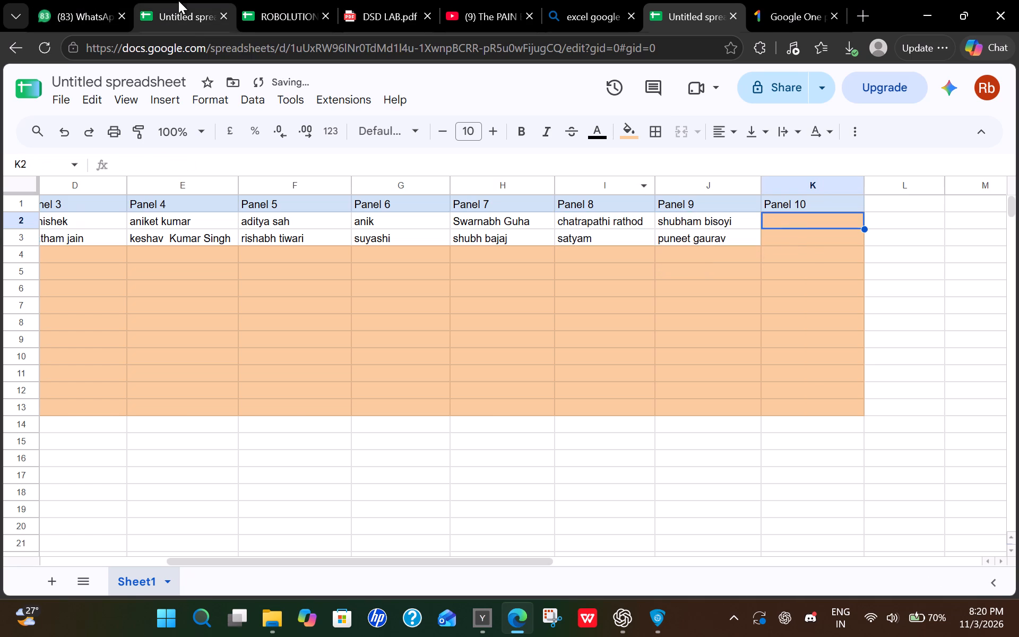
pyautogui.click(178, 1)
pyautogui.moveTo(142, 409); pyautogui.dragTo(184, 427)
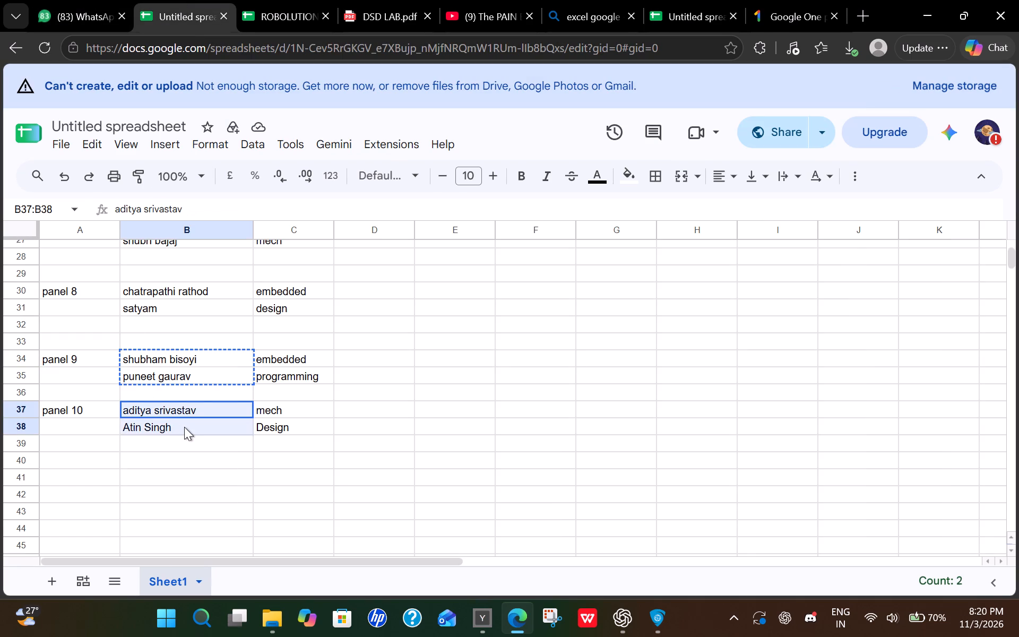
pyautogui.hotkey('ctrl', 'c')
pyautogui.click(705, 0)
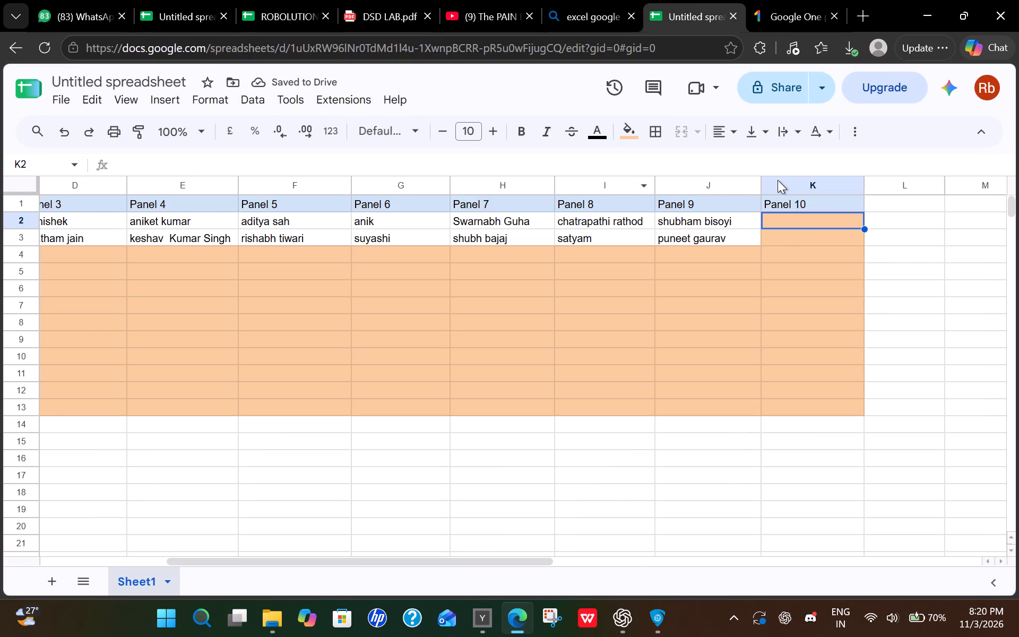
pyautogui.hotkey('ctrl', 'v')
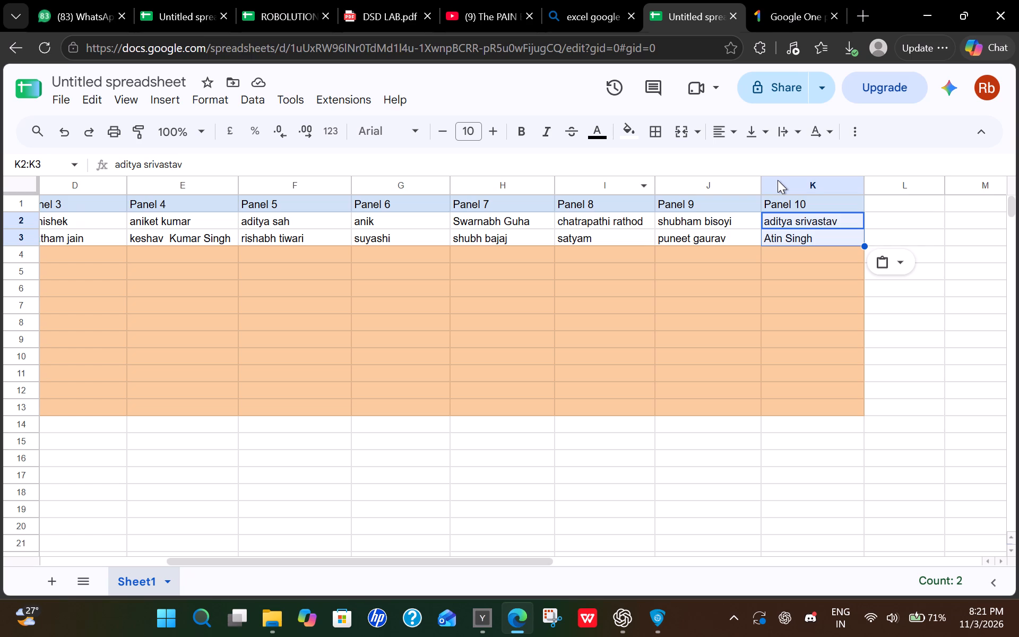
# Fill the panelist name cells C2:K3 with the same light orange as the rest of the schedule.
pyautogui.hscroll(1, 778, 180)
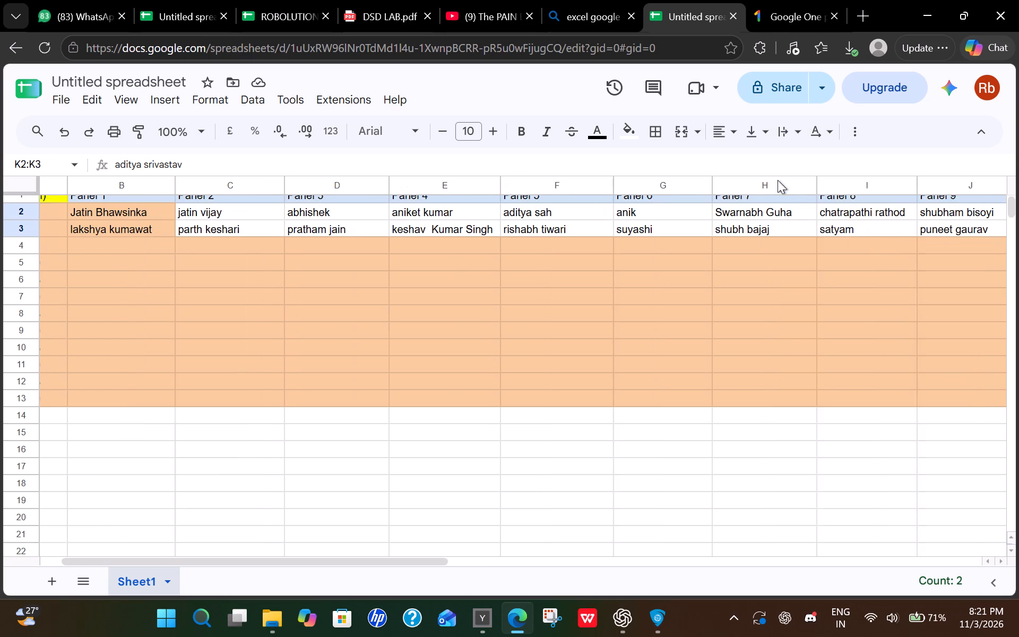
pyautogui.hscroll(1, 778, 180)
pyautogui.scroll(1, 404, 351)
pyautogui.hscroll(-1, 289, 369)
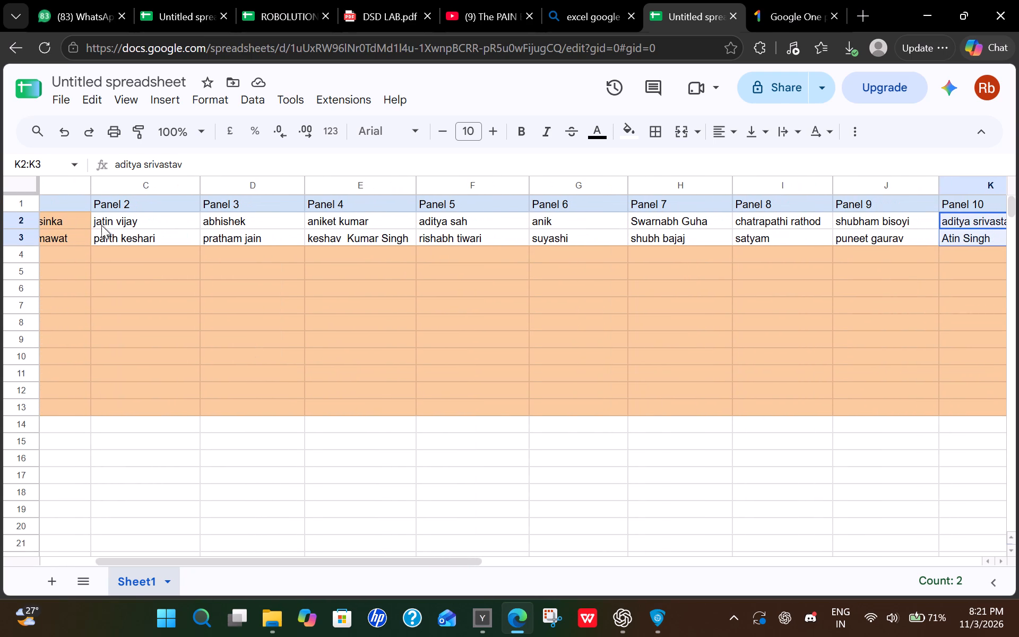
pyautogui.moveTo(105, 222); pyautogui.dragTo(890, 229)
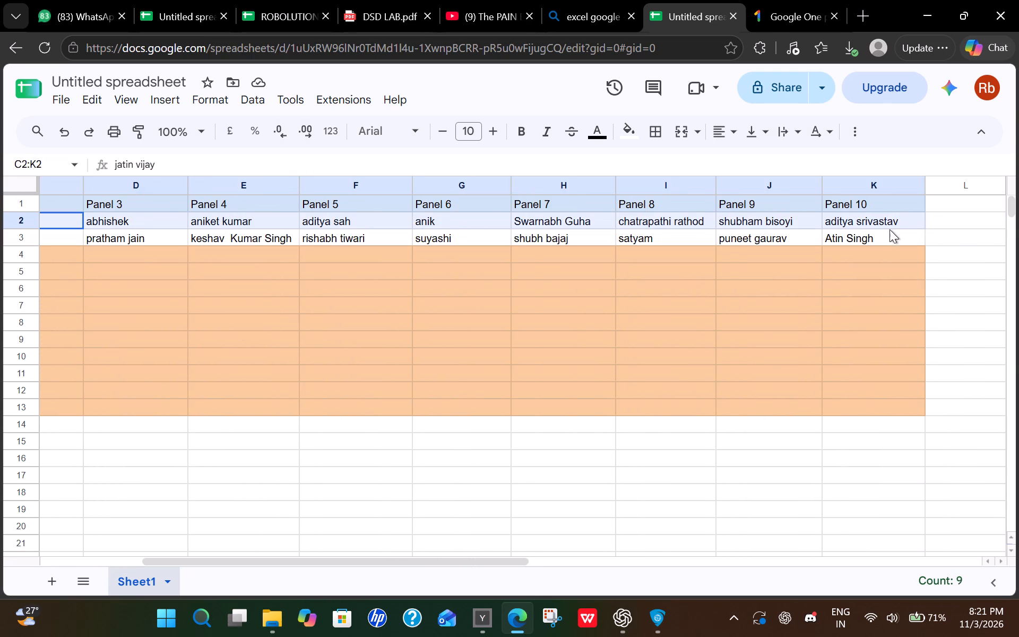
pyautogui.moveTo(890, 229); pyautogui.dragTo(892, 231)
pyautogui.click(638, 130)
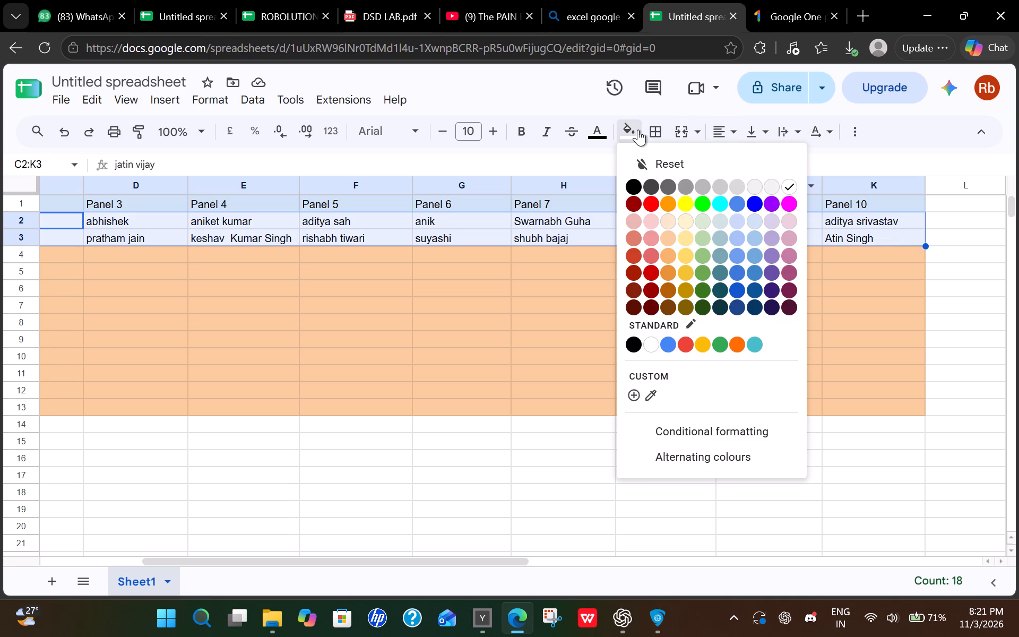
pyautogui.click(669, 239)
pyautogui.click(958, 367)
pyautogui.hscroll(6, 958, 367)
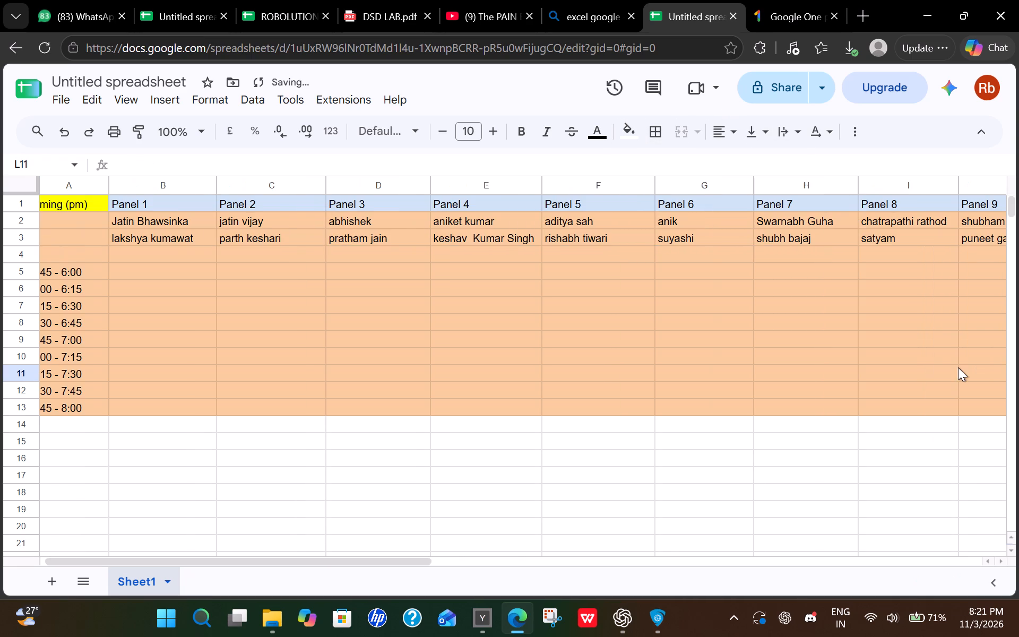
pyautogui.hscroll(1, 958, 367)
pyautogui.scroll(1, 590, 420)
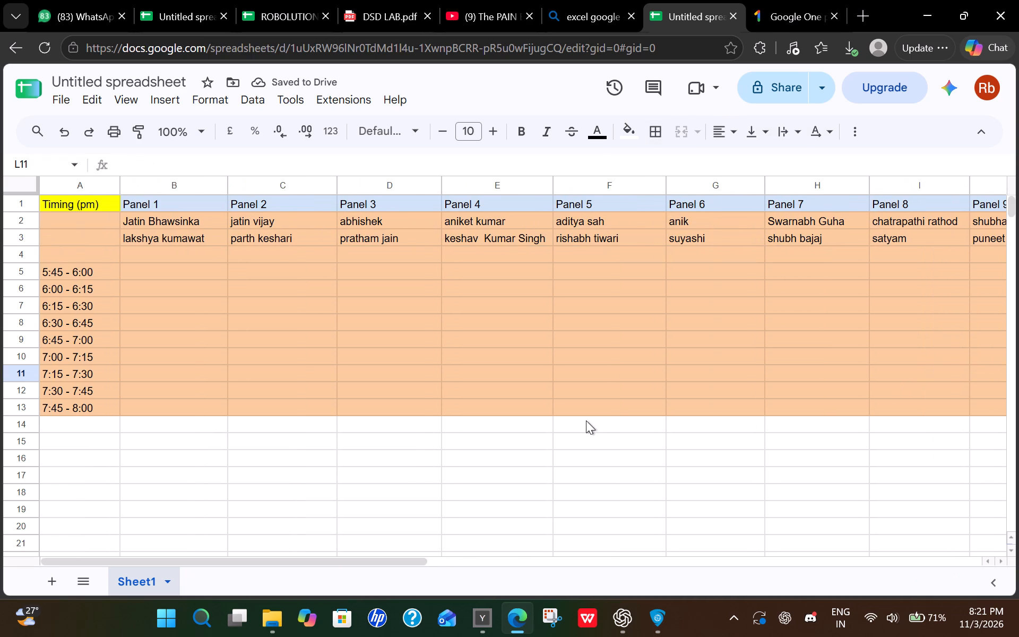
# Make the headings and panelist names in A1:J3 of the schedule bold.
pyautogui.click(72, 223)
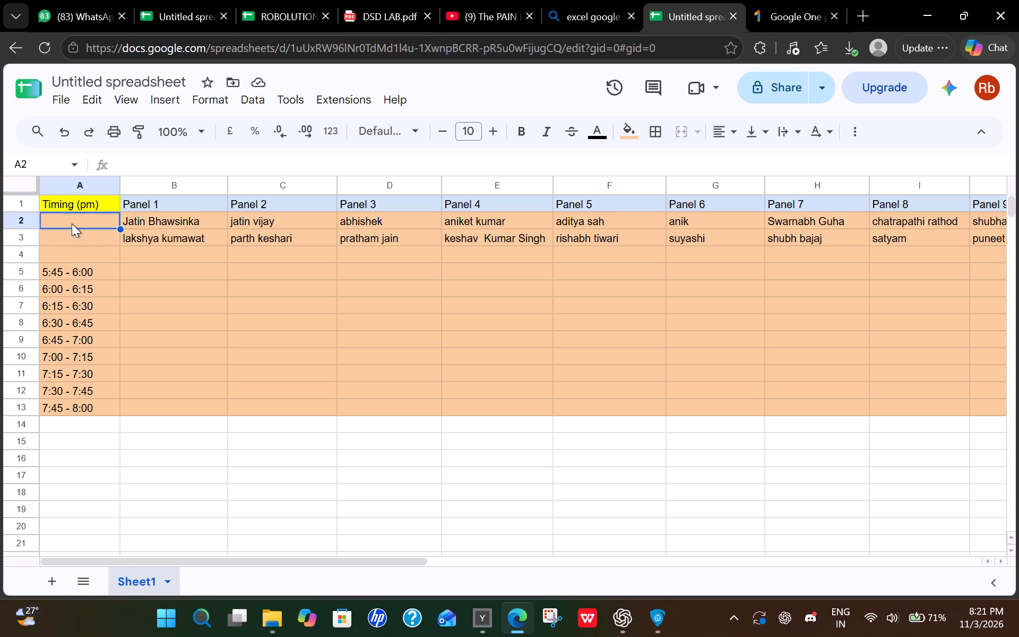
pyautogui.press('BackSpace')
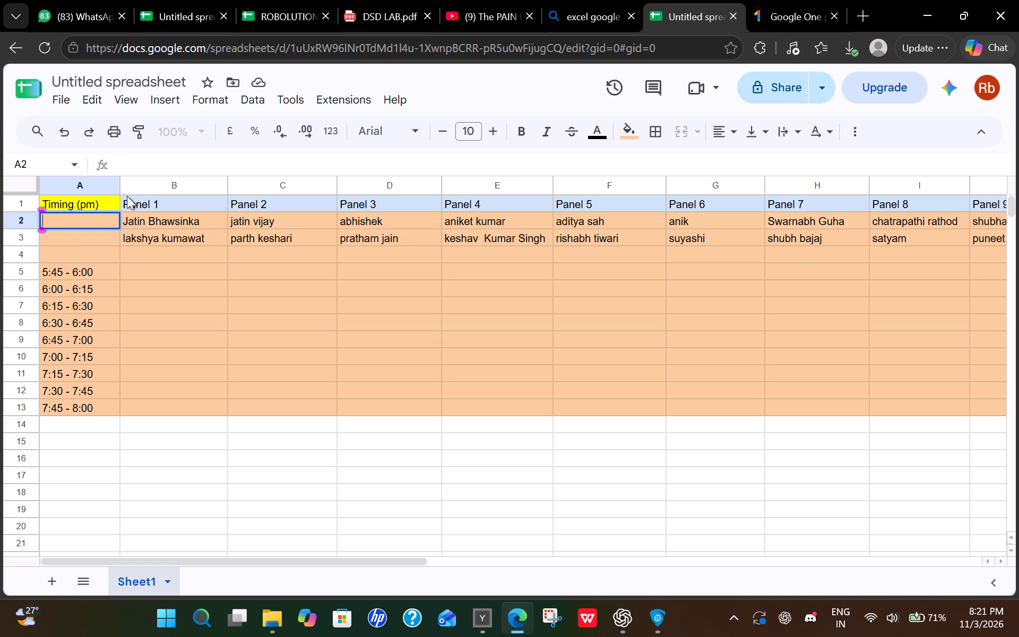
pyautogui.click(112, 197)
pyautogui.moveTo(111, 204); pyautogui.dragTo(910, 222)
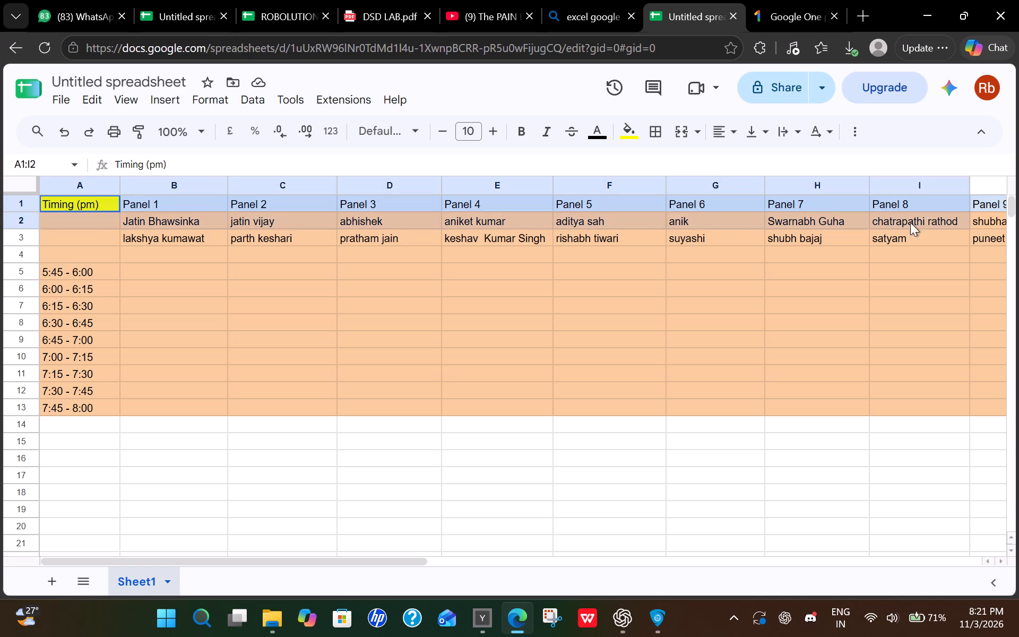
pyautogui.moveTo(910, 222); pyautogui.dragTo(973, 236)
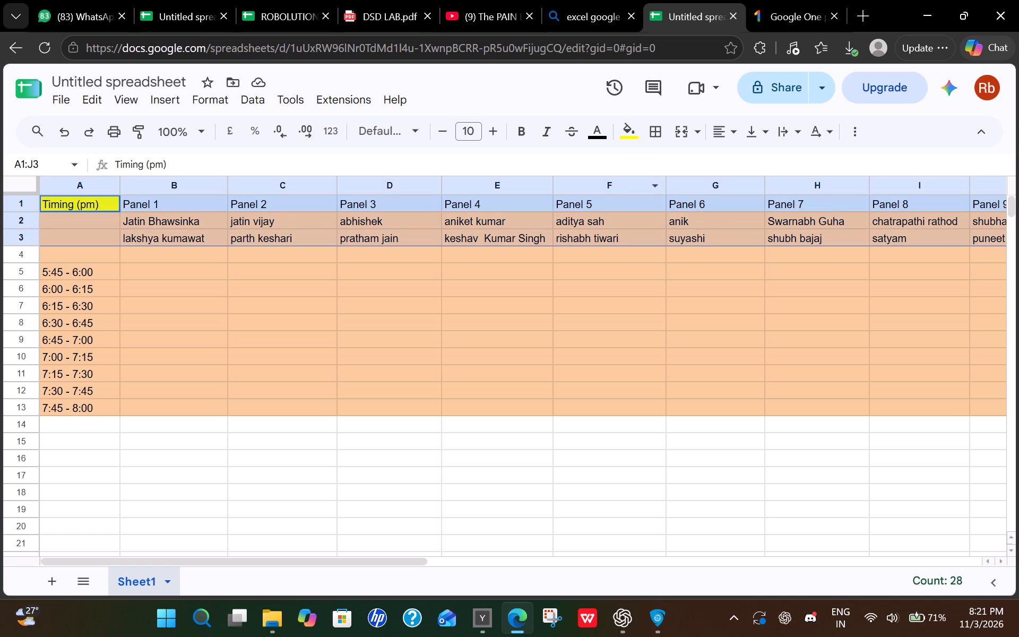
pyautogui.click(530, 126)
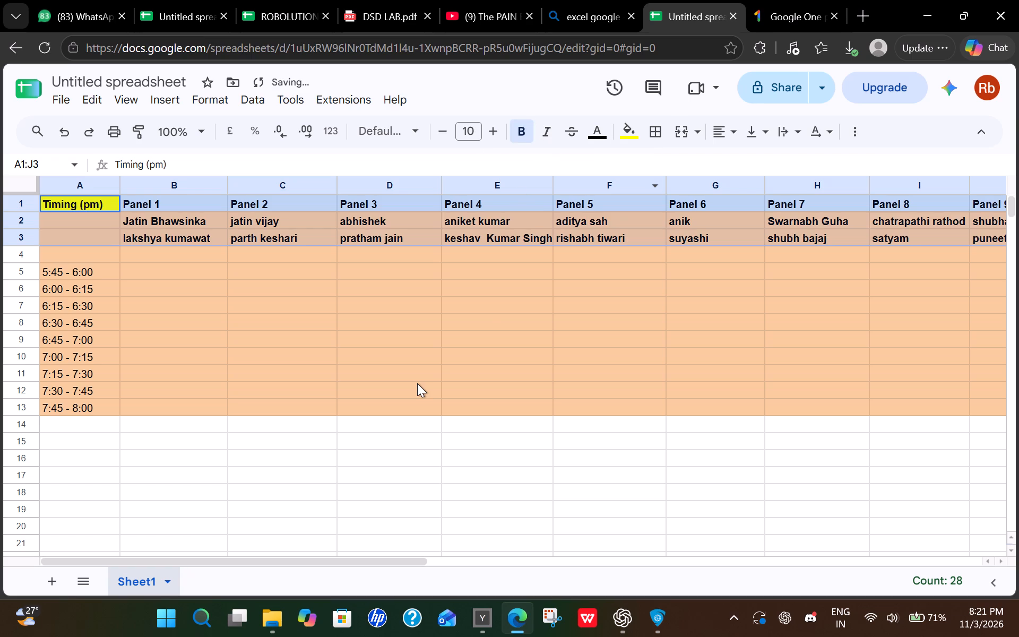
pyautogui.click(417, 383)
# Italicise the panelist names in cells B2:J3 of the schedule.
pyautogui.moveTo(177, 221); pyautogui.dragTo(956, 209)
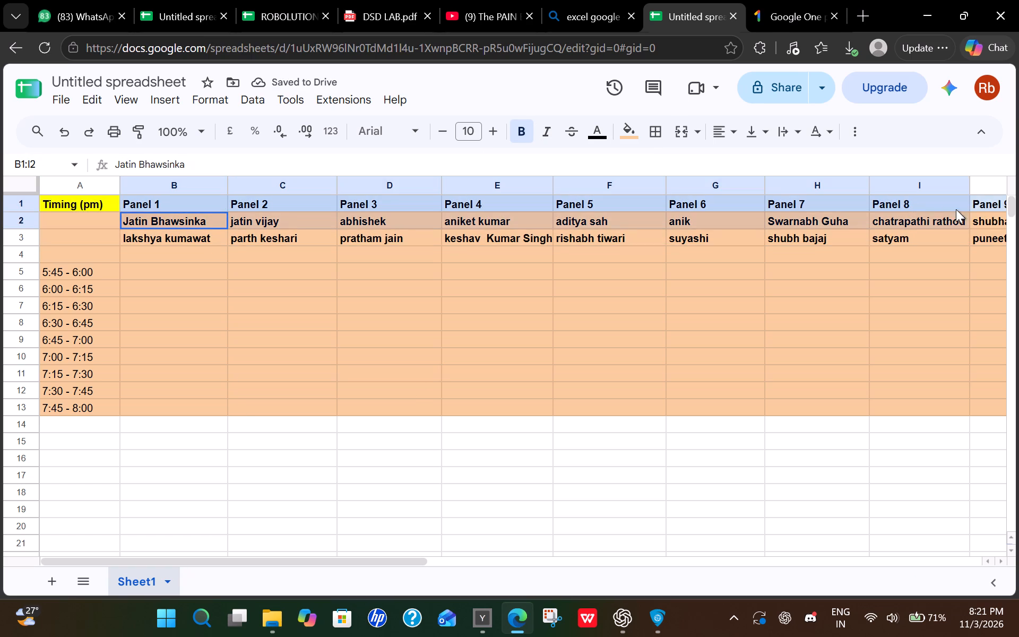
pyautogui.moveTo(956, 209); pyautogui.dragTo(977, 235)
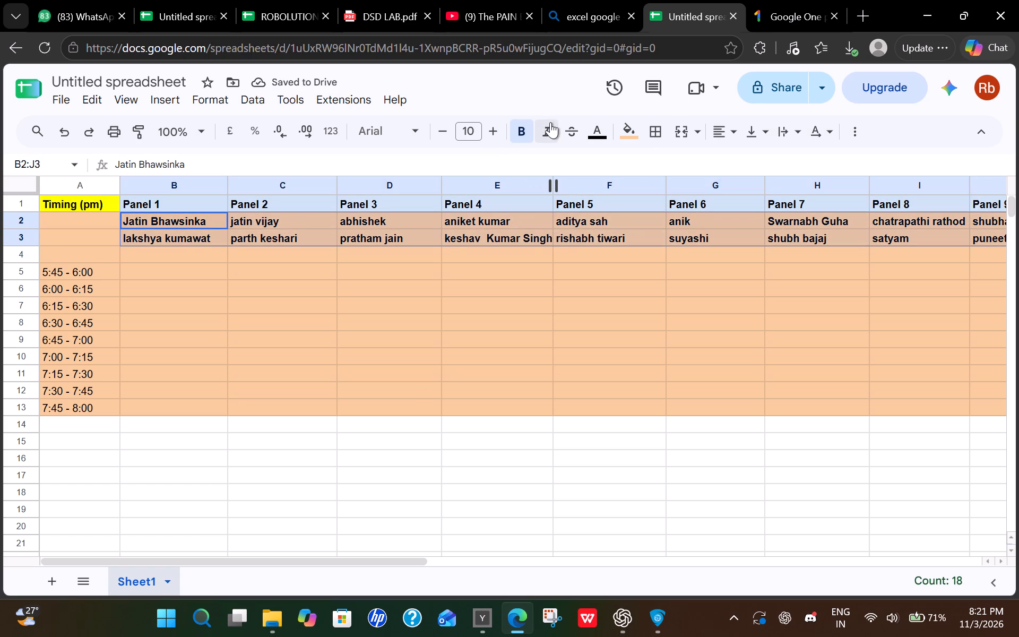
pyautogui.click(550, 122)
pyautogui.click(504, 323)
pyautogui.scroll(1, 348, 420)
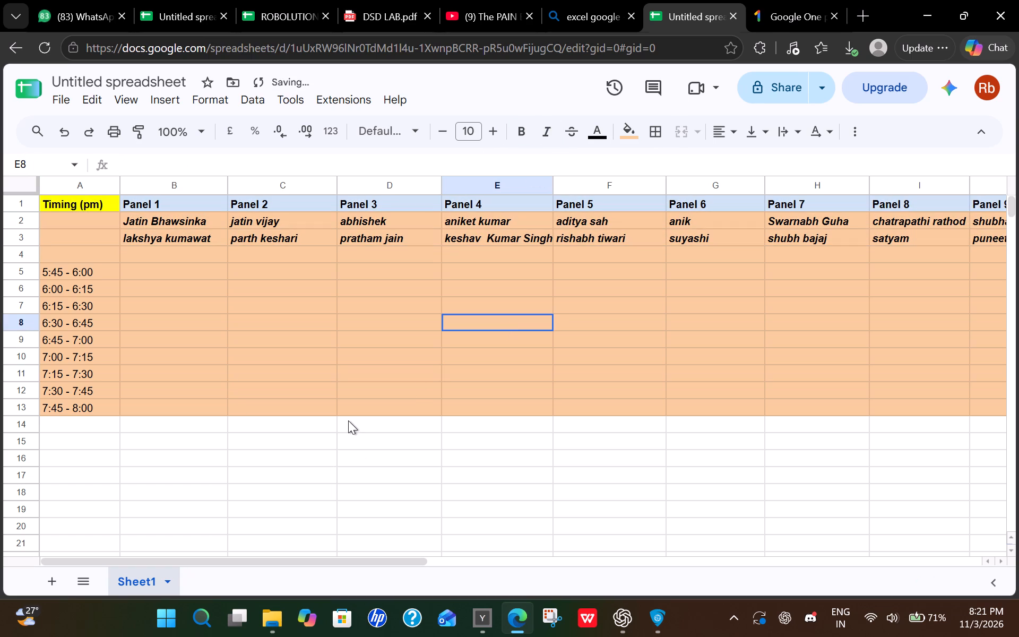
pyautogui.scroll(1, 348, 420)
# Label both panelist name rows by entering "panelist" in cells A2 and A3 of the schedule.
pyautogui.click(79, 216)
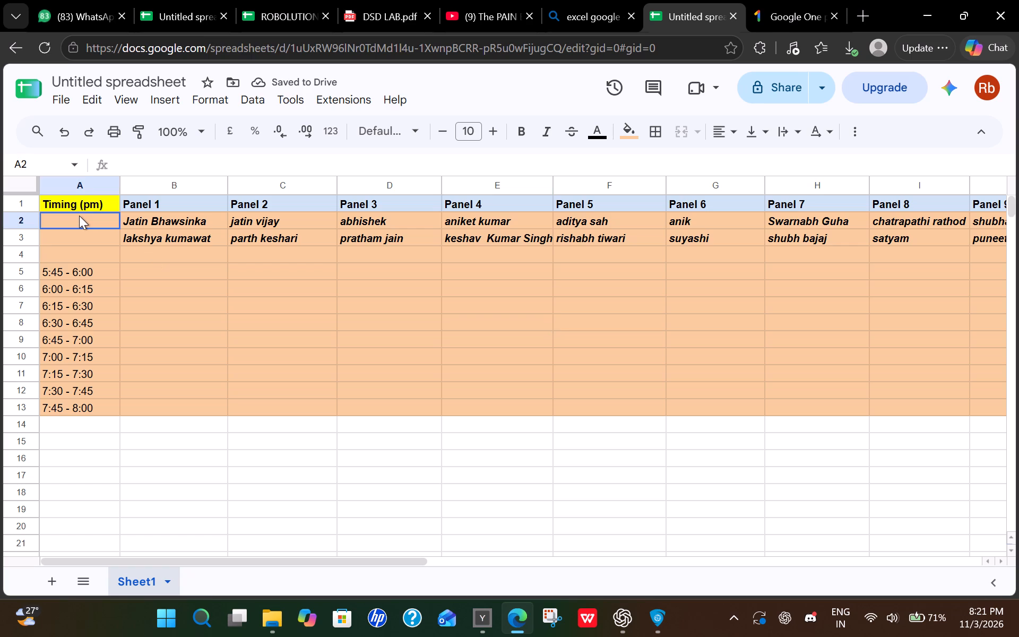
pyautogui.write('panel')
pyautogui.write('ist')
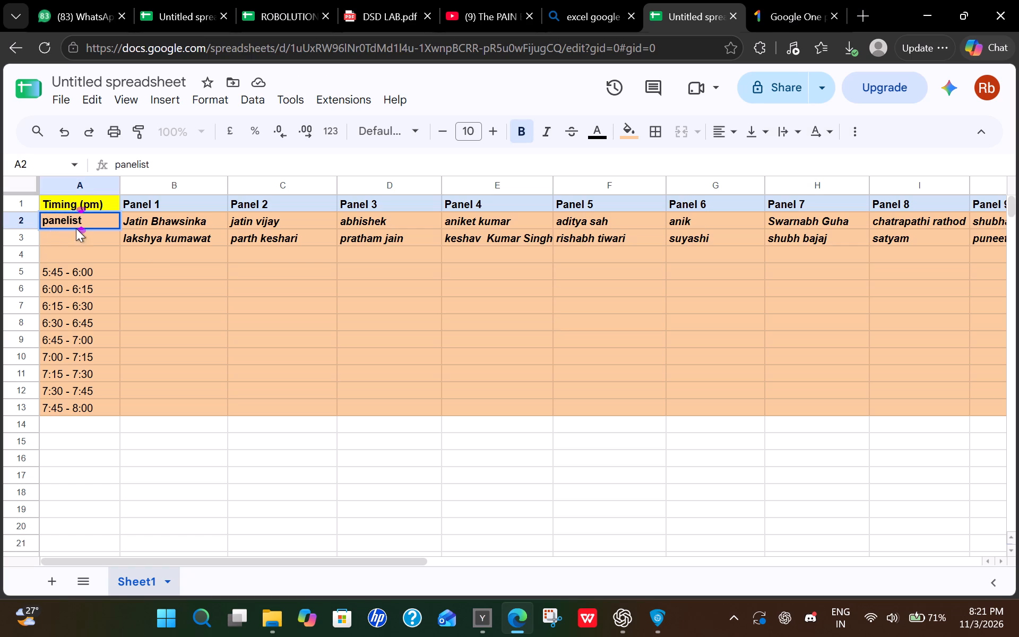
pyautogui.click(79, 238)
pyautogui.write('panel')
pyautogui.press('Return')
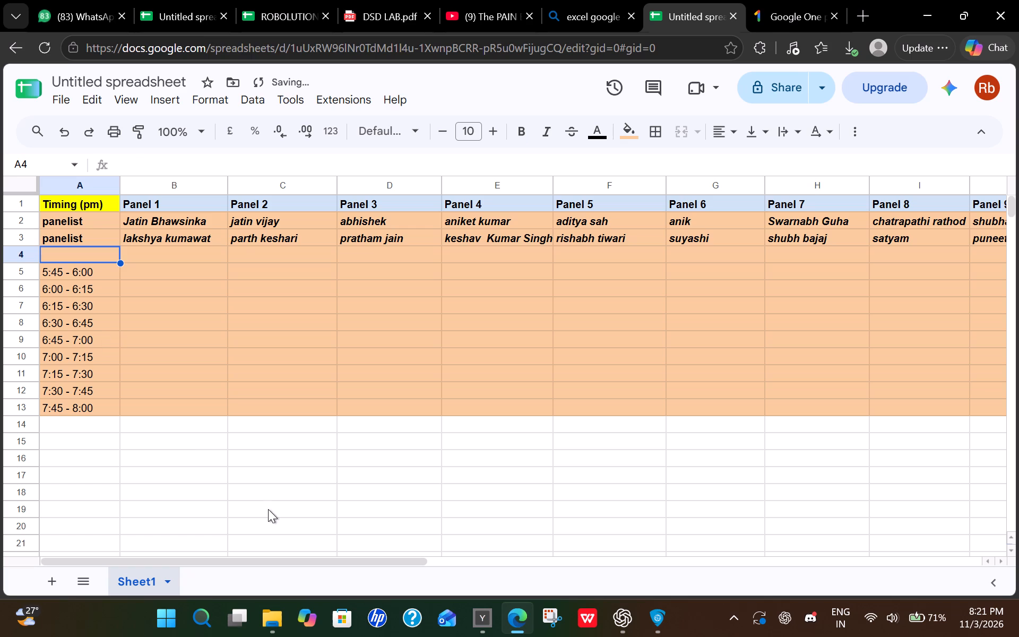
pyautogui.click(268, 509)
# Widen the Panel 4 column, E, slightly so the bold italic name in E3 fits within its cell.
pyautogui.hscroll(-4, 442, 440)
pyautogui.hscroll(10, 442, 440)
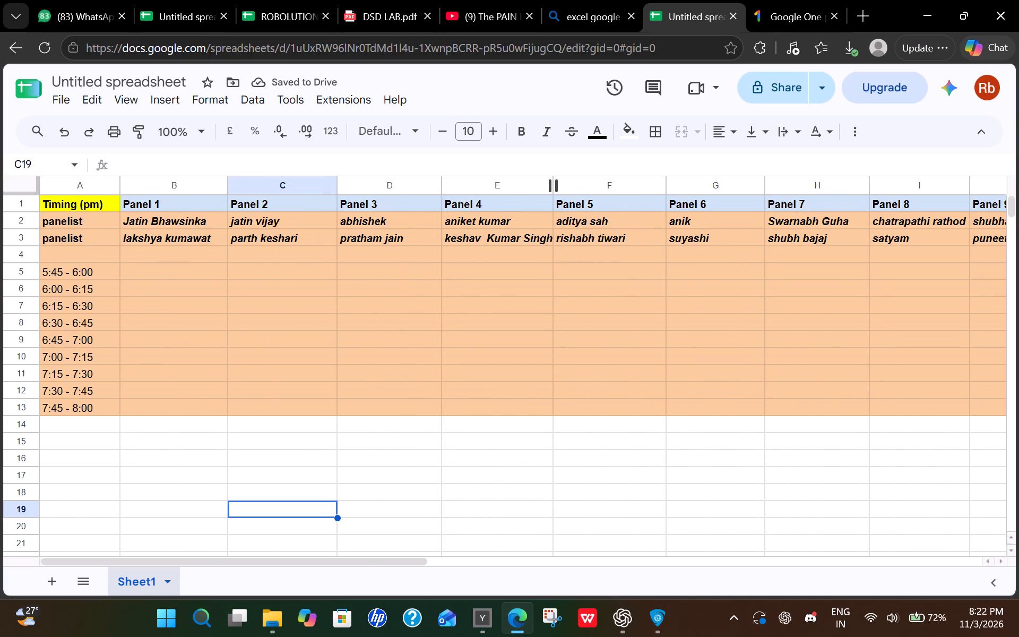
pyautogui.moveTo(554, 189); pyautogui.dragTo(563, 190)
pyautogui.click(583, 460)
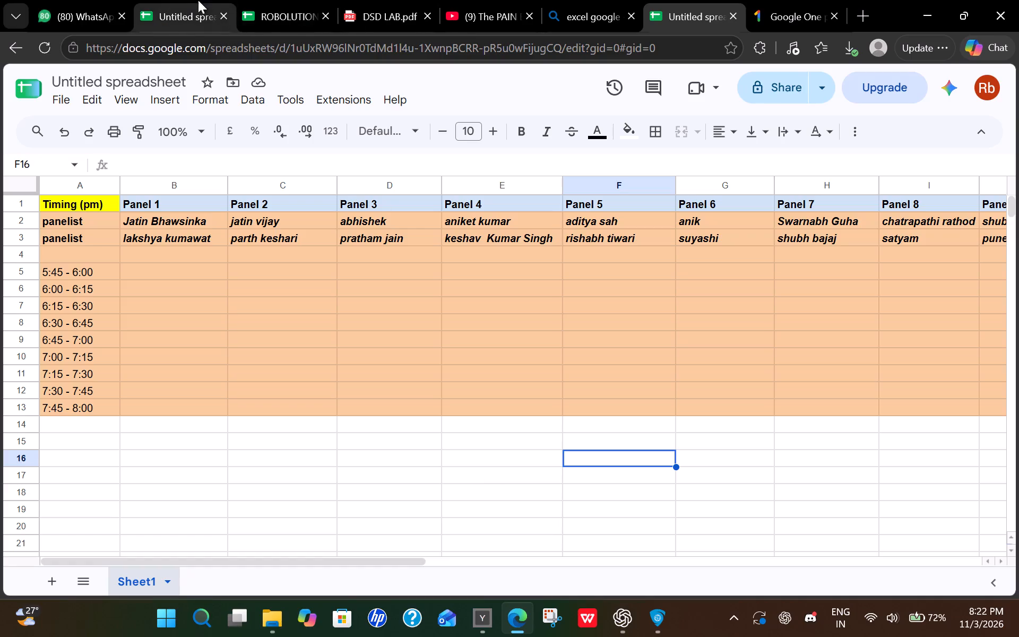
# Switch to the ROBOLUTION RECRUITMENT 26 spreadsheet, reload it and dismiss the signed-in account notice.
pyautogui.click(267, 2)
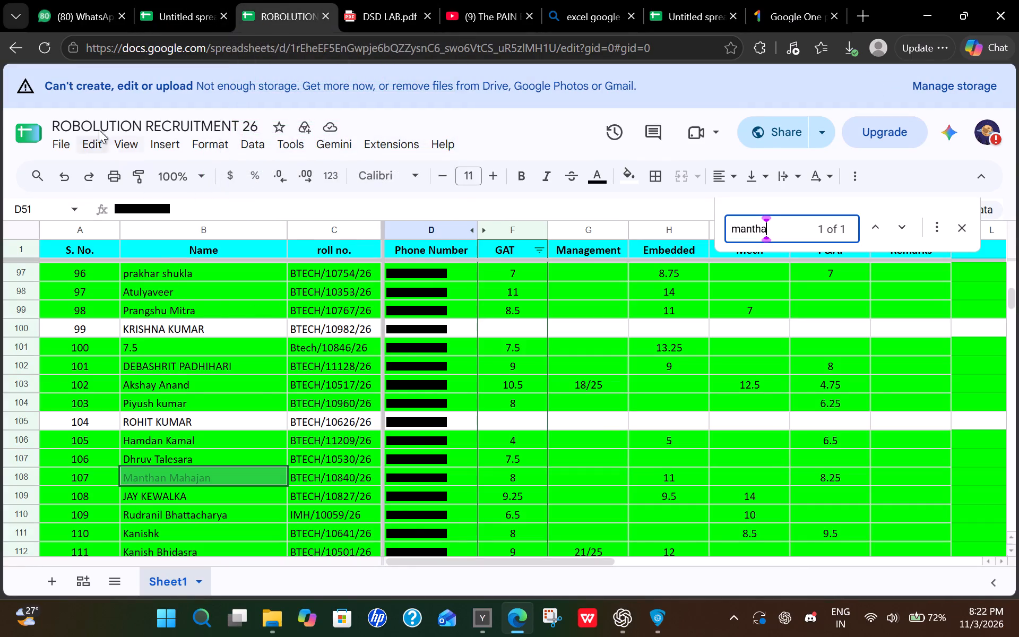
pyautogui.click(42, 46)
pyautogui.scroll(1, 314, 298)
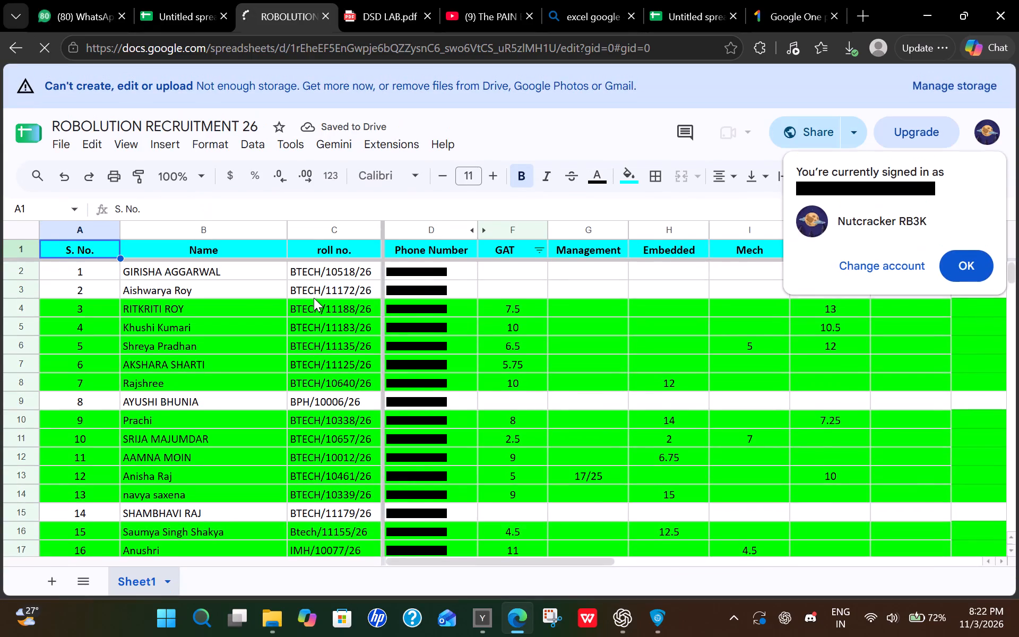
pyautogui.click(974, 271)
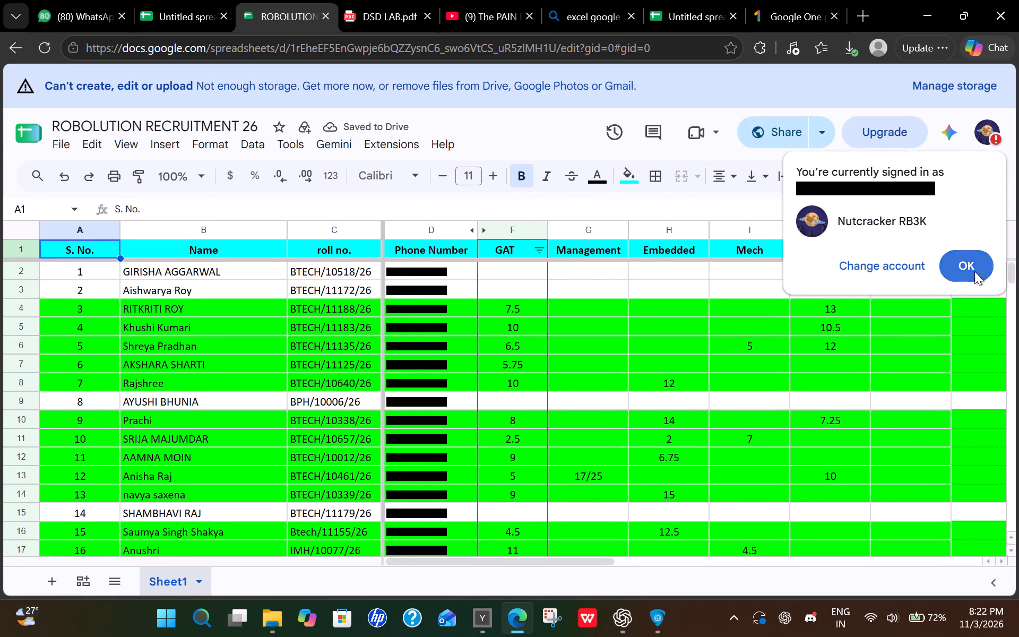
# Look through the whole recruitment list, examining the colour-highlighted candidate rows and their scores down to the last entries.
pyautogui.scroll(-6, 871, 334)
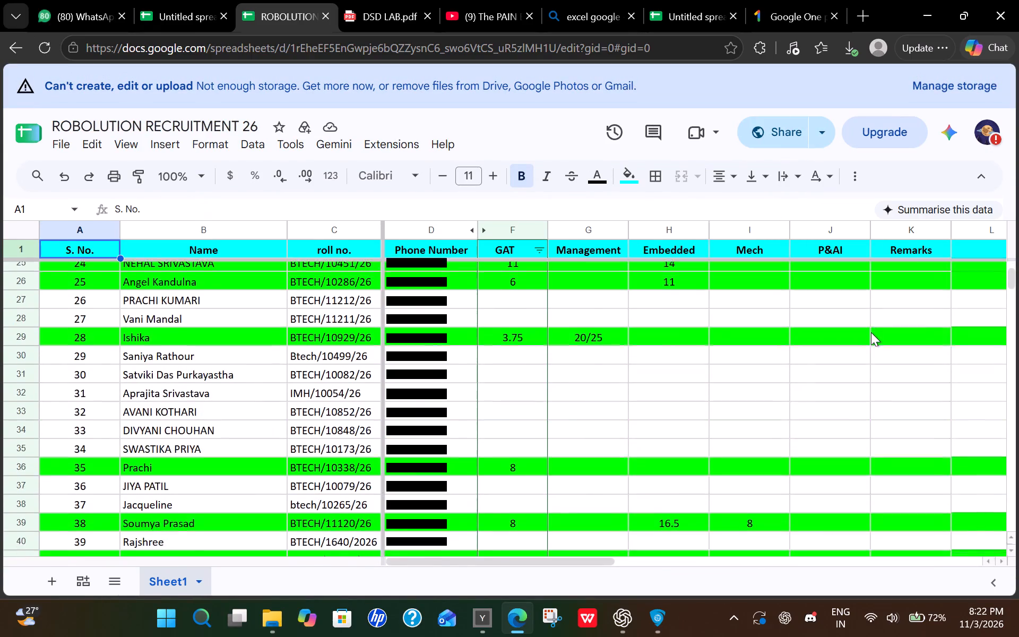
pyautogui.scroll(-1, 871, 332)
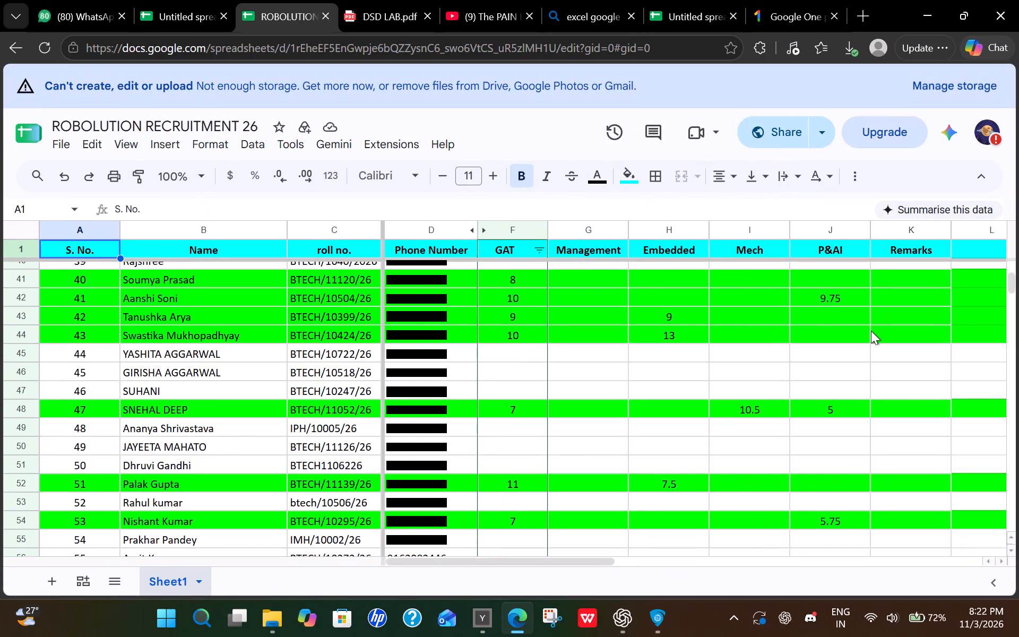
pyautogui.scroll(-6, 869, 320)
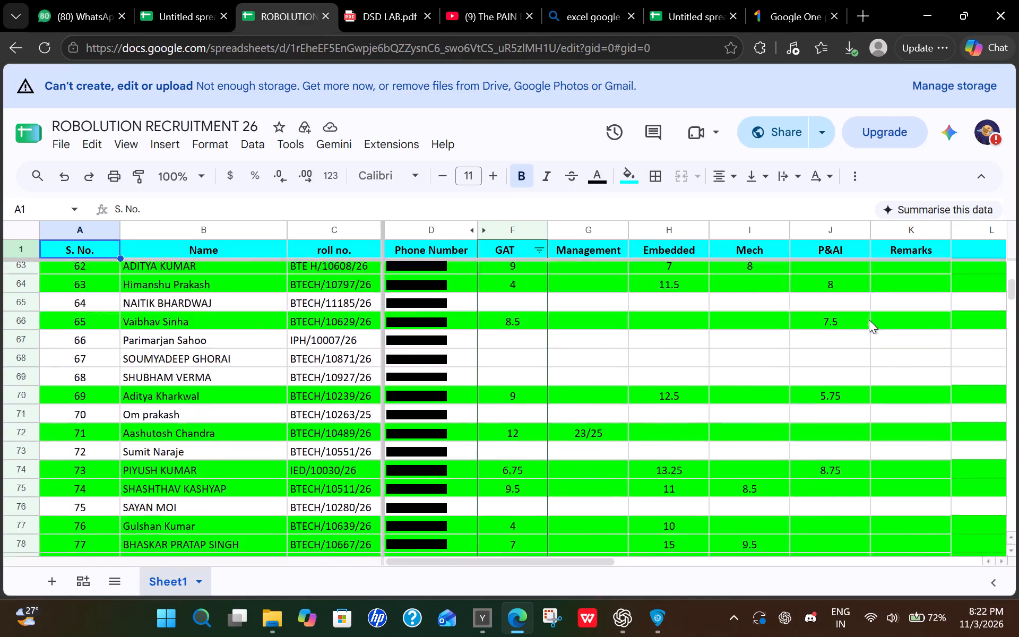
pyautogui.scroll(-5, 869, 320)
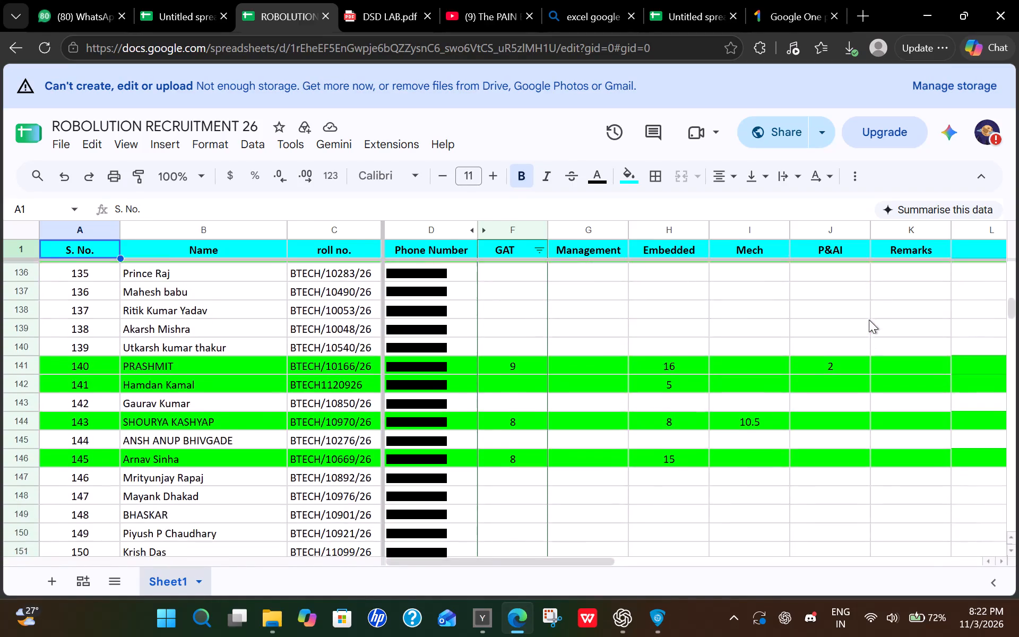
pyautogui.scroll(-4, 869, 320)
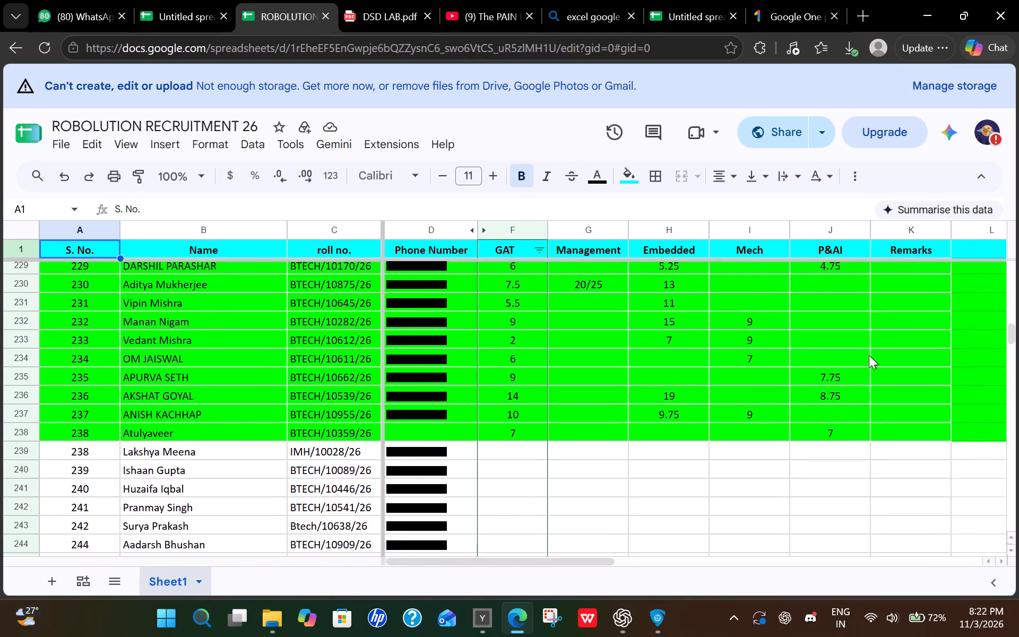
pyautogui.scroll(5, 868, 420)
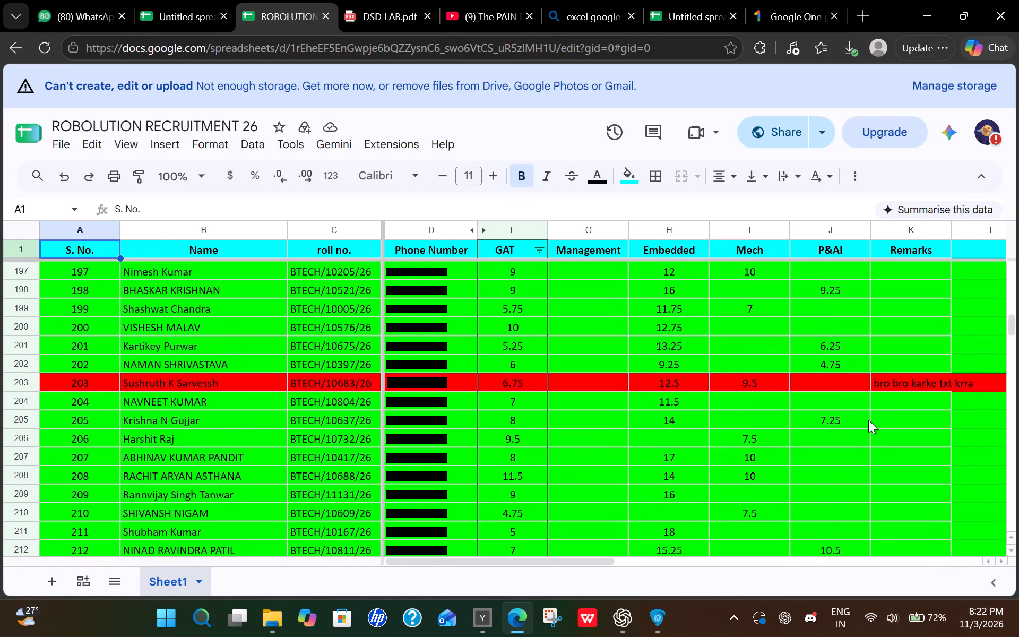
pyautogui.scroll(-2, 868, 420)
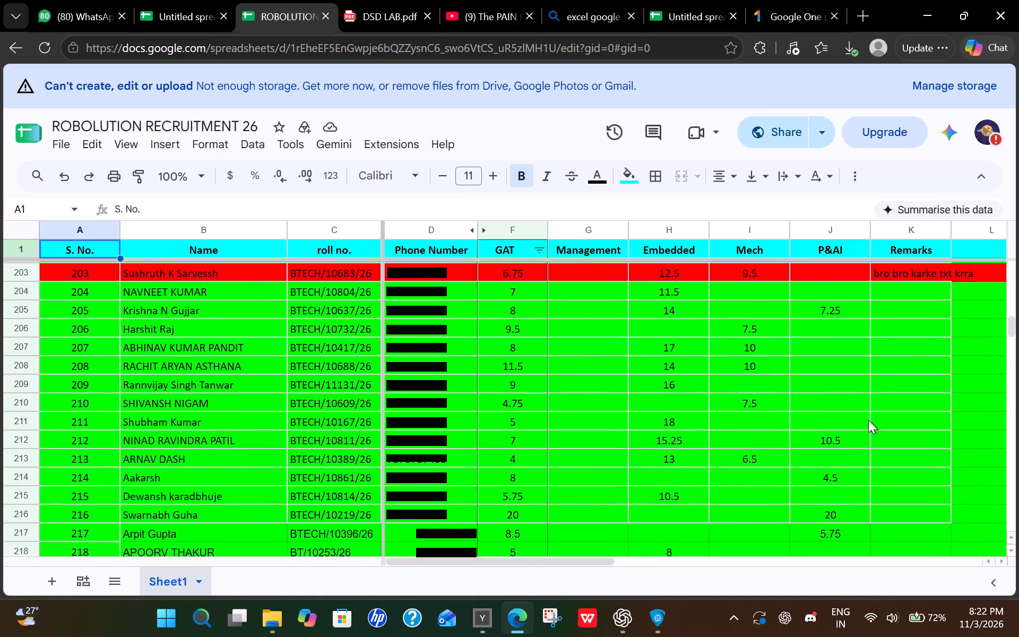
pyautogui.scroll(-5, 868, 420)
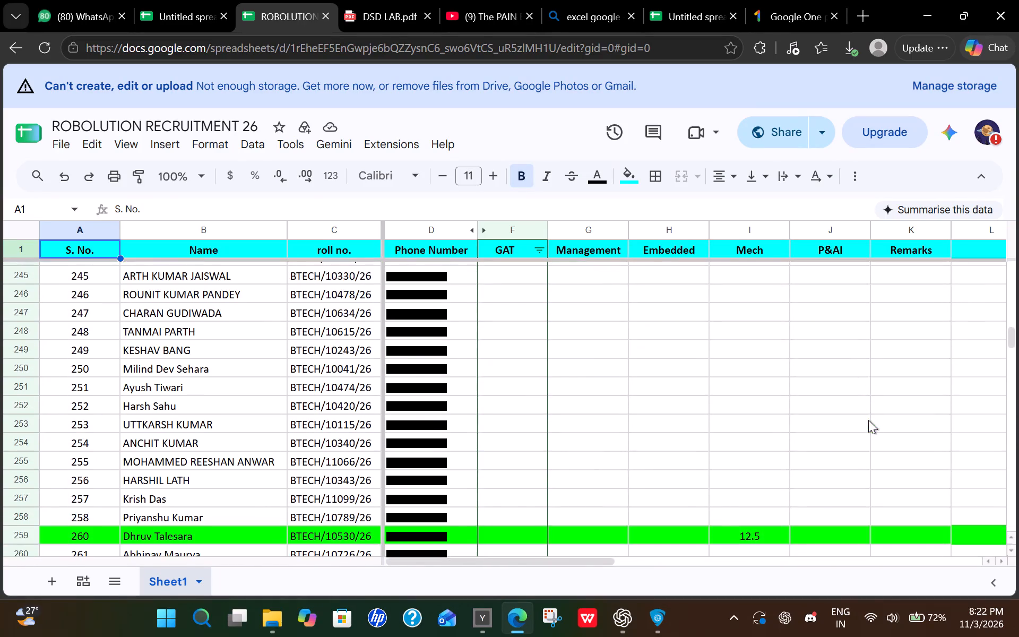
pyautogui.scroll(-3, 868, 420)
pyautogui.scroll(1, 868, 420)
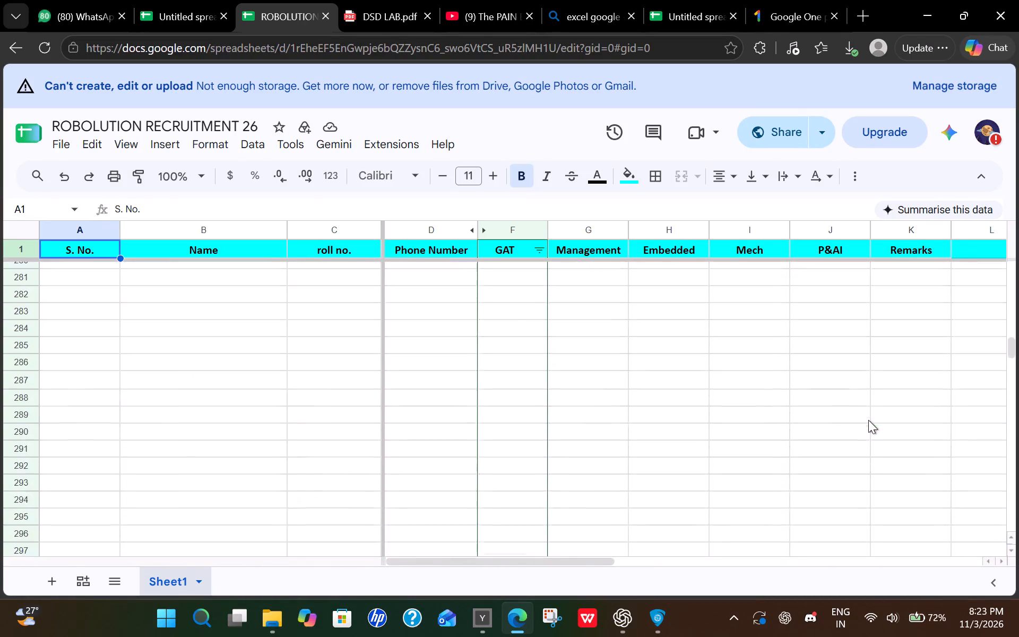
pyautogui.scroll(1, 868, 420)
pyautogui.scroll(-4, 868, 420)
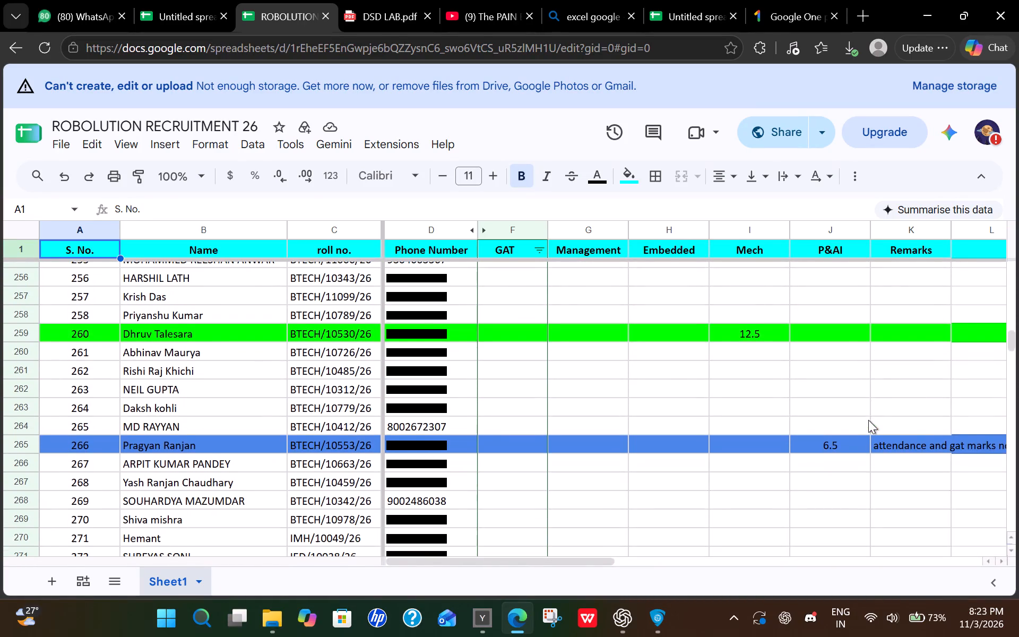
# Read the Remarks entries of the blue-highlighted candidate in row 265 and the red-highlighted candidate in row 203.
pyautogui.scroll(-1, 761, 499)
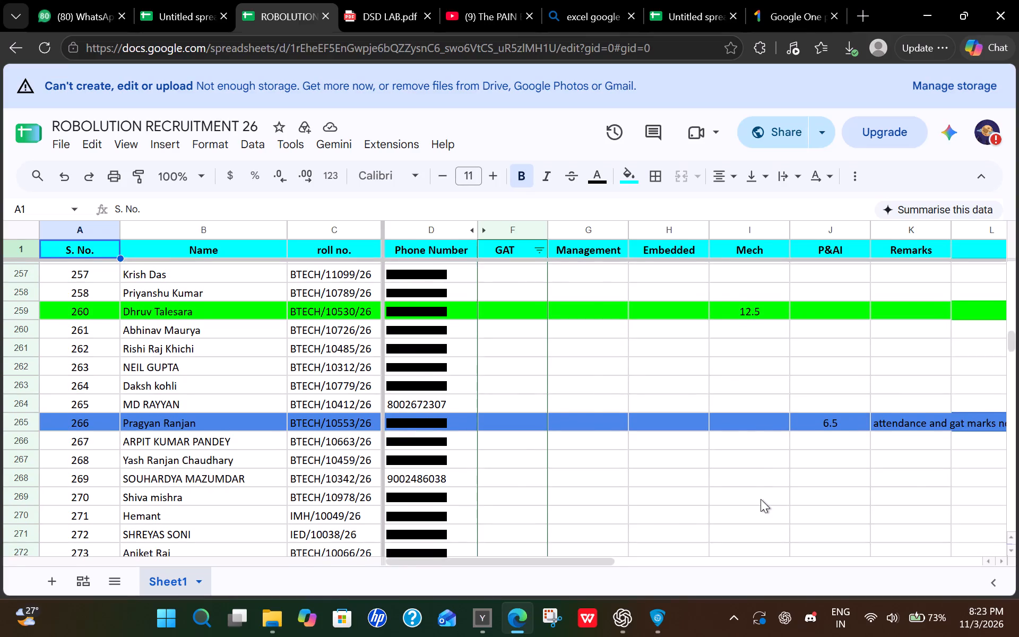
pyautogui.hscroll(-3, 761, 499)
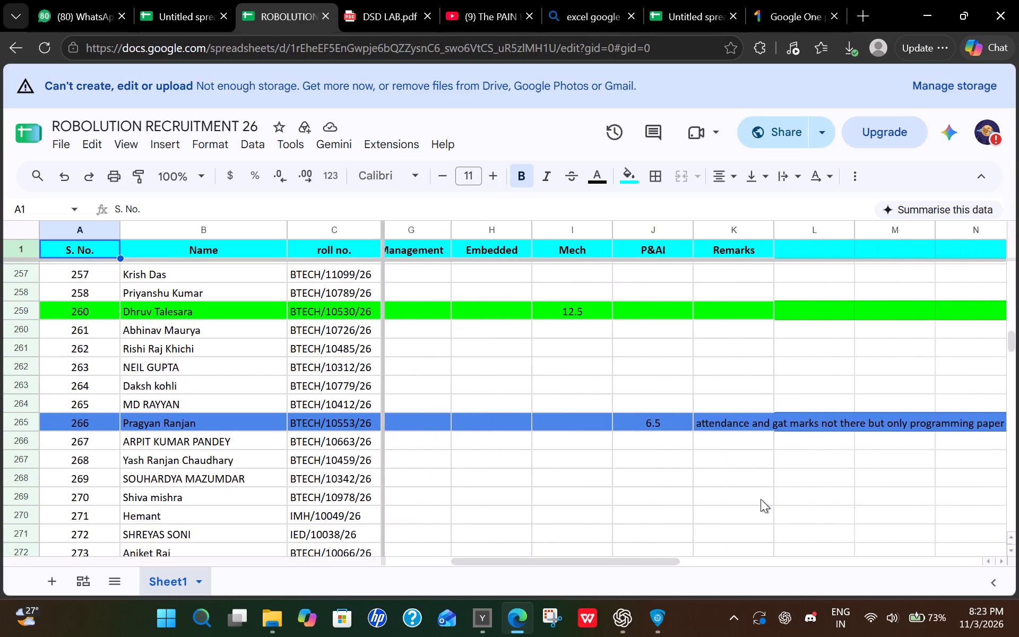
pyautogui.hscroll(-2, 761, 499)
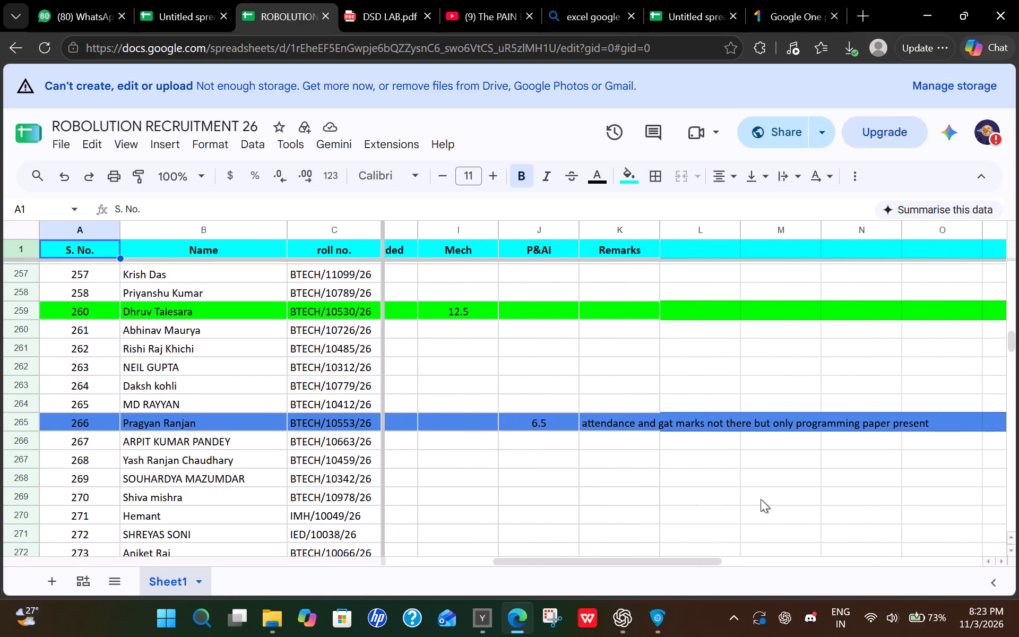
pyautogui.hscroll(3, 761, 499)
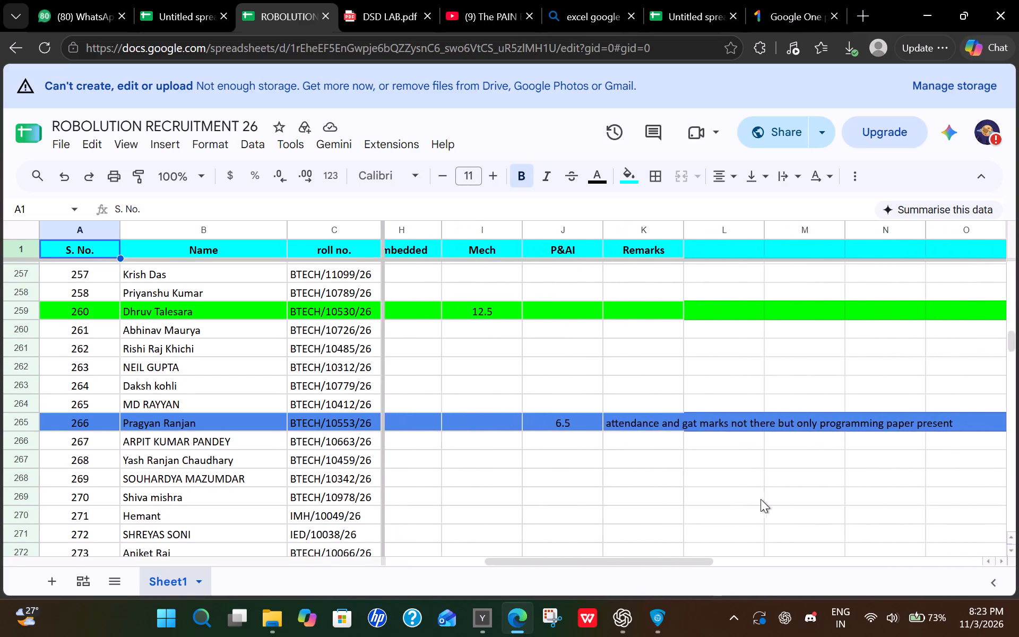
pyautogui.hscroll(1, 761, 499)
pyautogui.scroll(7, 761, 499)
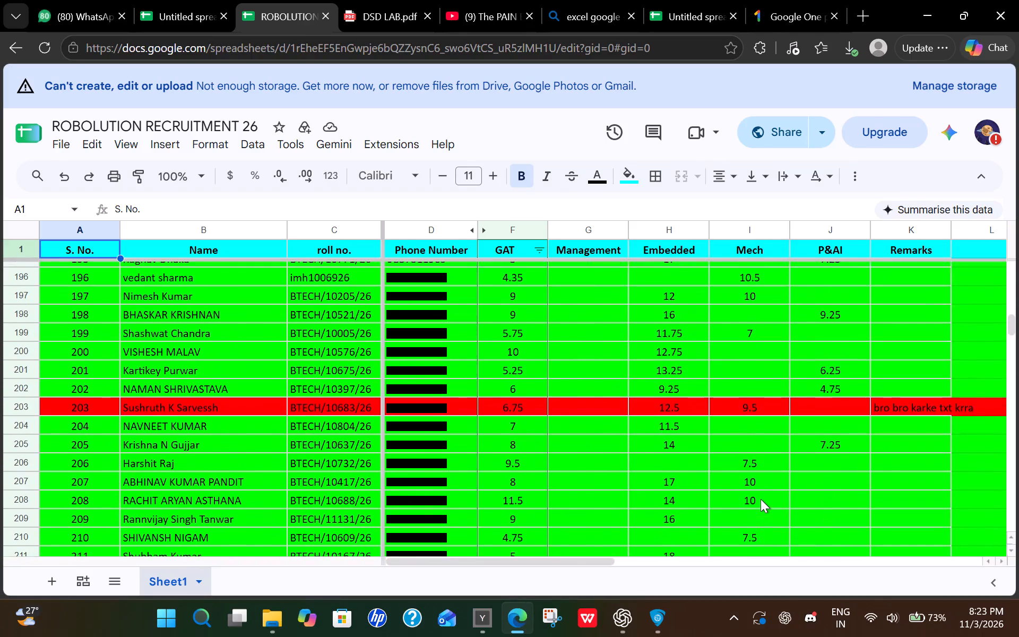
pyautogui.hscroll(-2, 761, 499)
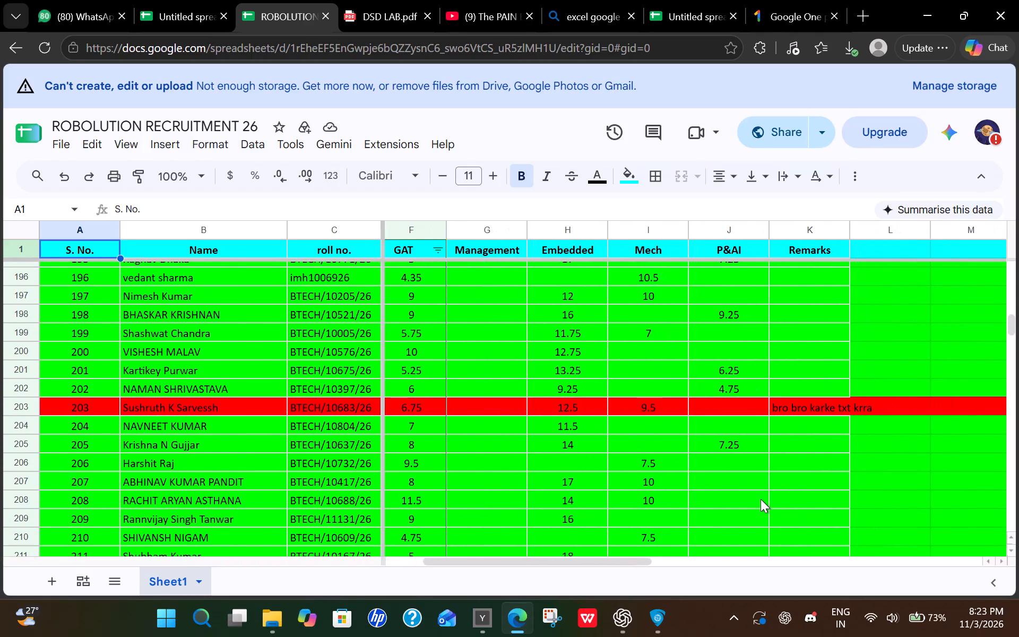
pyautogui.hscroll(-1, 761, 499)
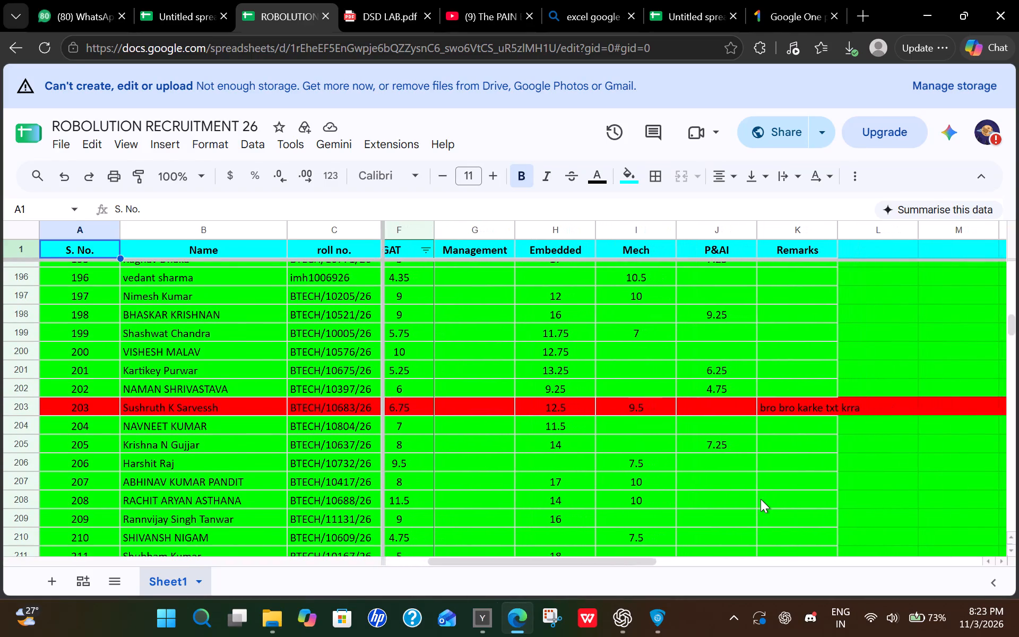
pyautogui.hscroll(-1, 761, 499)
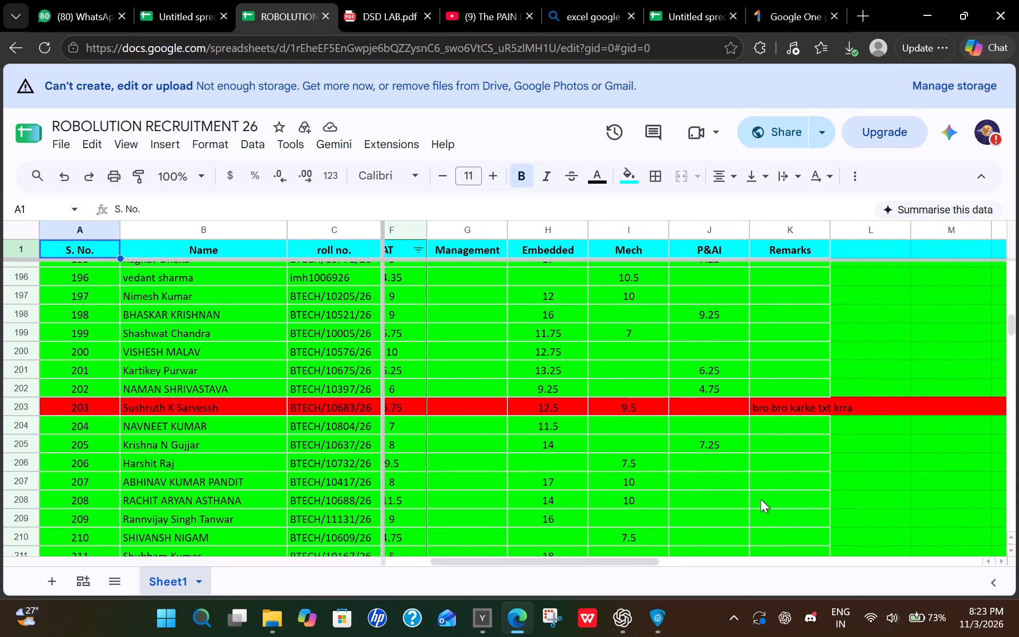
pyautogui.scroll(1, 761, 499)
pyautogui.hscroll(2, 761, 499)
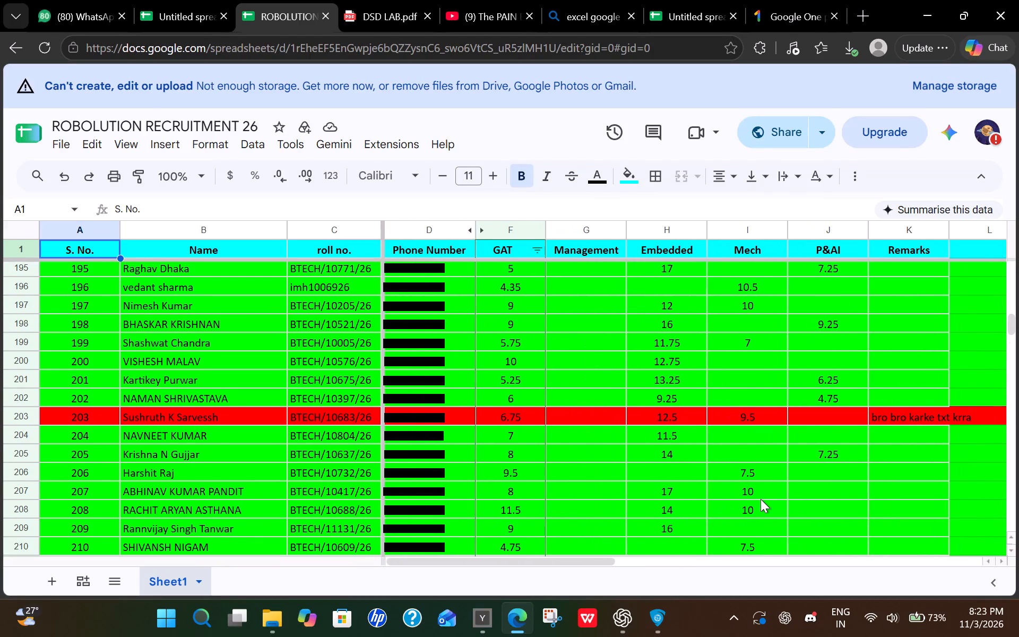
# Review the candidates' GAT, Management, Embedded, Mech and P&AI scores from row 202 back up to the start of the list.
pyautogui.scroll(2, 761, 499)
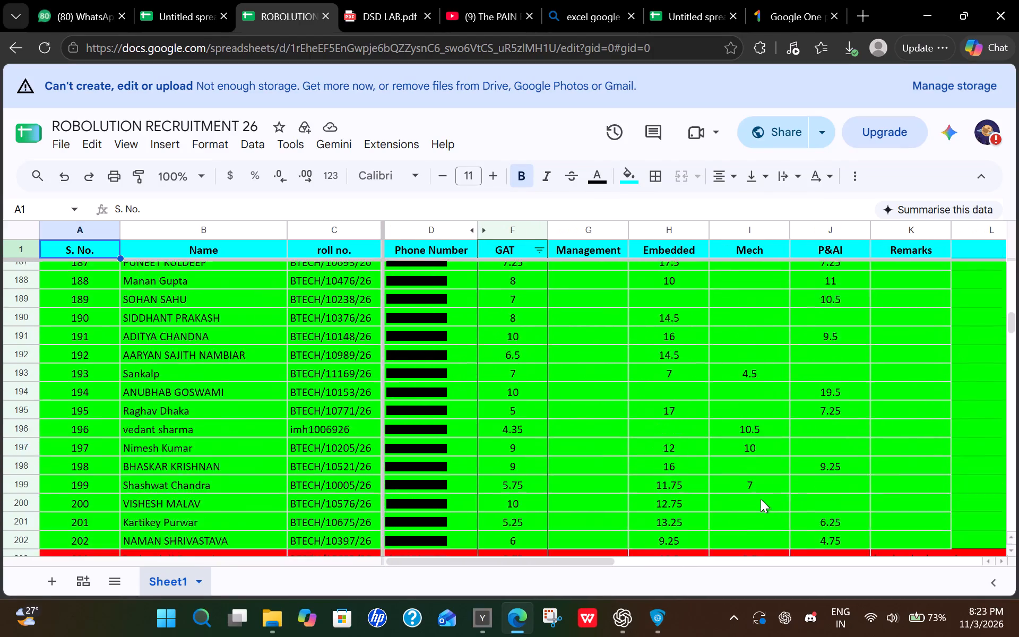
pyautogui.scroll(9, 761, 499)
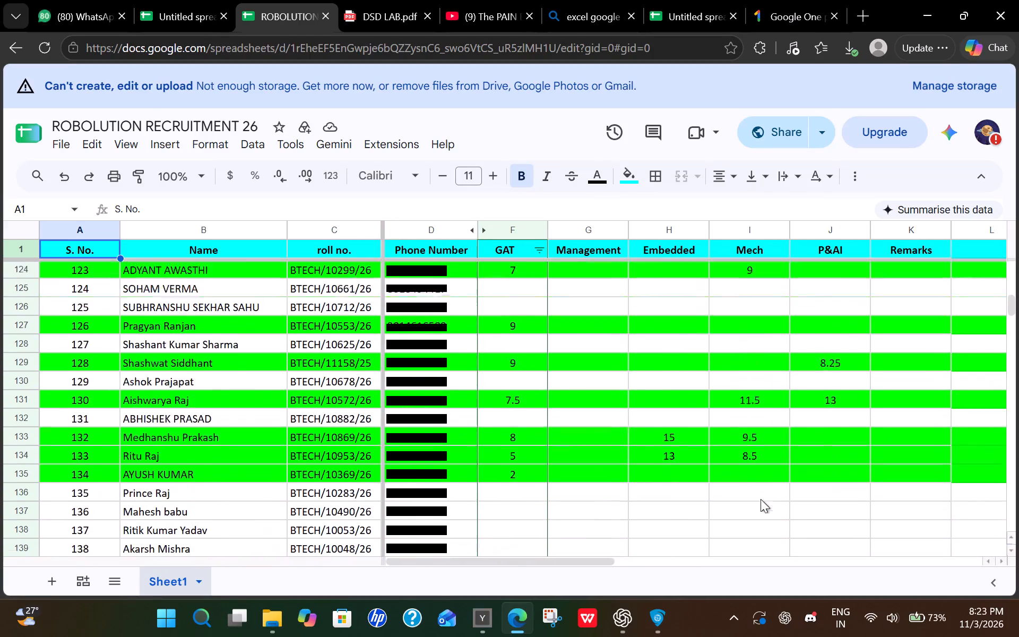
pyautogui.scroll(3, 761, 499)
pyautogui.scroll(-1, 761, 499)
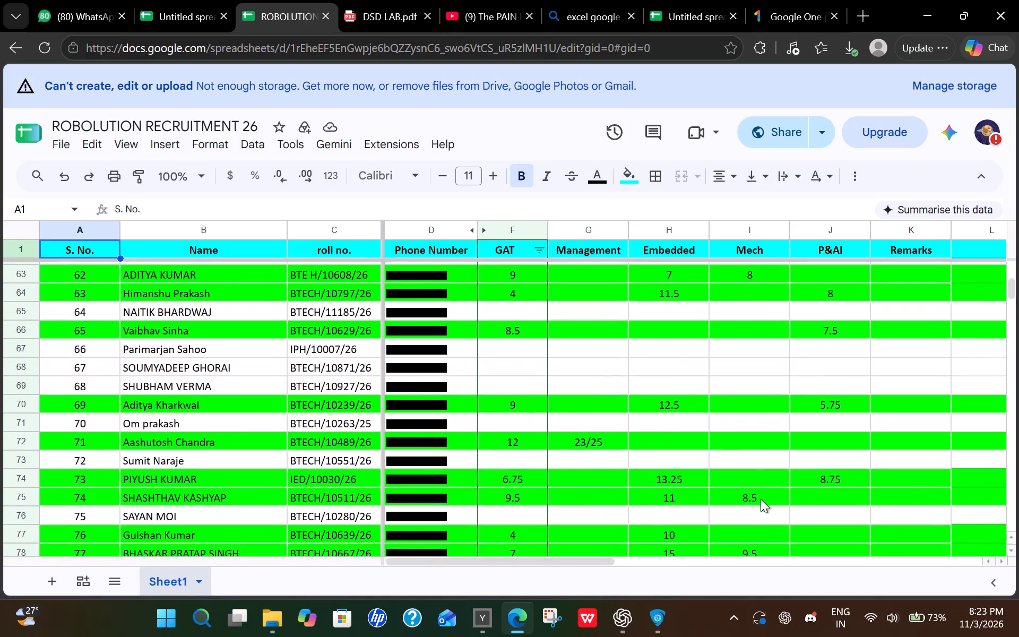
pyautogui.scroll(-3, 761, 499)
pyautogui.scroll(1, 761, 499)
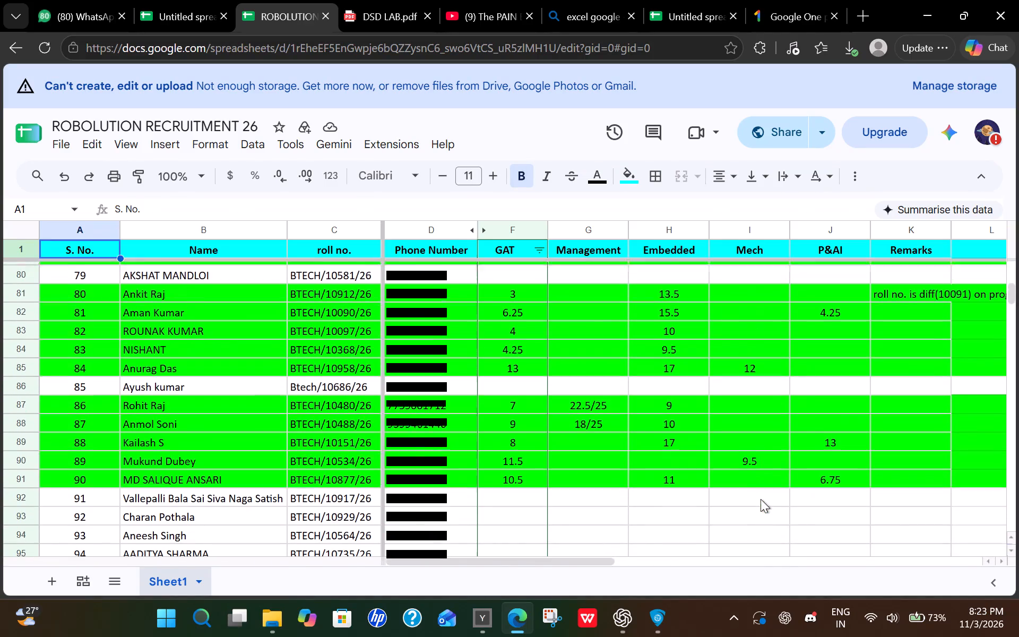
pyautogui.scroll(9, 761, 499)
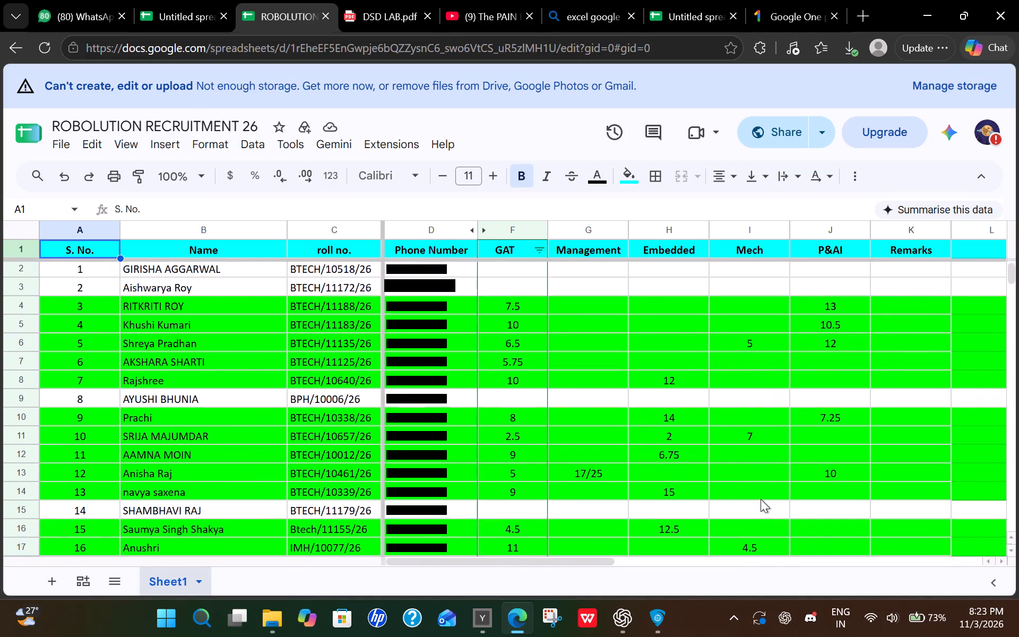
pyautogui.scroll(2, 761, 499)
pyautogui.scroll(-1, 761, 499)
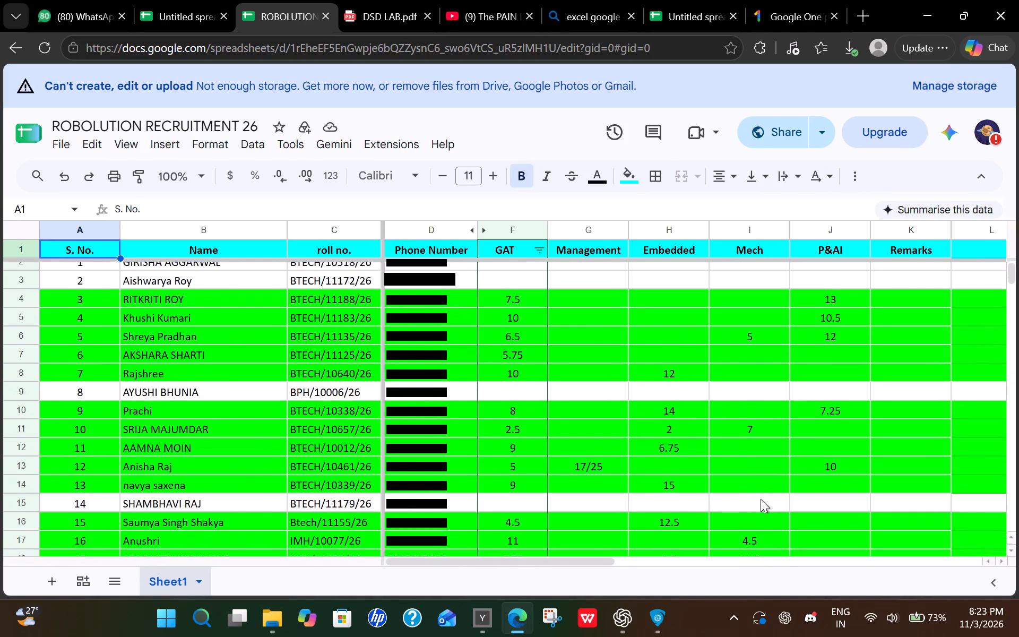
pyautogui.scroll(-1, 761, 499)
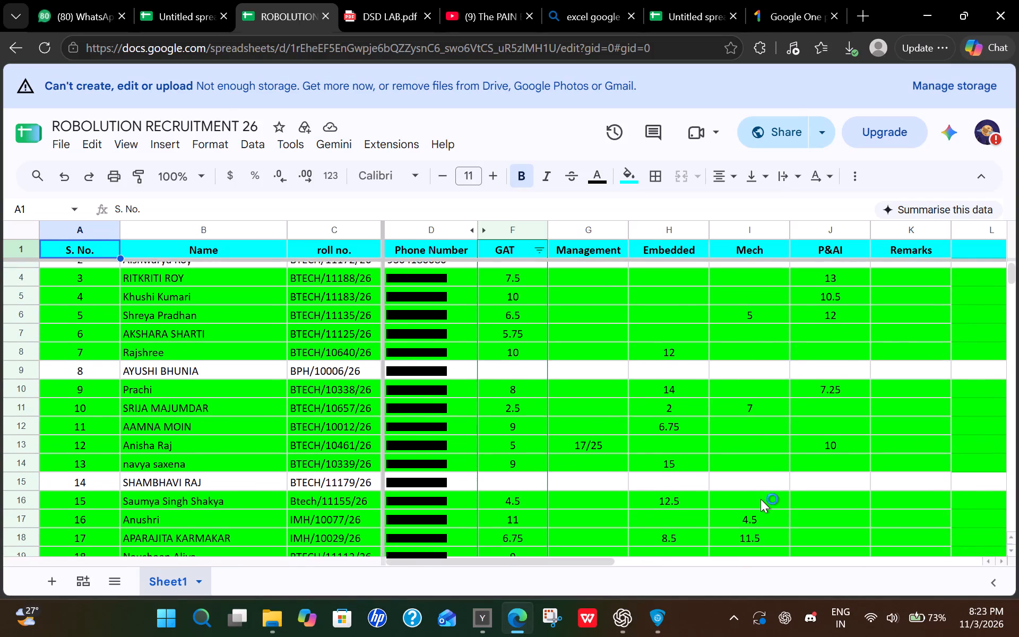
pyautogui.scroll(-1, 761, 499)
pyautogui.scroll(1, 761, 499)
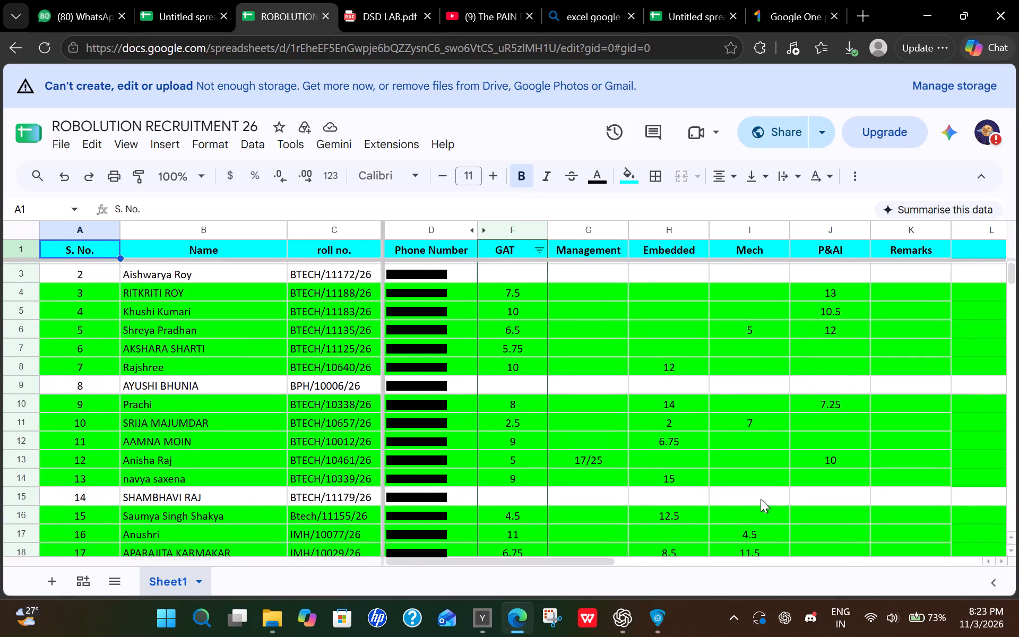
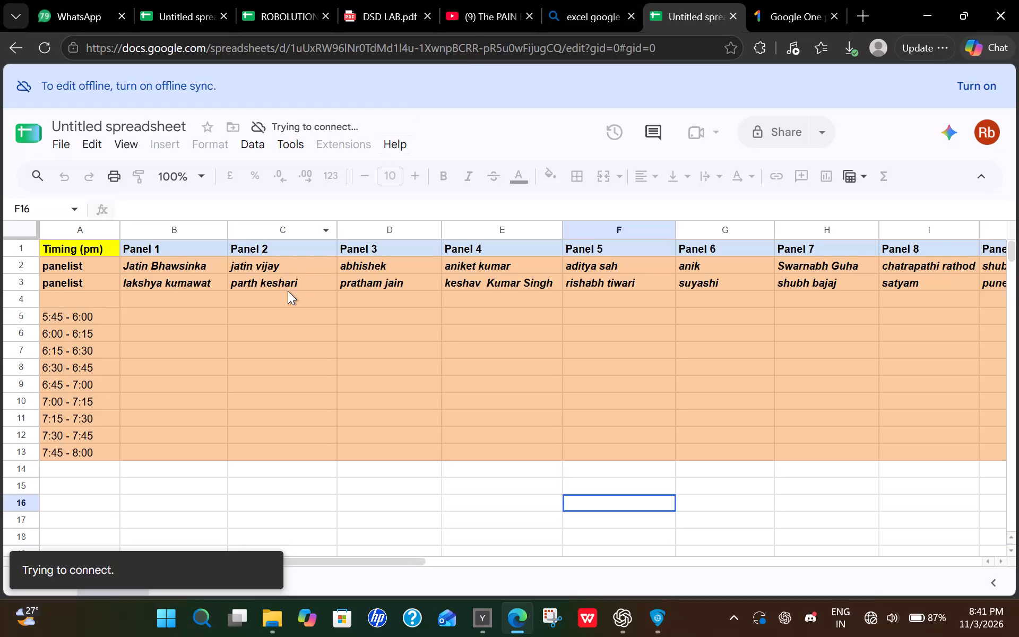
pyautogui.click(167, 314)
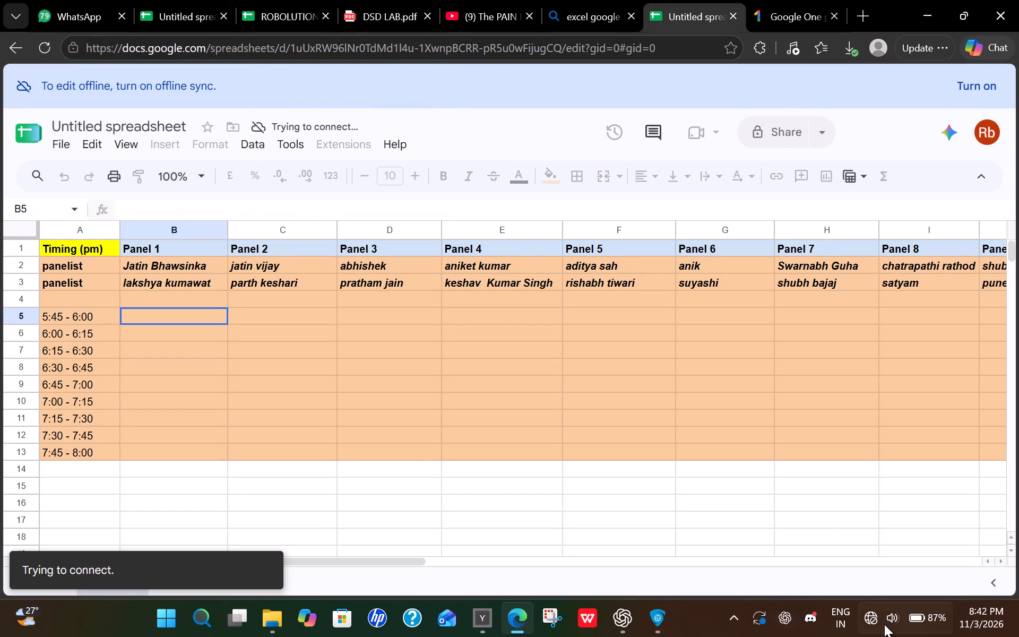
# Check the list of available Wi-Fi networks, close it without connecting, and return to the panel schedule spreadsheet.
pyautogui.click(865, 618)
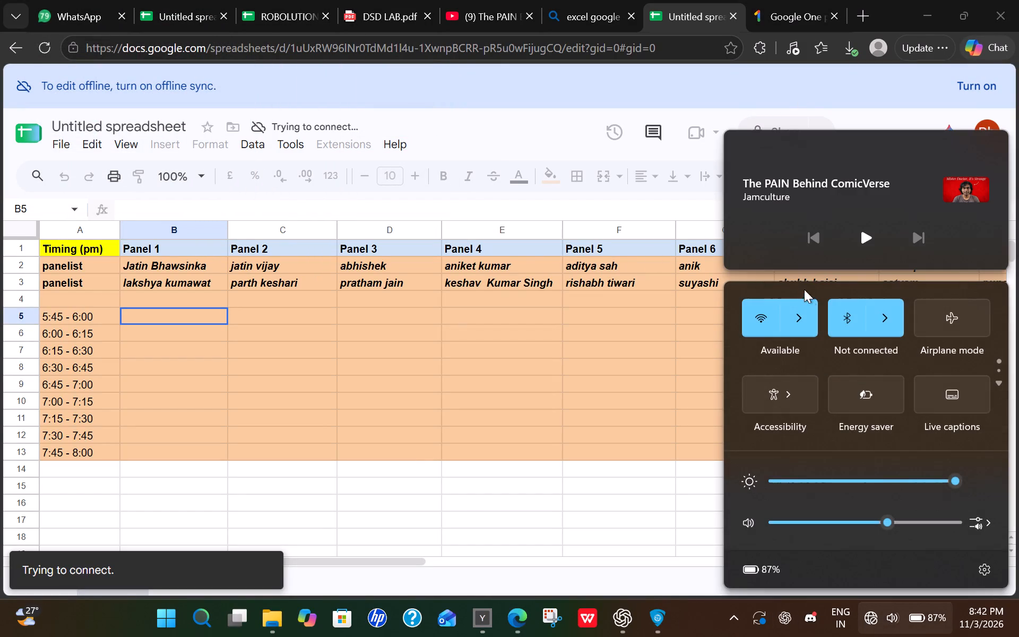
pyautogui.click(799, 303)
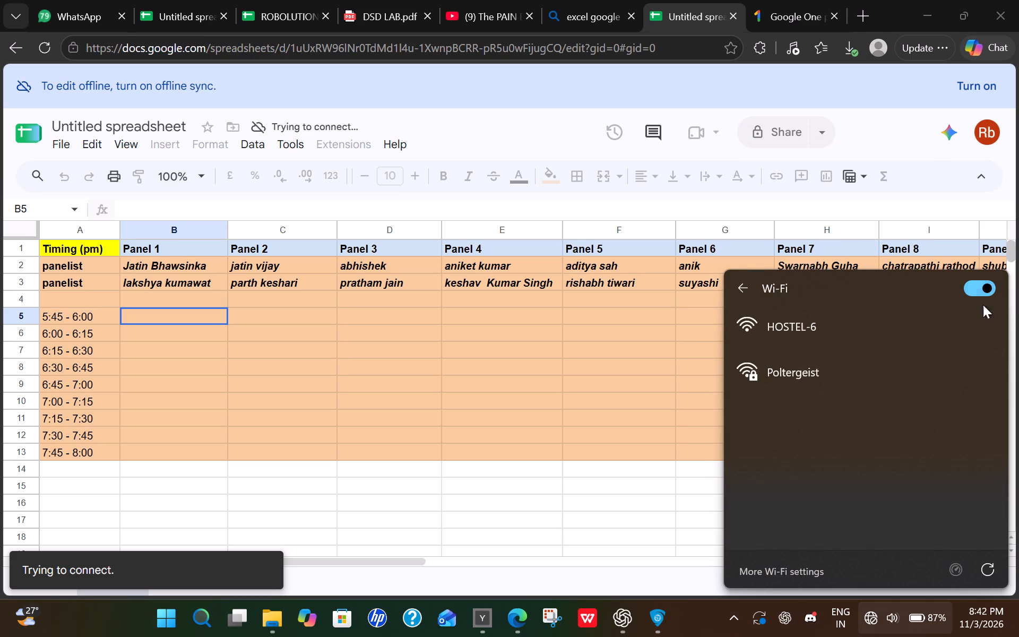
pyautogui.click(396, 326)
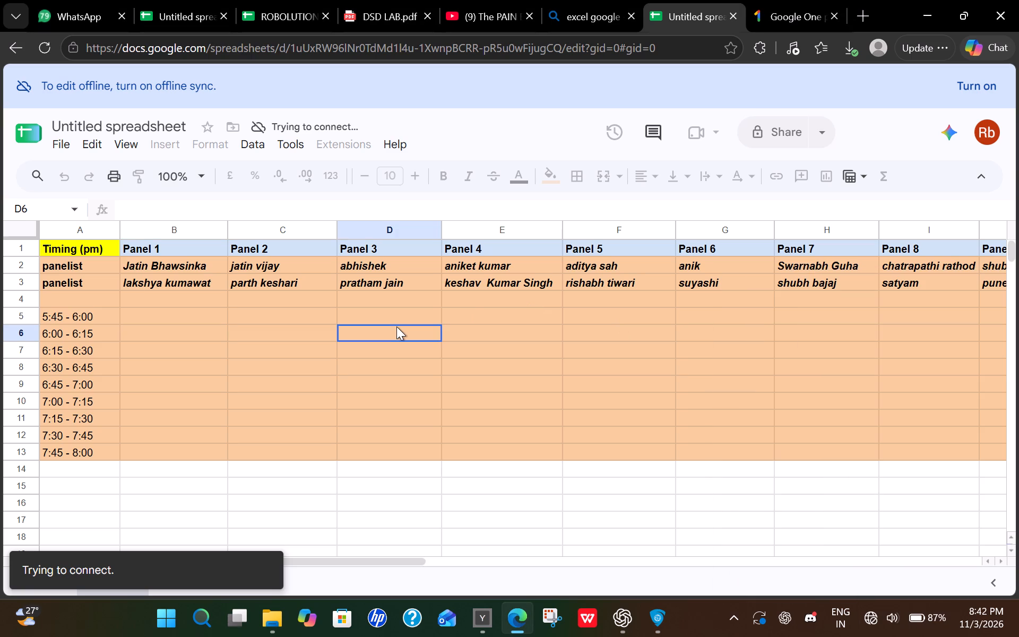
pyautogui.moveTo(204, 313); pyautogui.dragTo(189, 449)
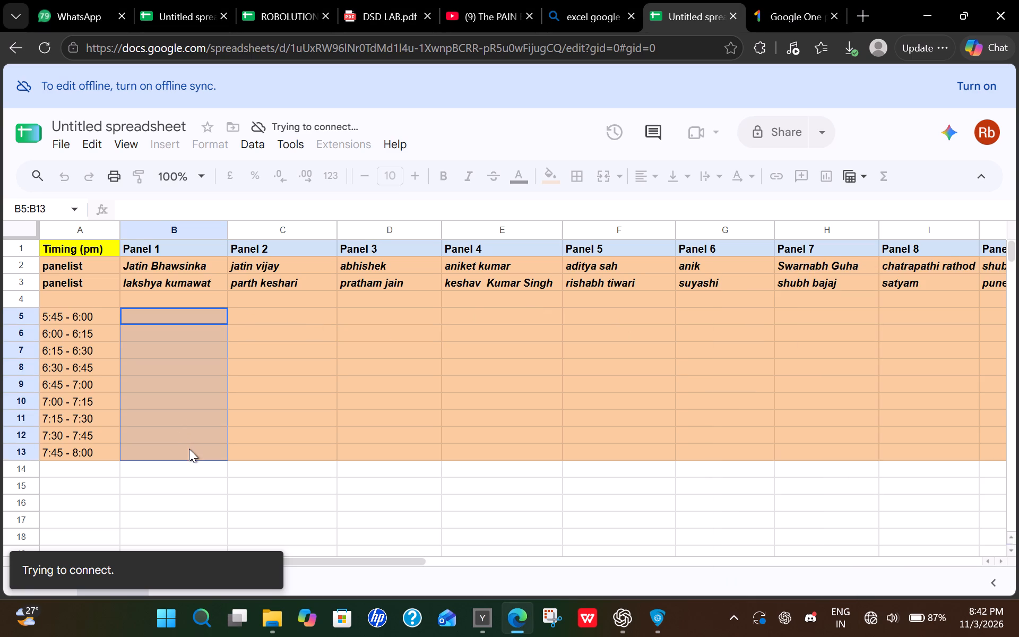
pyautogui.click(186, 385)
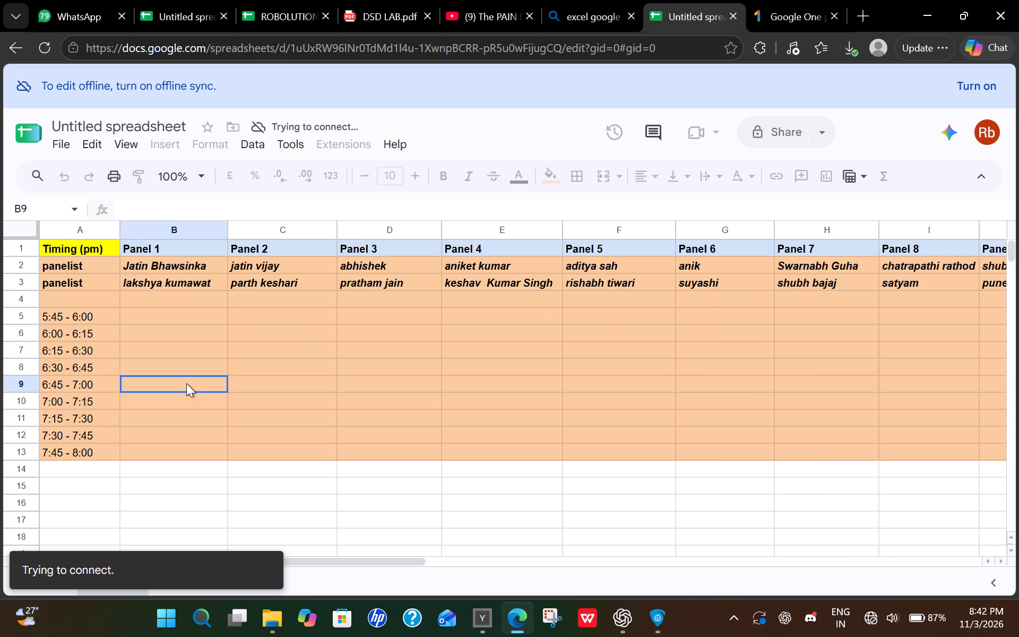
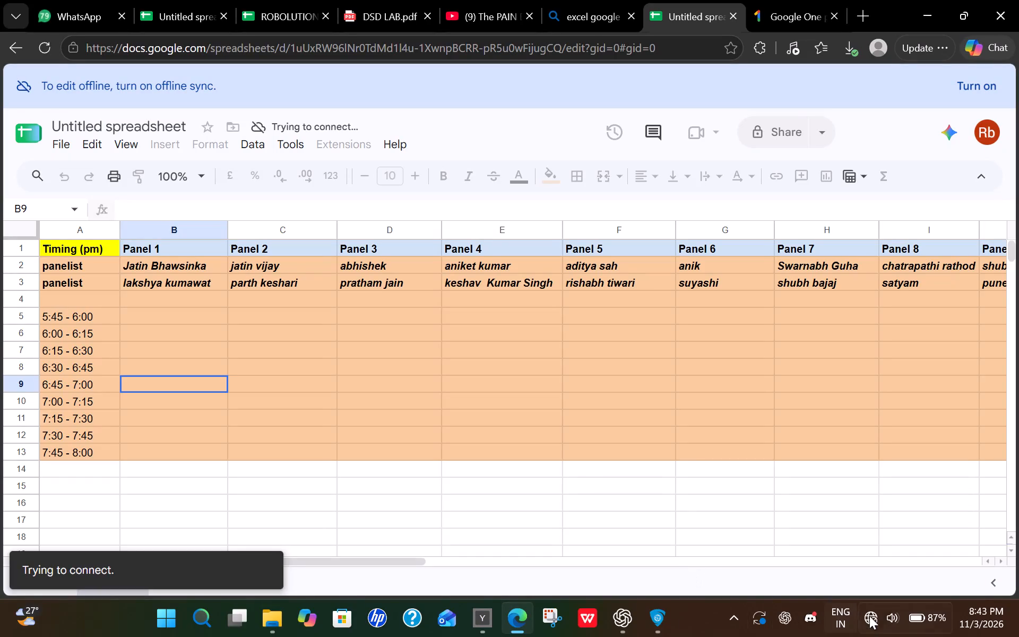
# Connect the computer to the Galaxy A35 5G phone's Wi-Fi hotspot and return to the panel schedule spreadsheet.
pyautogui.click(875, 614)
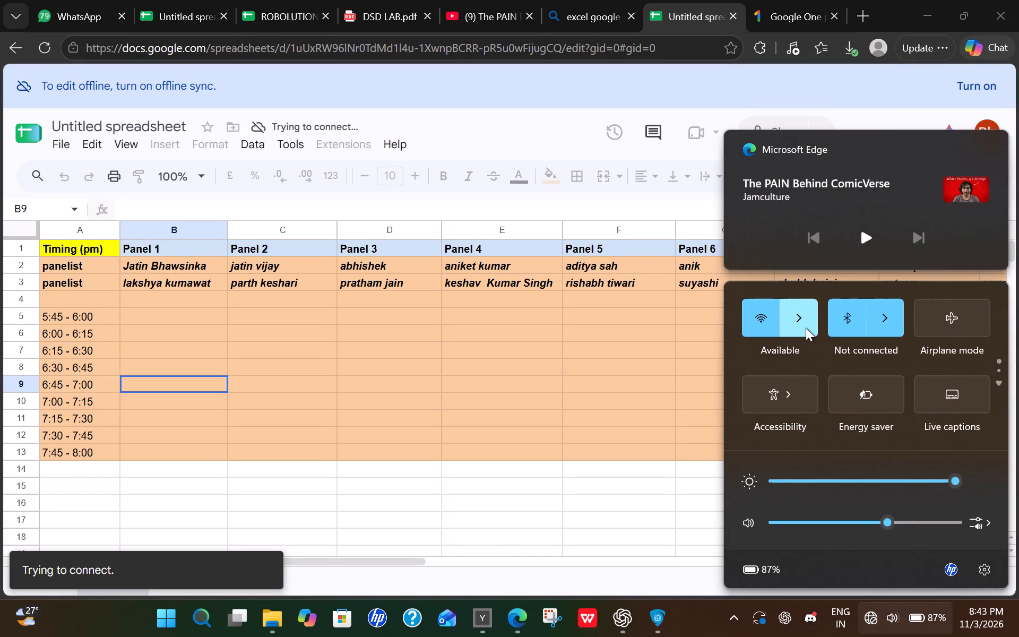
pyautogui.click(806, 328)
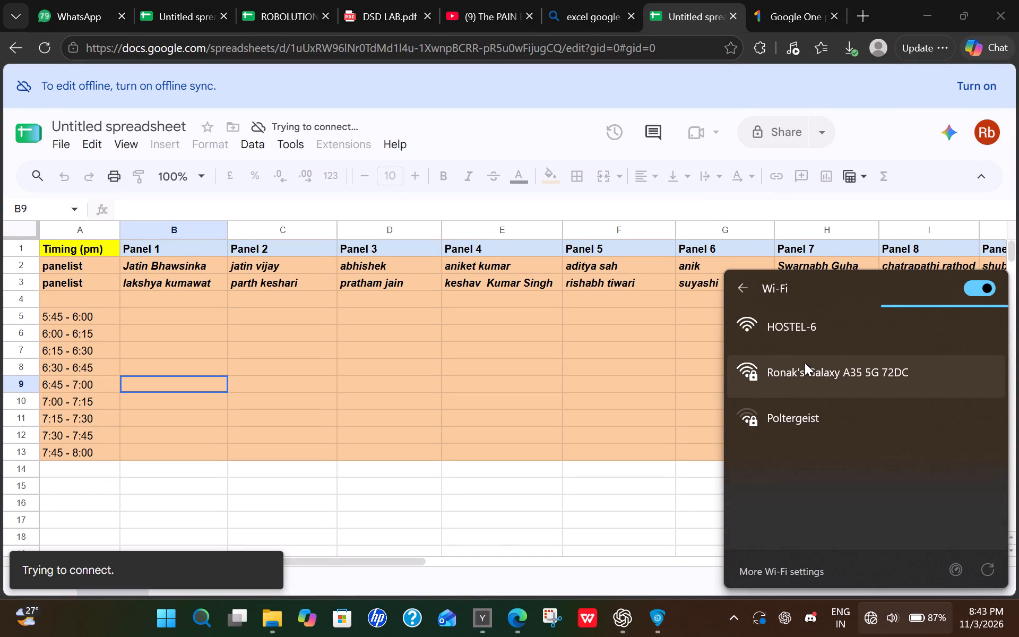
pyautogui.click(805, 363)
pyautogui.click(905, 453)
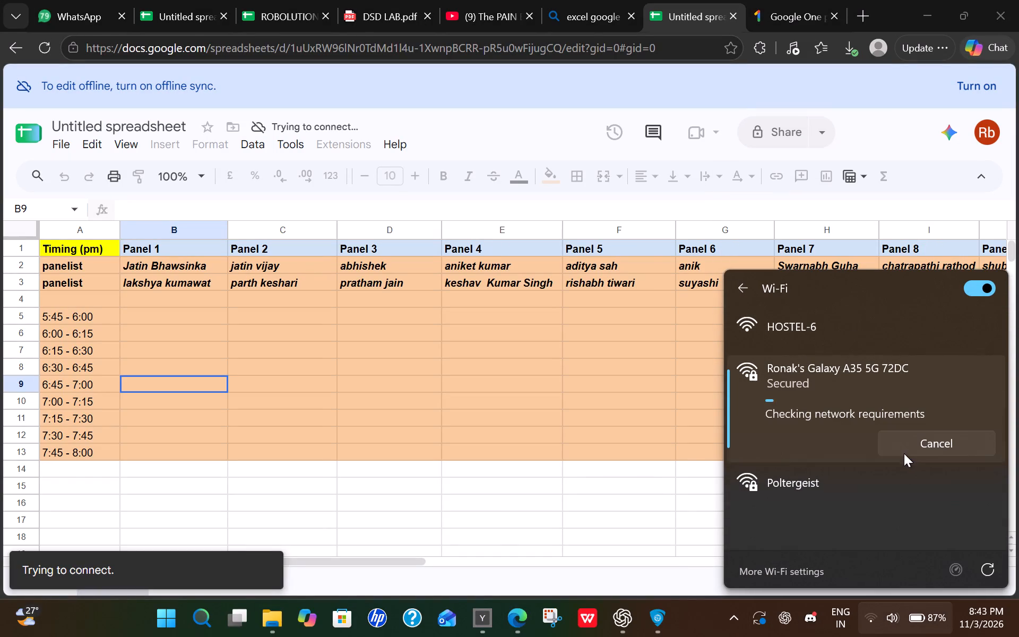
pyautogui.click(568, 470)
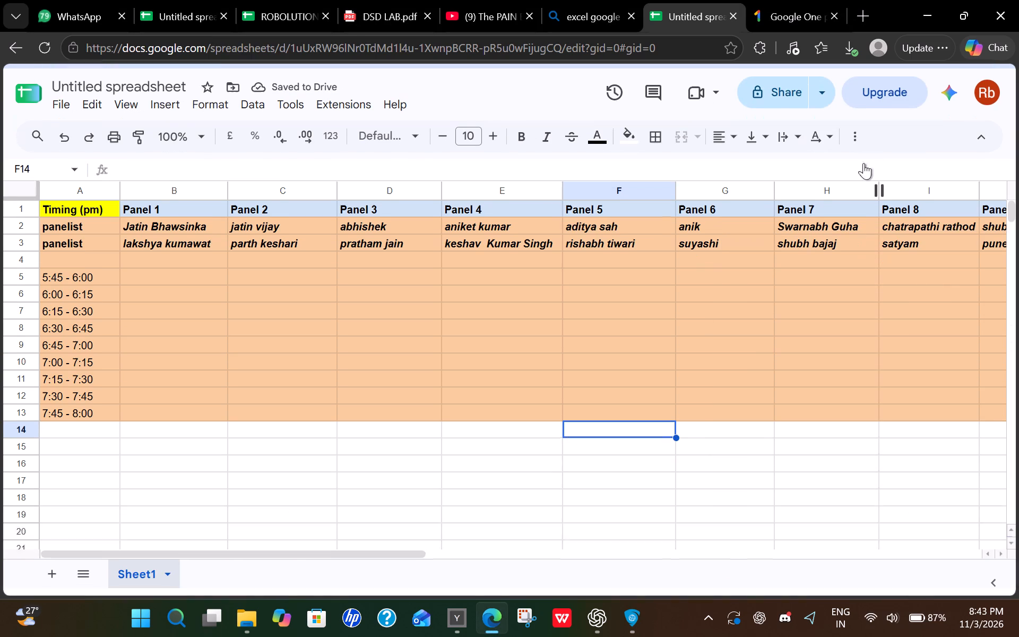
# Bold the Panel 10 heading and its two panelist names in cells K1:K3.
pyautogui.hscroll(1, 728, 316)
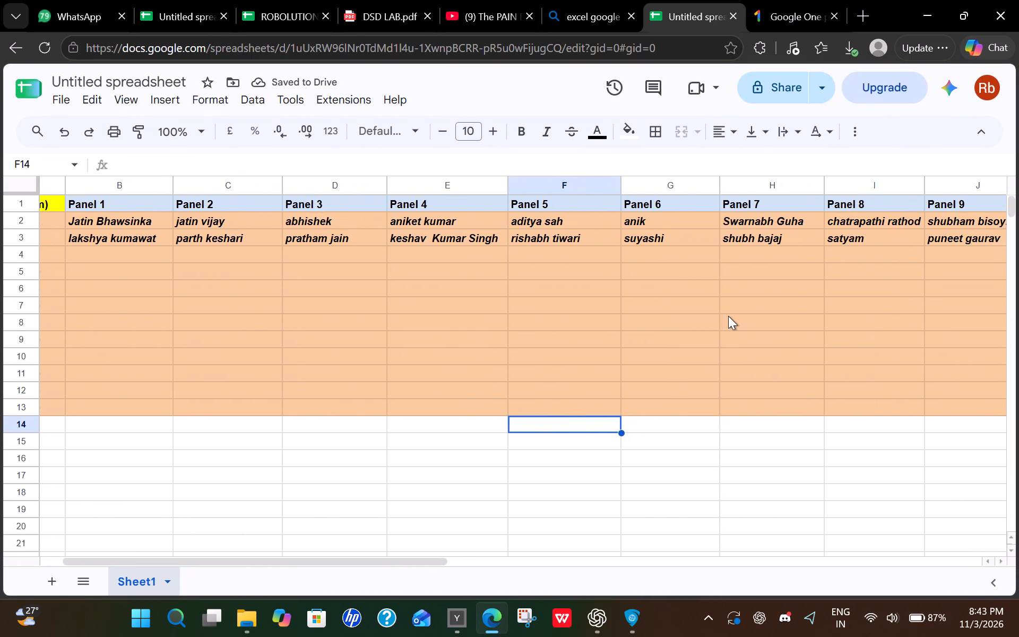
pyautogui.hscroll(1, 728, 316)
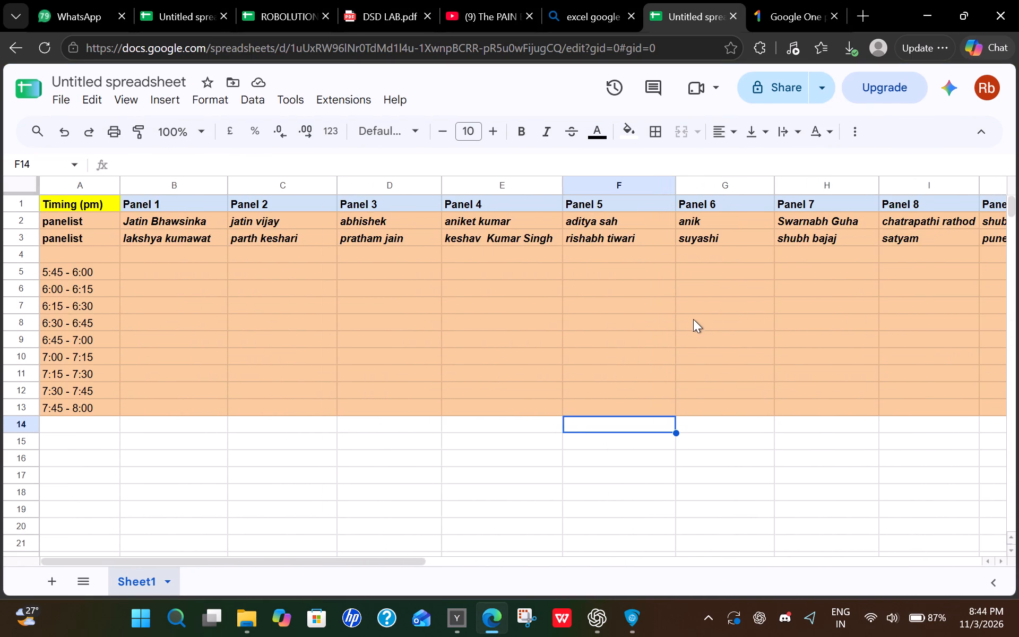
pyautogui.hscroll(-2, 692, 318)
pyautogui.moveTo(937, 203); pyautogui.dragTo(955, 227)
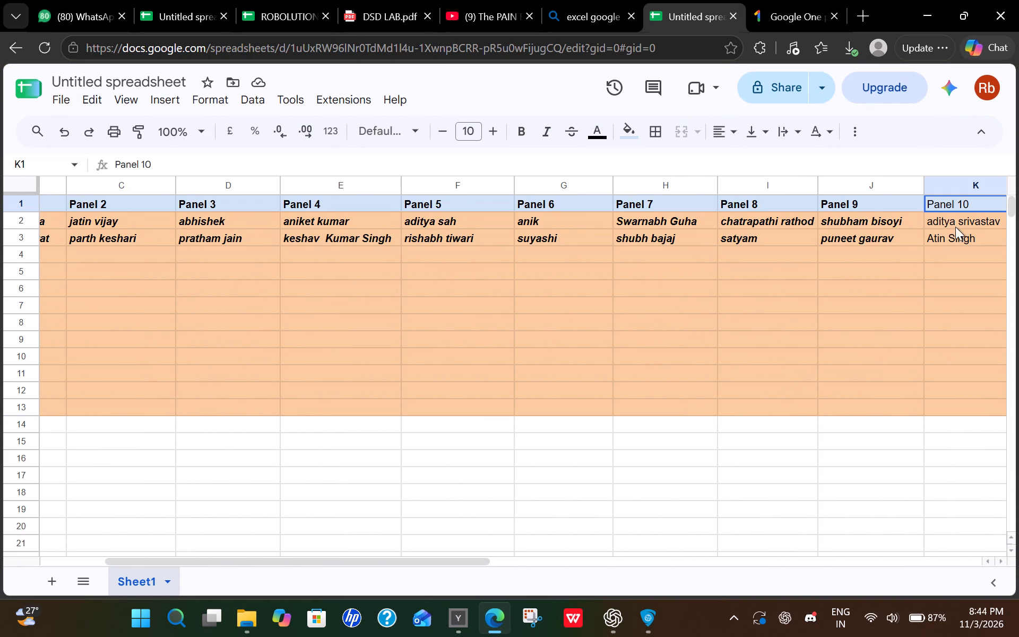
pyautogui.moveTo(955, 227); pyautogui.dragTo(958, 234)
pyautogui.click(513, 134)
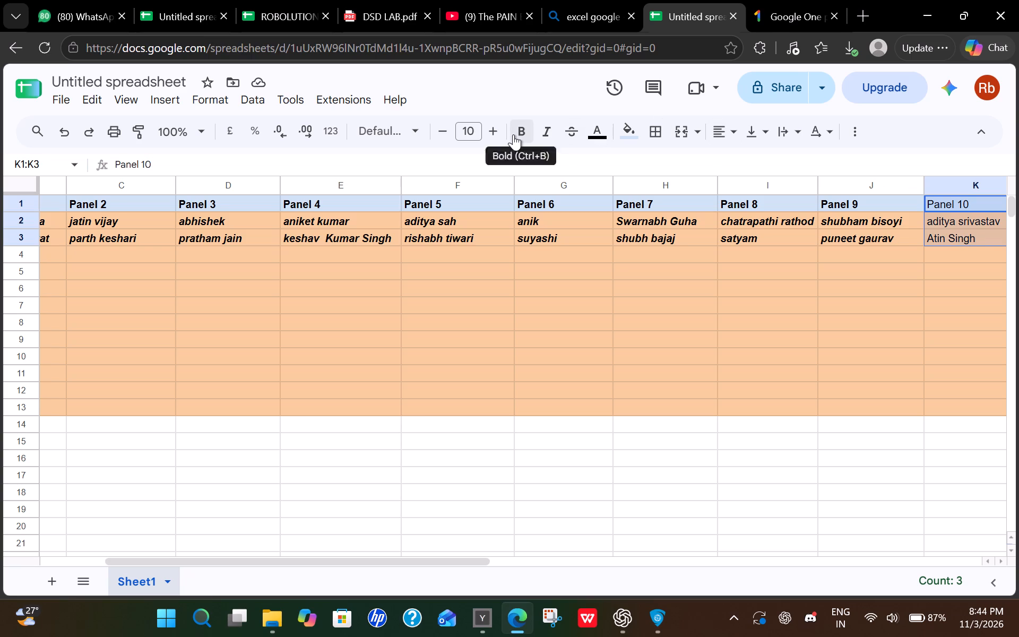
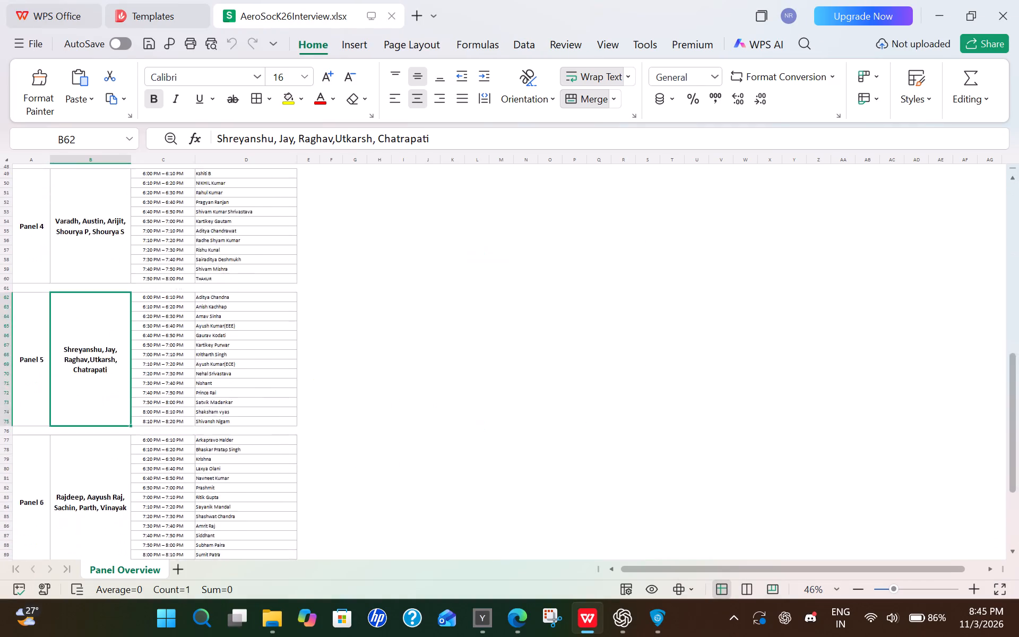
pyautogui.scroll(-1, 596, 387)
pyautogui.scroll(3, 596, 387)
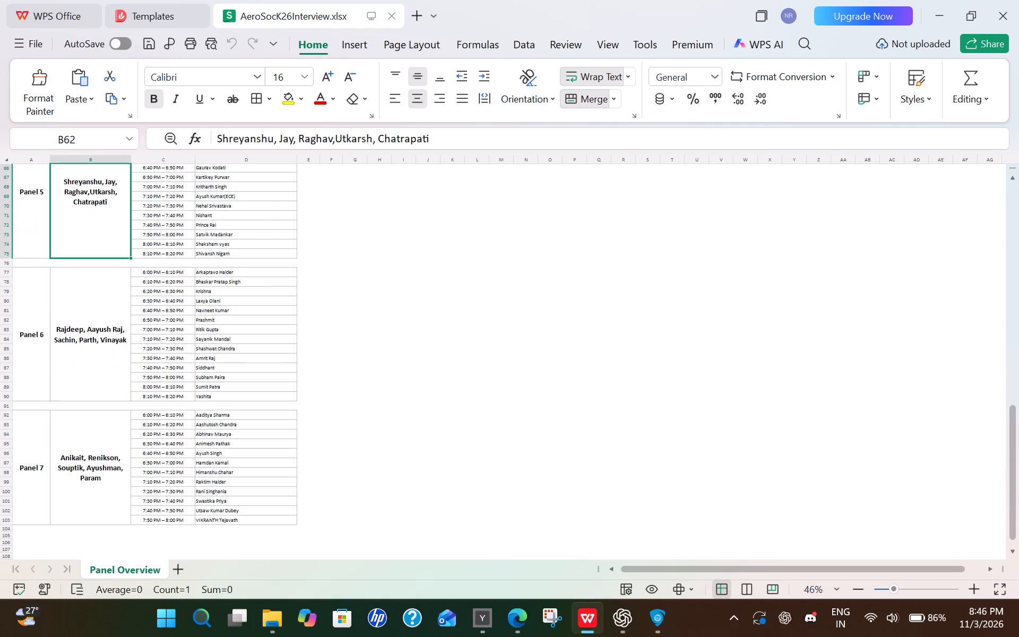
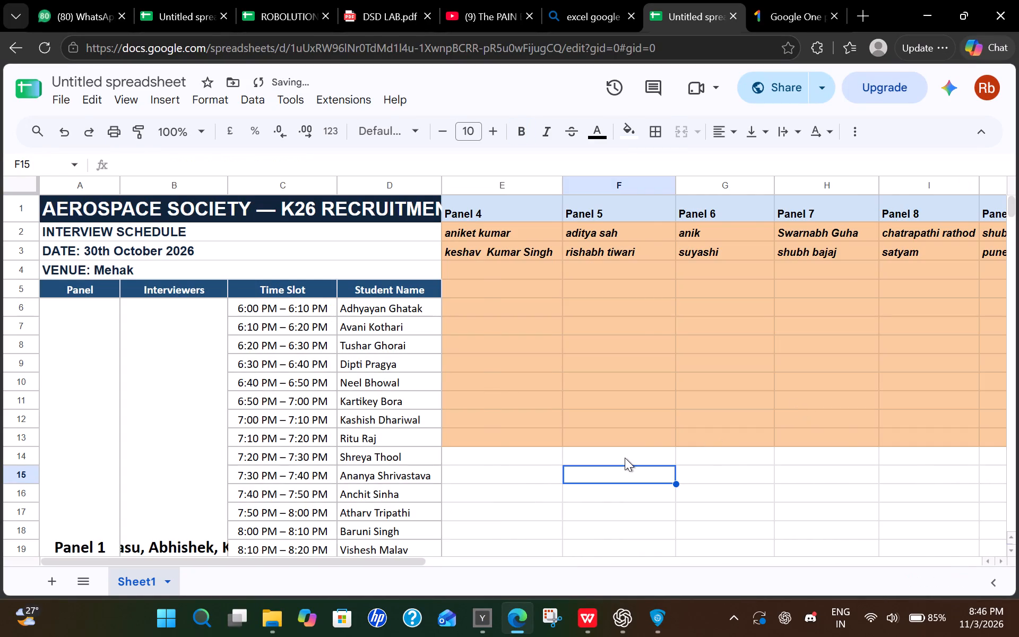
# Clear the Panel 4 to Panel 10 headings and interviewer names from cells E1:K13.
pyautogui.hscroll(-2, 625, 458)
pyautogui.hscroll(-1, 473, 418)
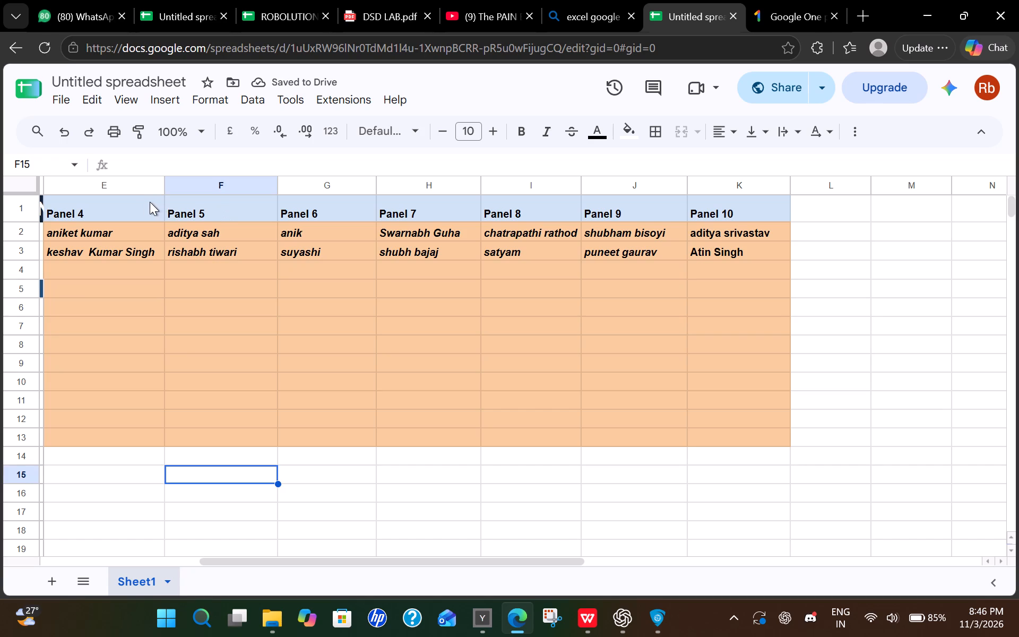
pyautogui.moveTo(144, 203); pyautogui.dragTo(764, 444)
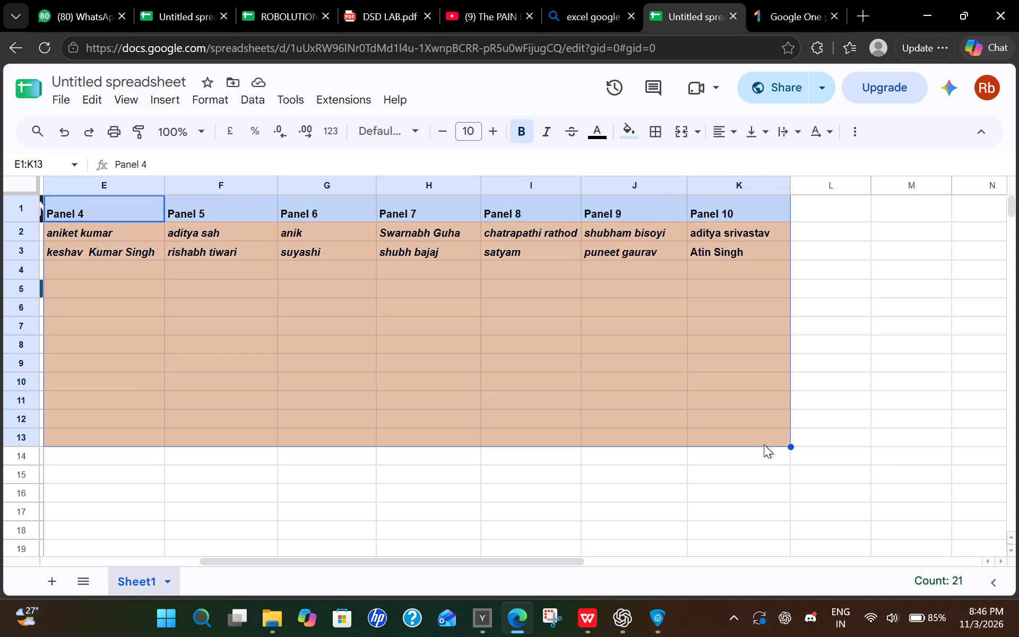
pyautogui.press('BackSpace')
pyautogui.click(605, 471)
# Reset the blue and orange fill colours of the emptied cells E1:K13.
pyautogui.hscroll(1, 605, 471)
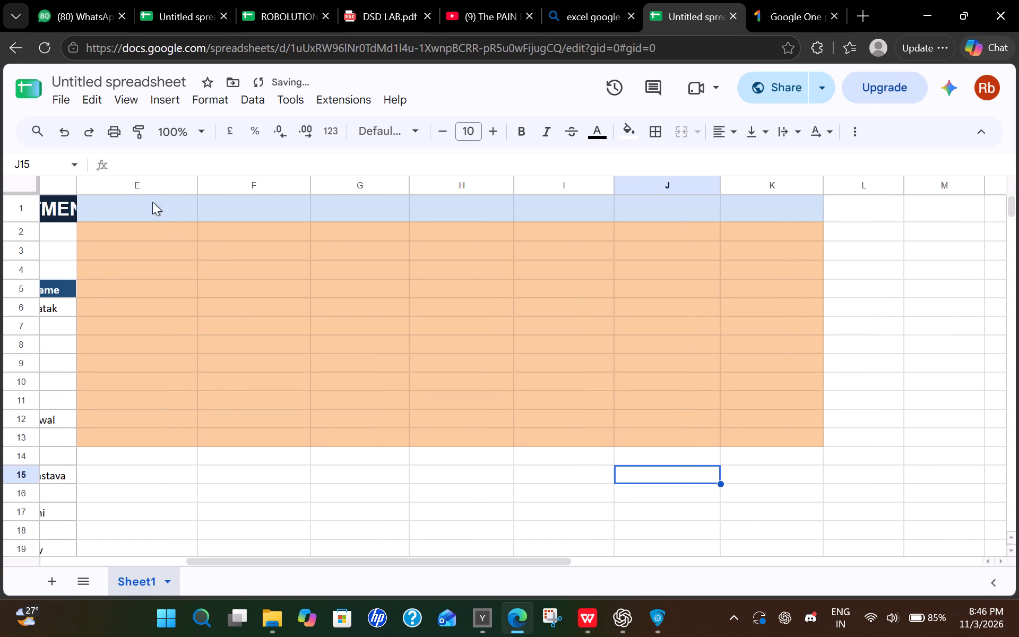
pyautogui.moveTo(134, 196); pyautogui.dragTo(765, 442)
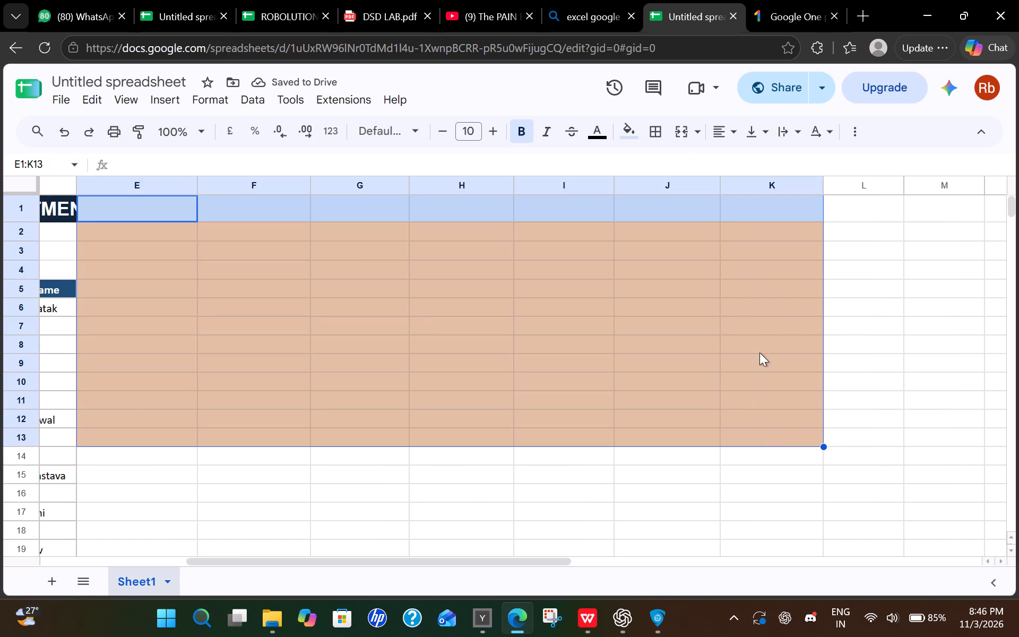
pyautogui.click(619, 129)
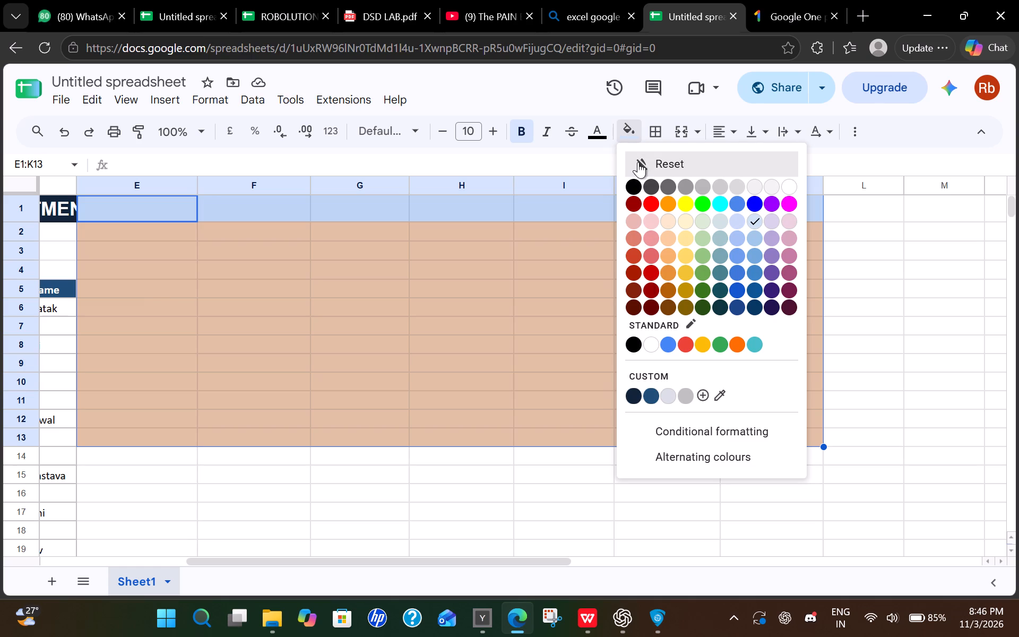
pyautogui.click(638, 163)
pyautogui.click(428, 468)
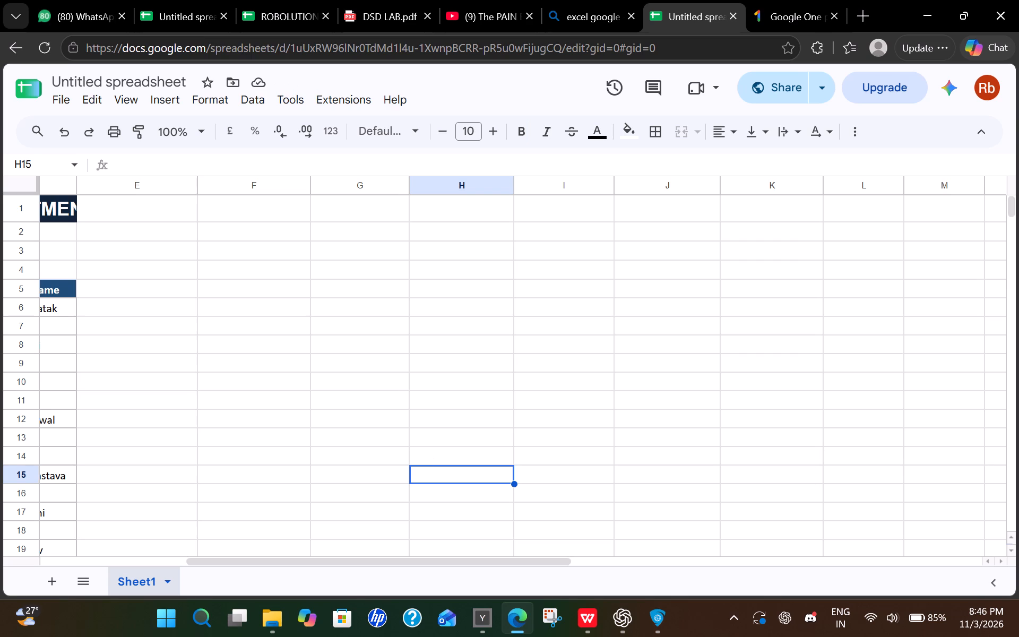
# Widen the Student Name column D enough for the full AEROSPACE SOCIETY — K26 RECRUITMENT title to fit.
pyautogui.hscroll(10, 428, 468)
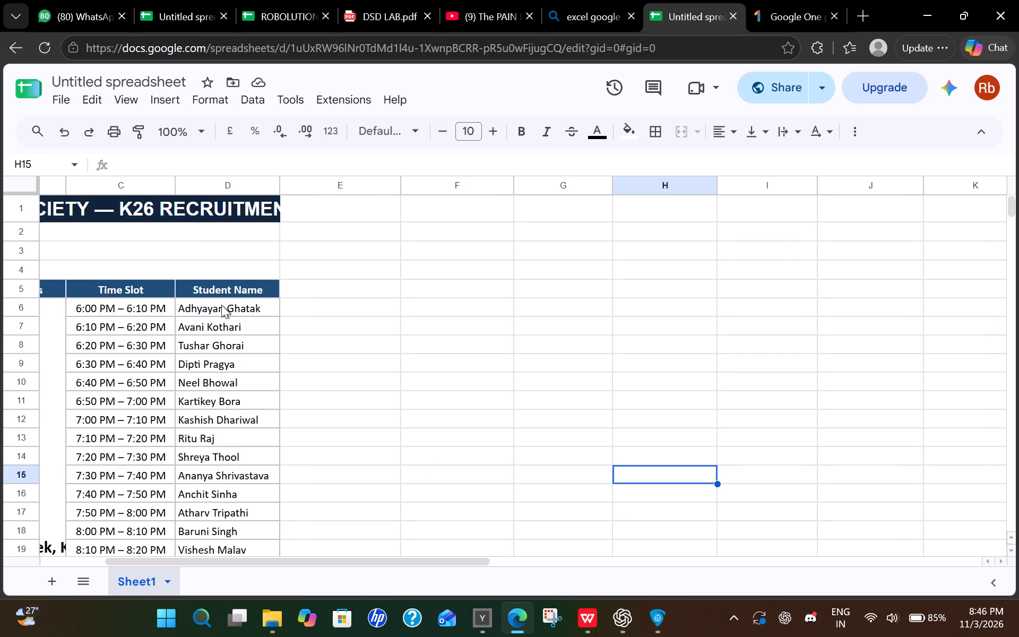
pyautogui.moveTo(441, 185); pyautogui.dragTo(505, 199)
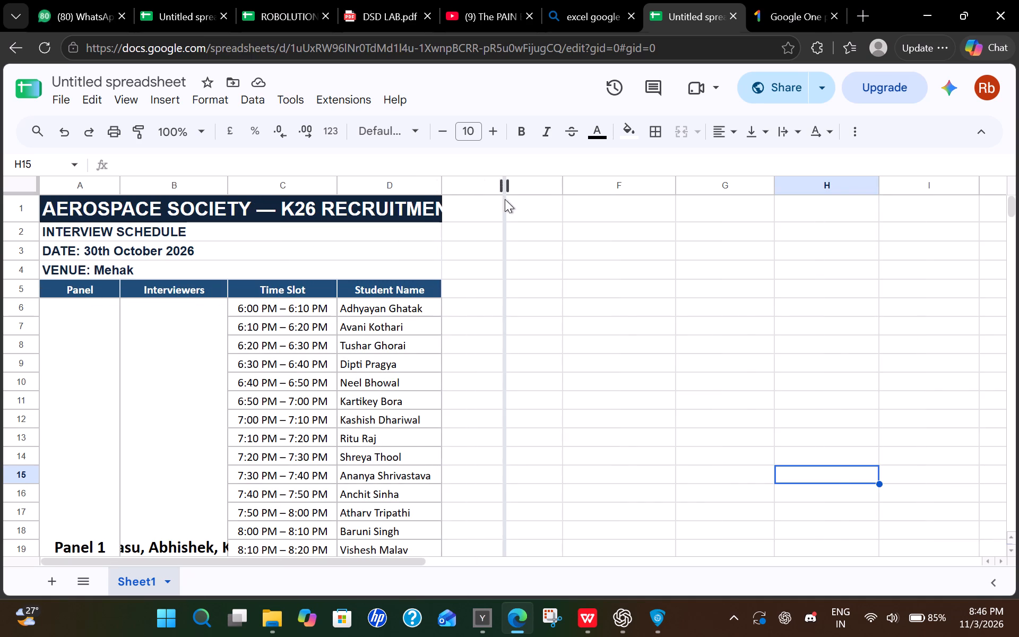
pyautogui.click(559, 236)
# Widen the Interviewers column B to more than double its width to make room for the panel members' names.
pyautogui.scroll(-4, 559, 236)
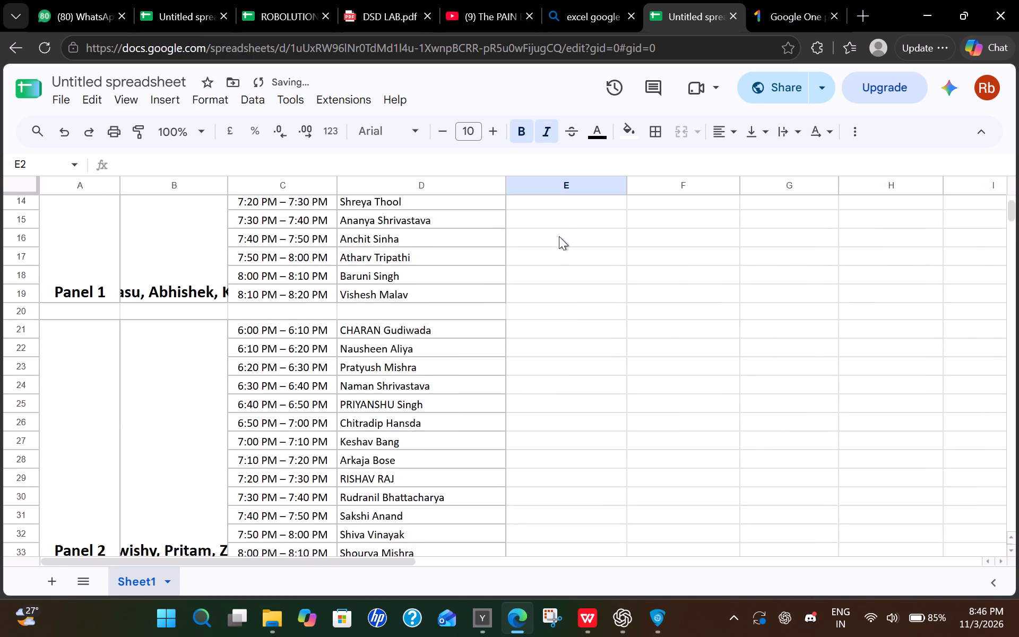
pyautogui.scroll(-7, 559, 236)
pyautogui.scroll(8, 559, 236)
pyautogui.hscroll(3, 505, 256)
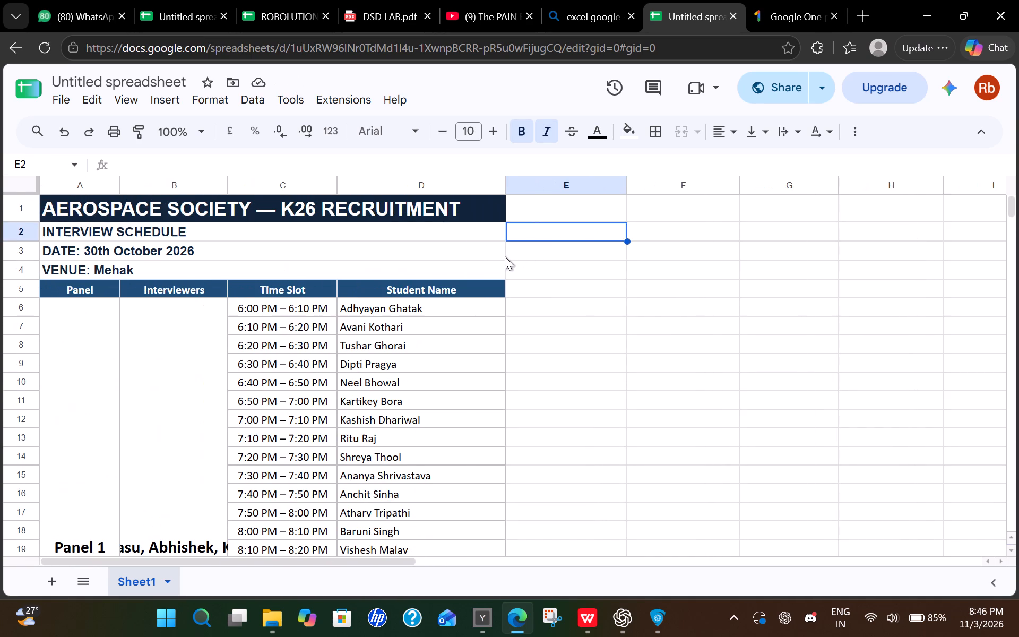
pyautogui.moveTo(227, 183); pyautogui.dragTo(391, 217)
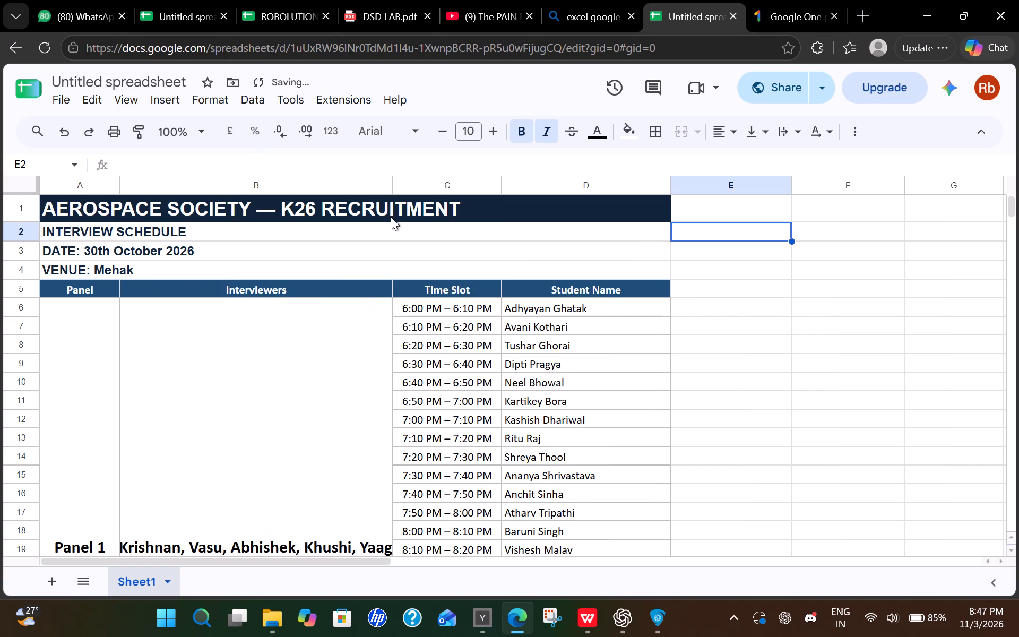
# Examine the Panel 1 interviewers cell B6:B19 and how the names fit the column across the Panel 1 and Panel 2 blocks.
pyautogui.scroll(-2, 547, 302)
pyautogui.scroll(2, 547, 302)
pyautogui.click(257, 405)
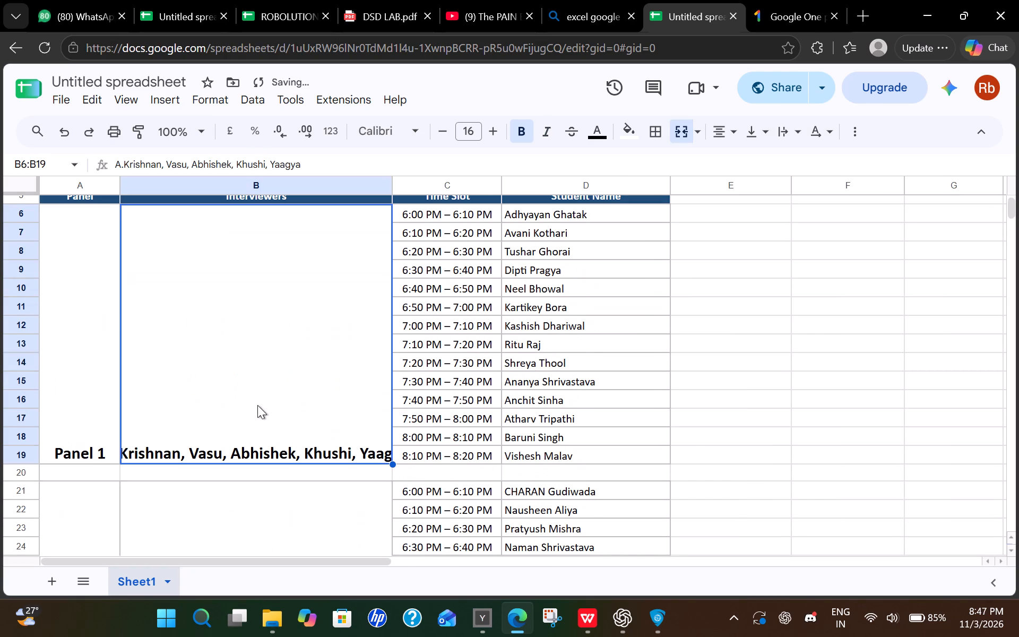
pyautogui.scroll(-1, 346, 323)
pyautogui.scroll(2, 346, 323)
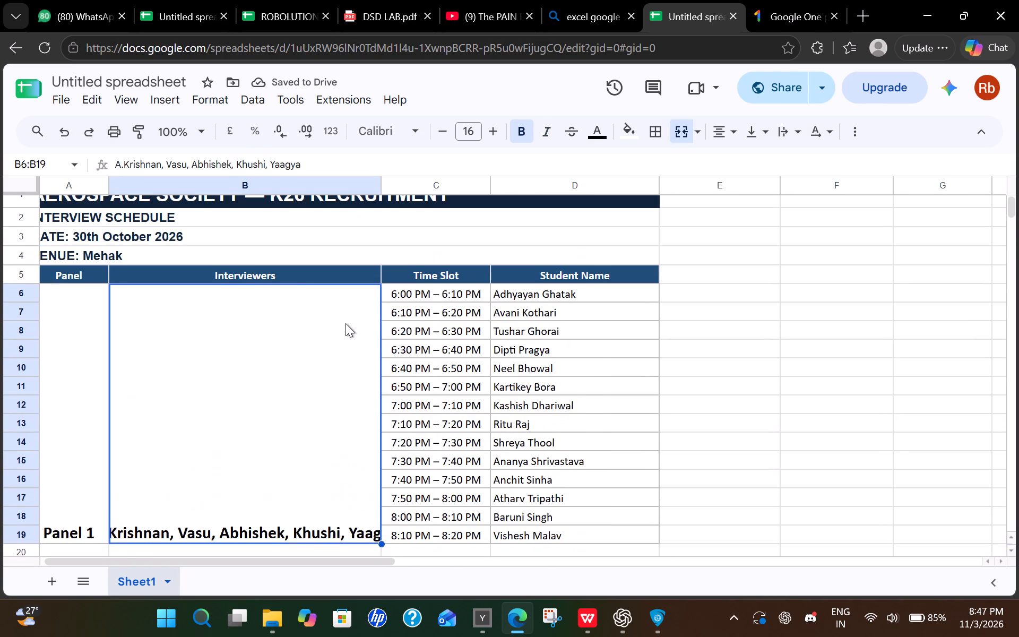
pyautogui.scroll(1, 346, 323)
pyautogui.scroll(-3, 346, 323)
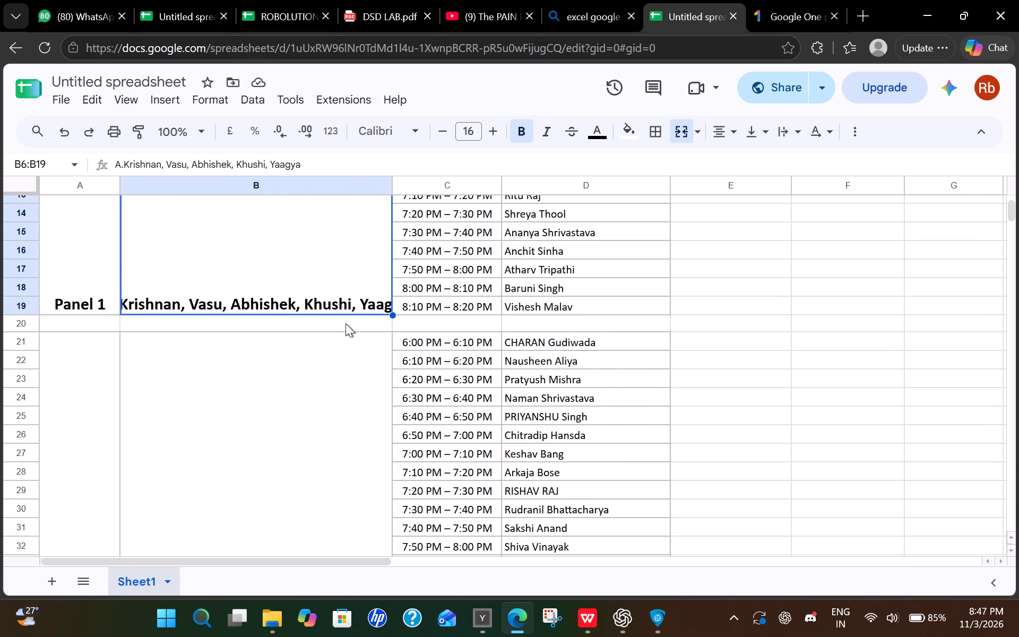
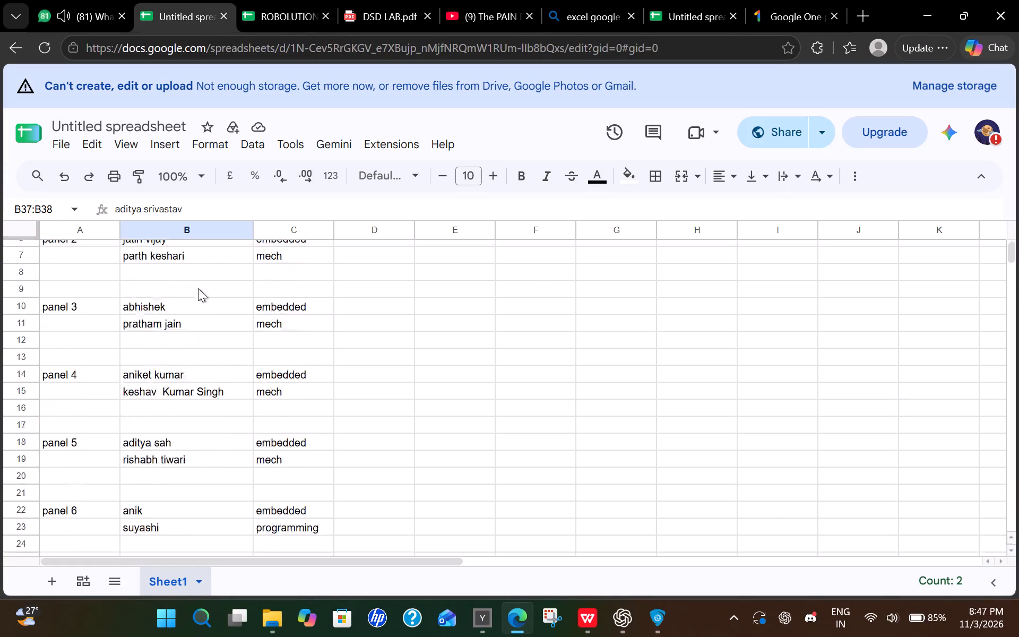
# Copy panel 1's two panelist names from the panel list spreadsheet into the Panel 1 Interviewers cell of the interview schedule.
pyautogui.moveTo(142, 264); pyautogui.dragTo(158, 281)
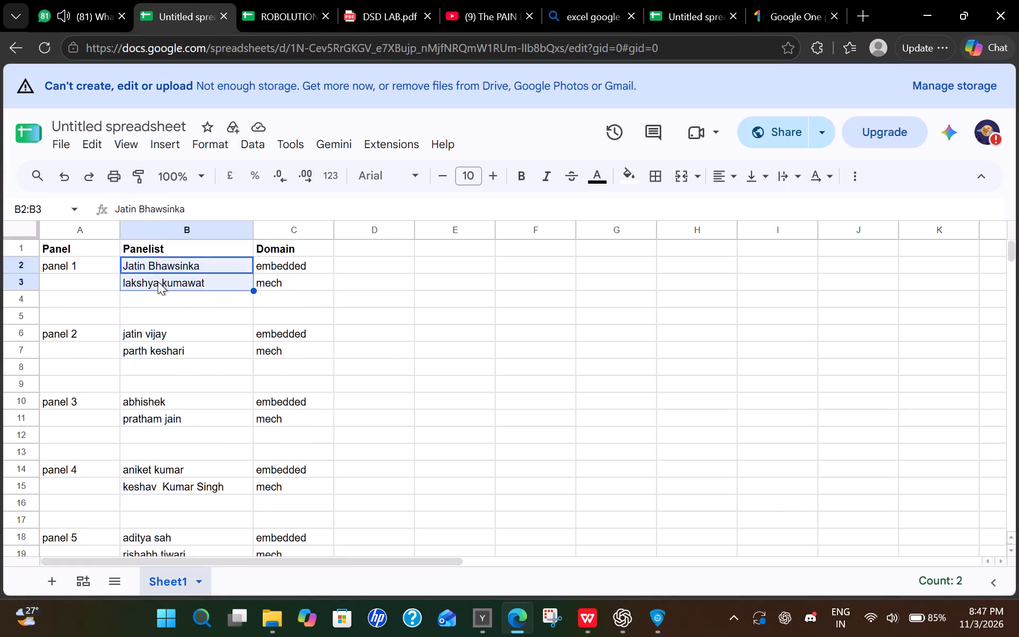
pyautogui.hotkey('ctrl', 'c')
pyautogui.click(425, 364)
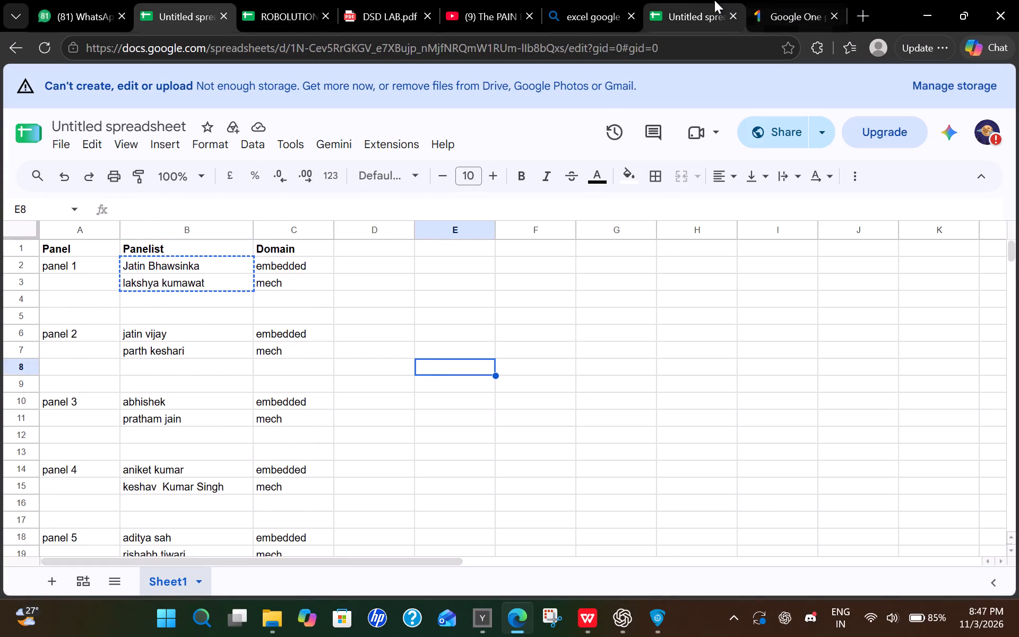
pyautogui.click(714, 0)
pyautogui.click(251, 298)
pyautogui.hotkey('ctrl', 'v')
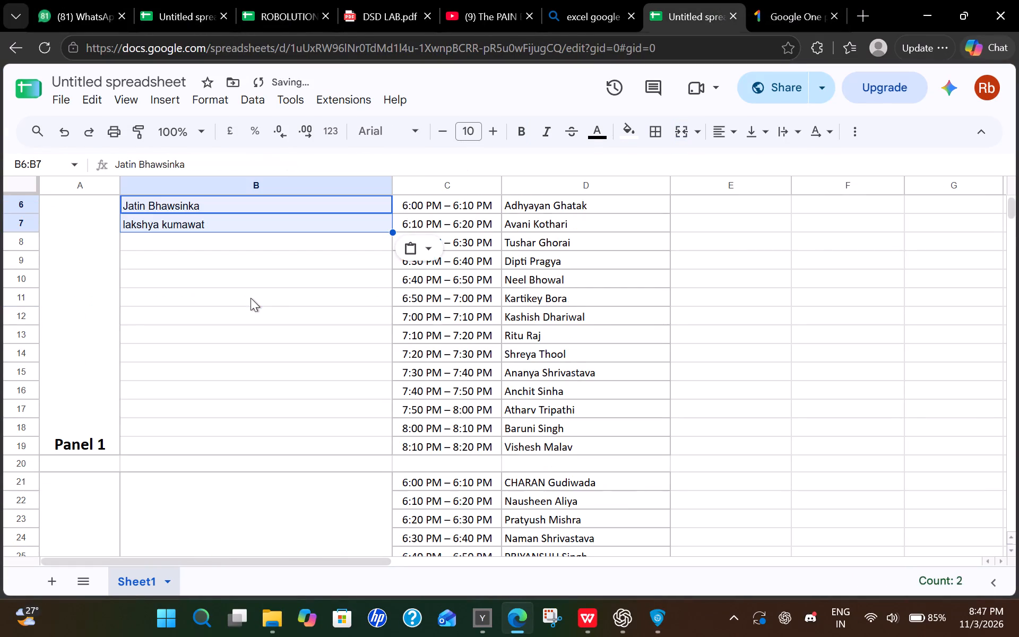
pyautogui.scroll(1, 283, 312)
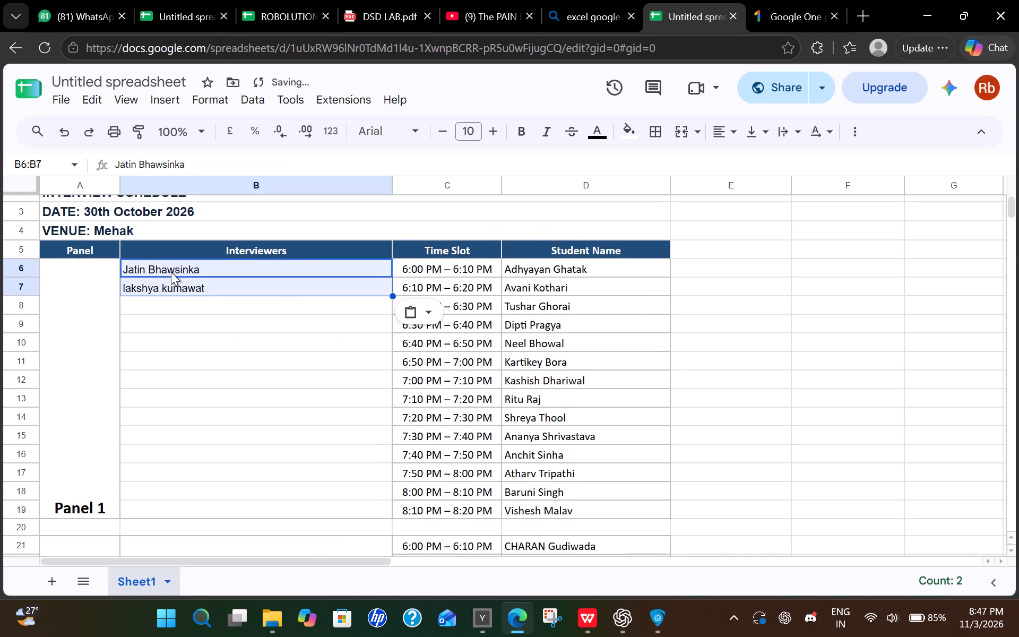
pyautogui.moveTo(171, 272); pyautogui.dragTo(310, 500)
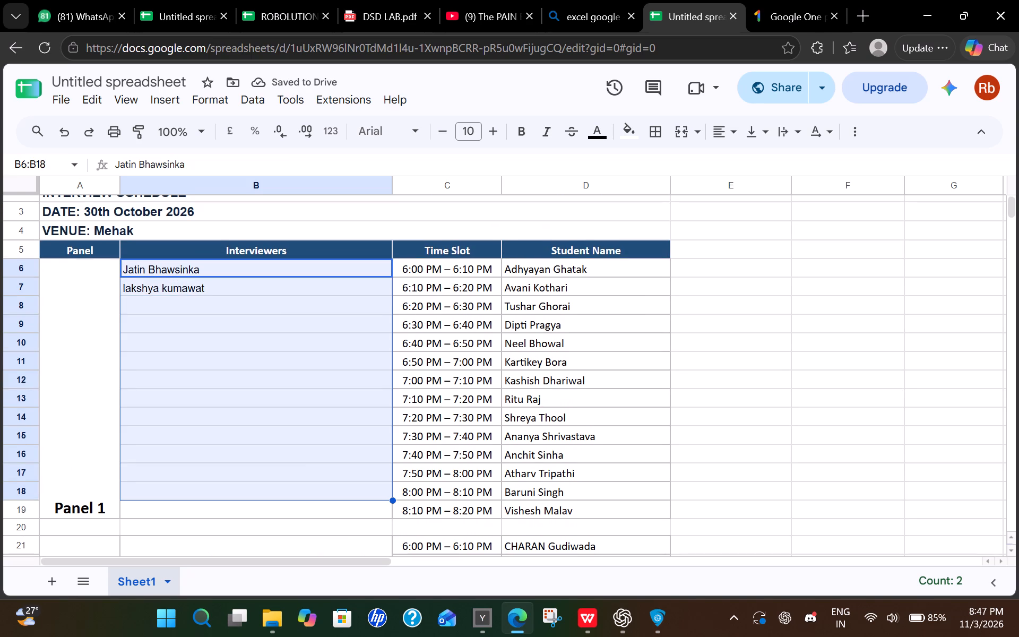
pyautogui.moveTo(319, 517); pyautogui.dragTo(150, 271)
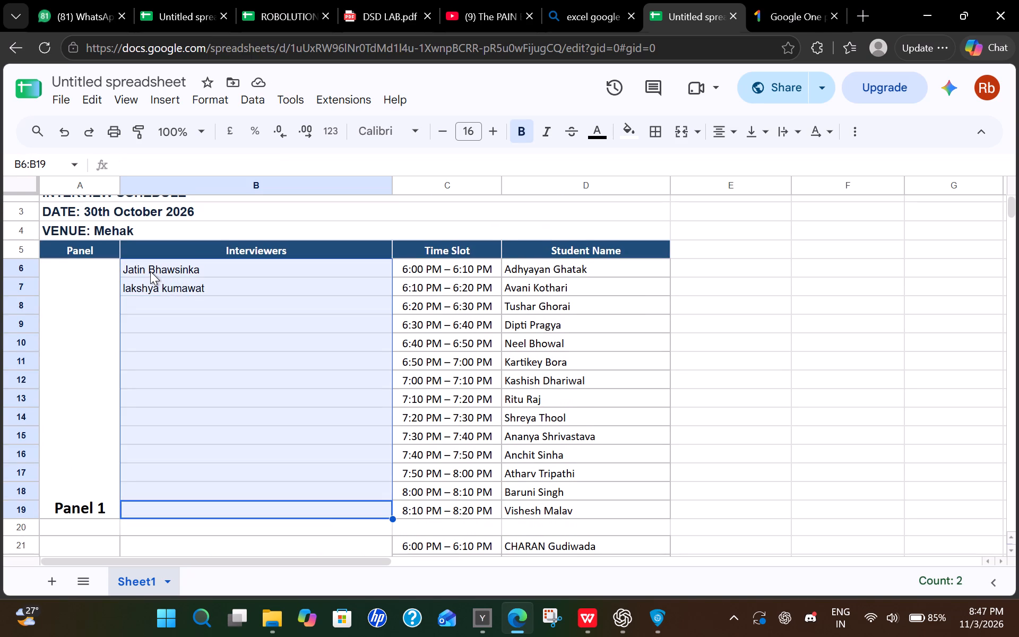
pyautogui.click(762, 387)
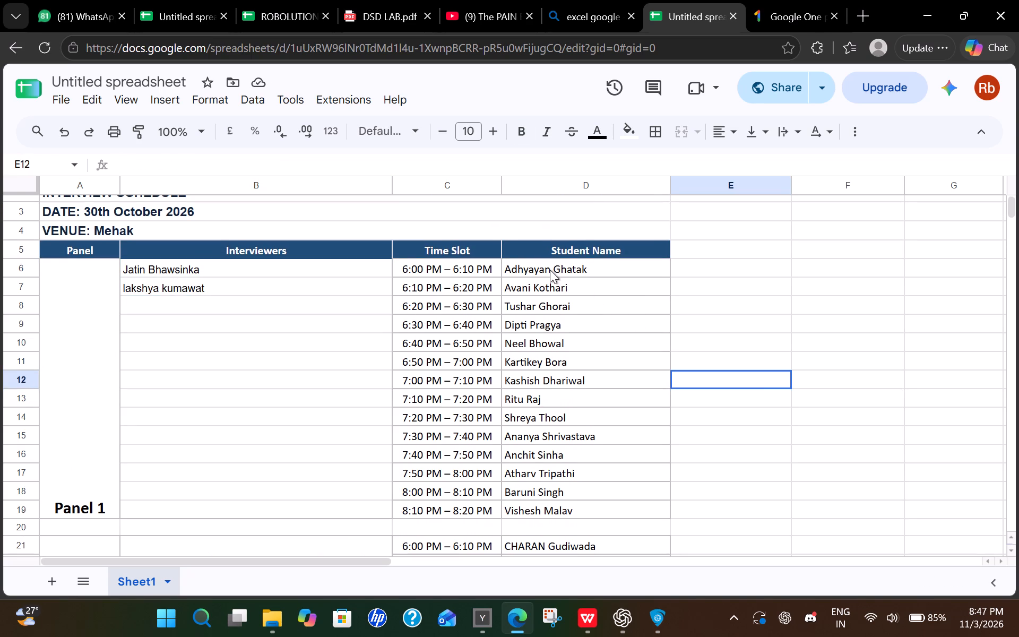
# Clear all student names from the Student Name column for Panels 1 to 7, D6 down to D103.
pyautogui.moveTo(550, 270); pyautogui.dragTo(611, 520)
pyautogui.press('BackSpace')
pyautogui.scroll(-3, 611, 520)
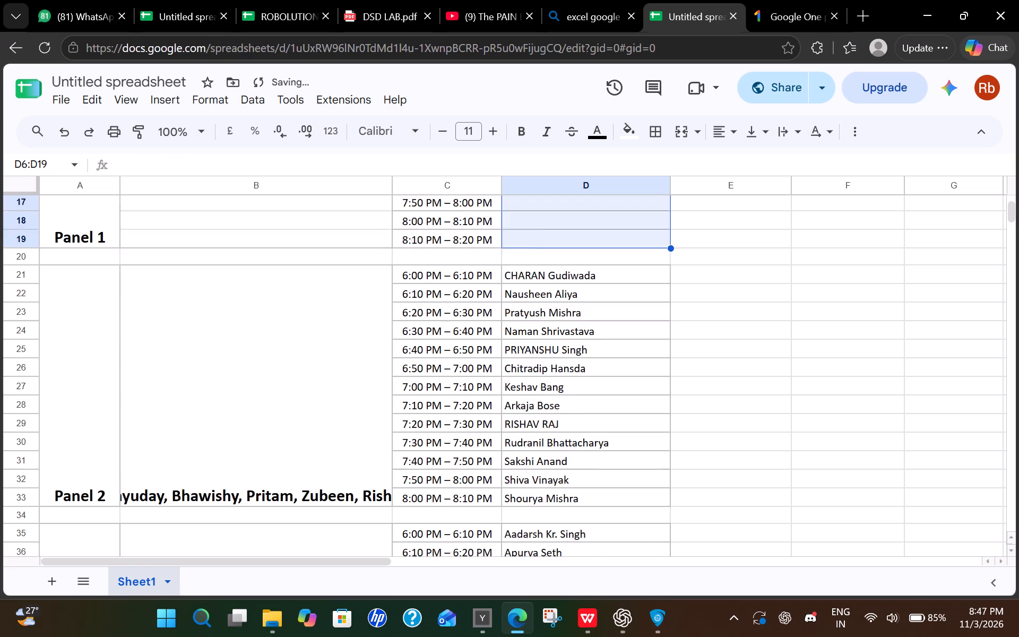
pyautogui.scroll(-1, 611, 520)
pyautogui.moveTo(506, 219); pyautogui.dragTo(609, 634)
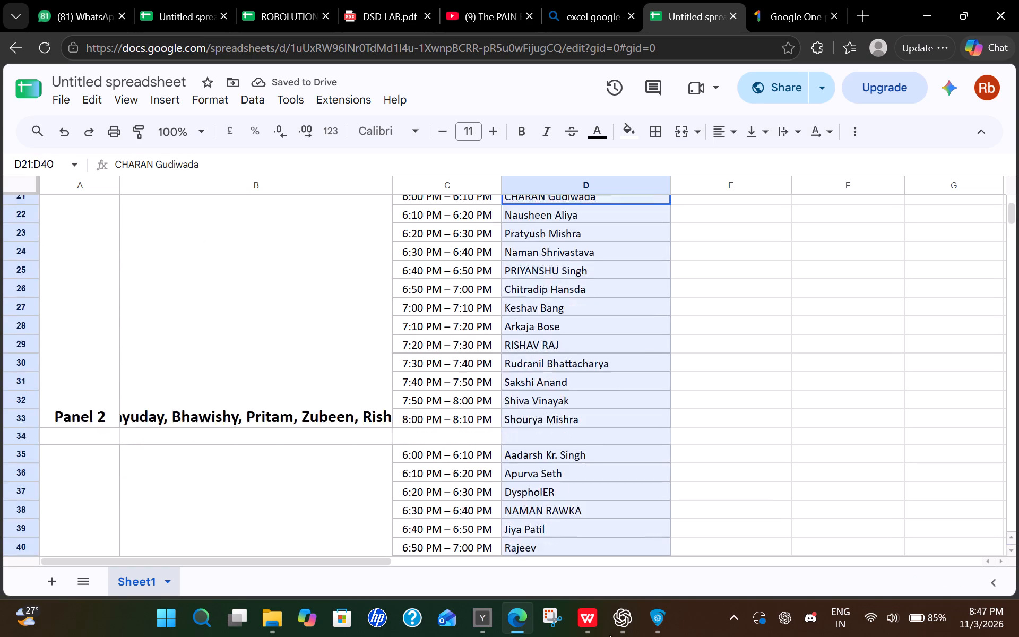
pyautogui.moveTo(609, 634); pyautogui.dragTo(563, 159)
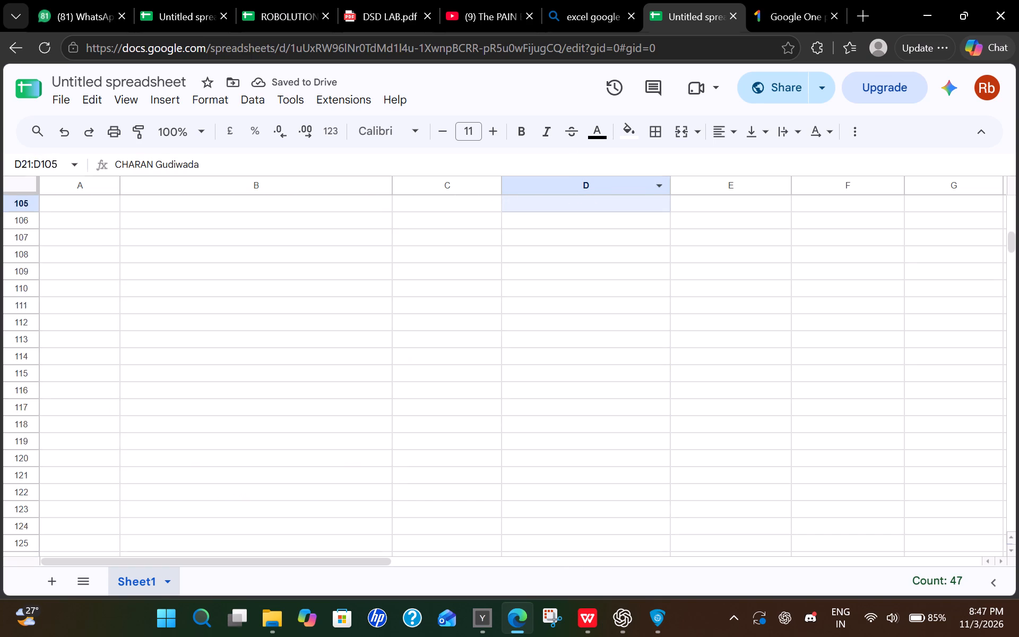
pyautogui.moveTo(563, 159); pyautogui.dragTo(539, 470)
pyautogui.press('BackSpace')
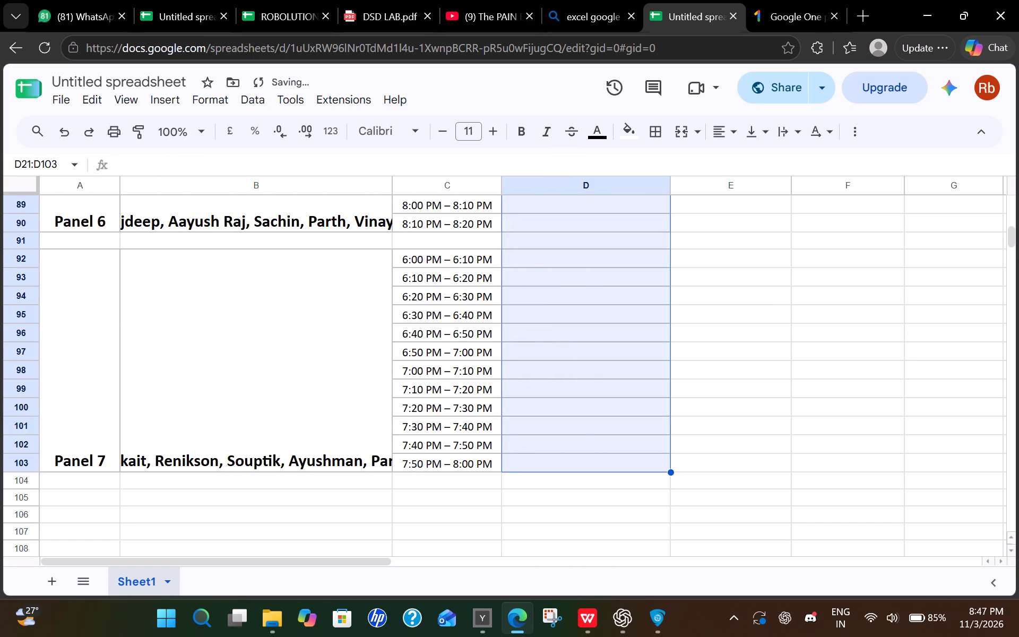
pyautogui.click(747, 426)
# Clear all interviewer names from the Interviewers column for Panels 1 to 7, B6 down to B103.
pyautogui.click(278, 380)
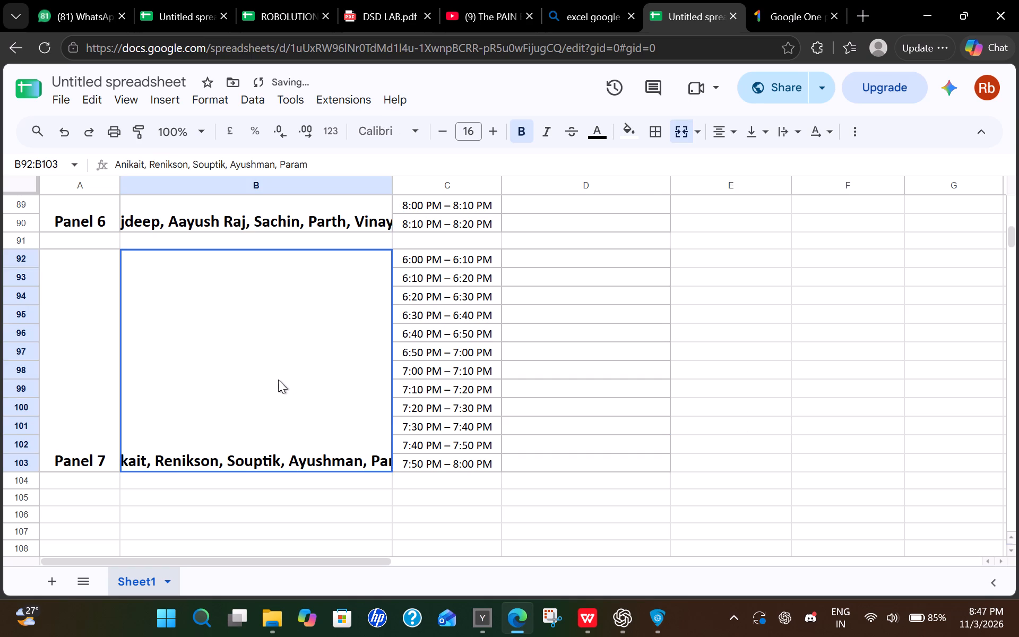
pyautogui.press('BackSpace')
pyautogui.moveTo(275, 377); pyautogui.dragTo(251, 98)
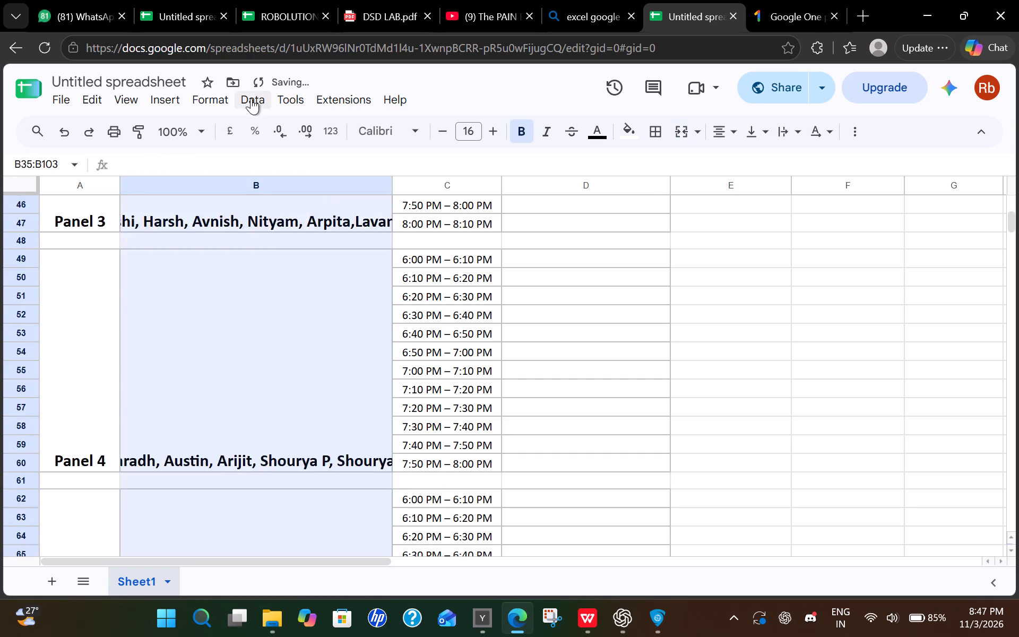
pyautogui.moveTo(251, 98); pyautogui.dragTo(195, 314)
pyautogui.press('BackSpace')
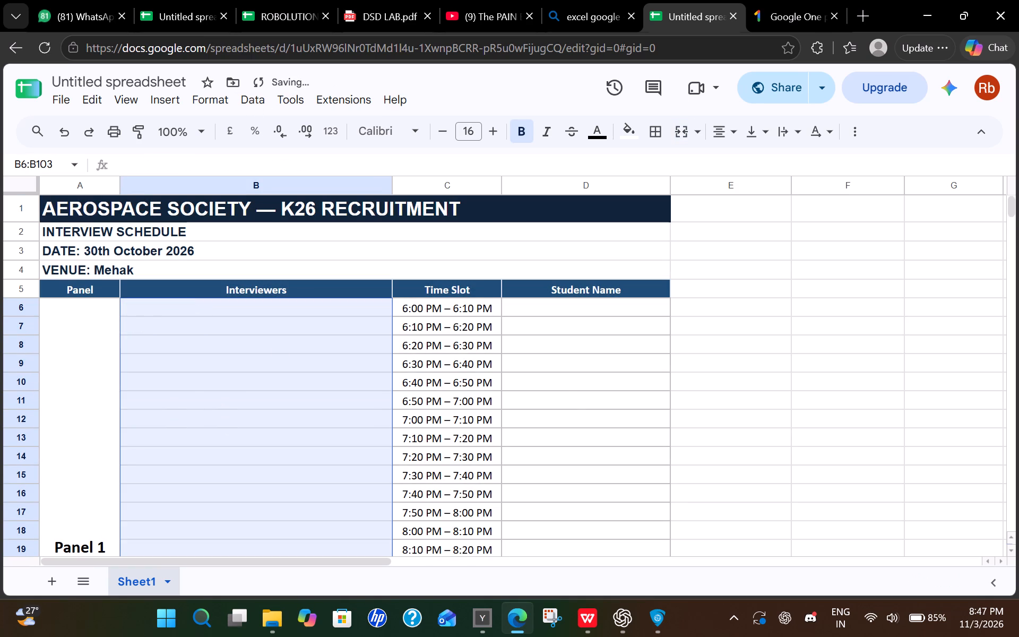
pyautogui.click(948, 423)
# Merge the Panel 1 interviewer cells B6:B19 into a single cell.
pyautogui.scroll(-3, 948, 423)
pyautogui.scroll(1, 948, 423)
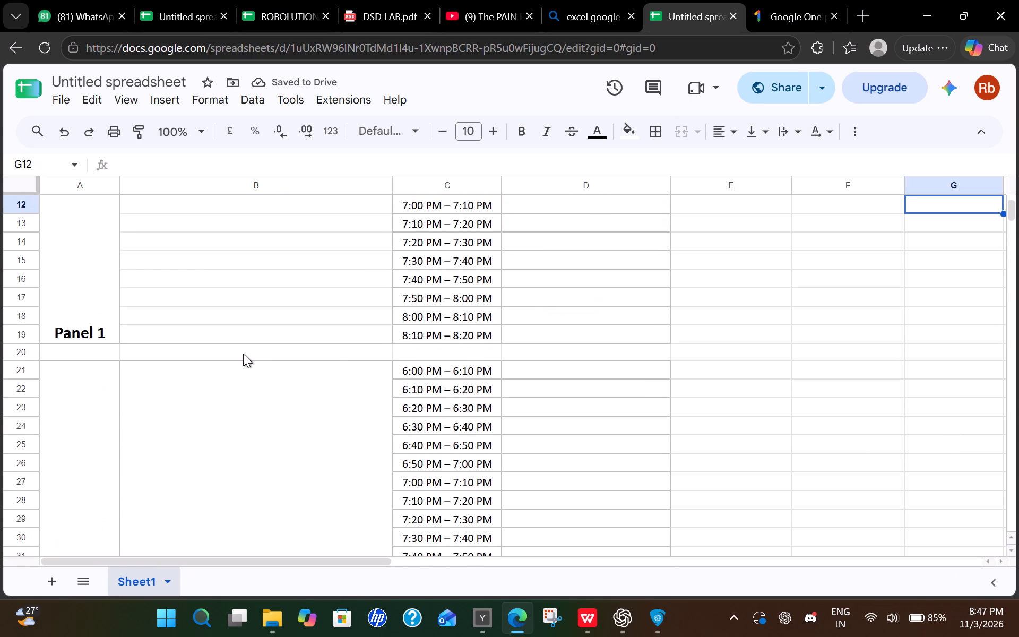
pyautogui.scroll(1, 243, 354)
pyautogui.moveTo(174, 526); pyautogui.dragTo(149, 313)
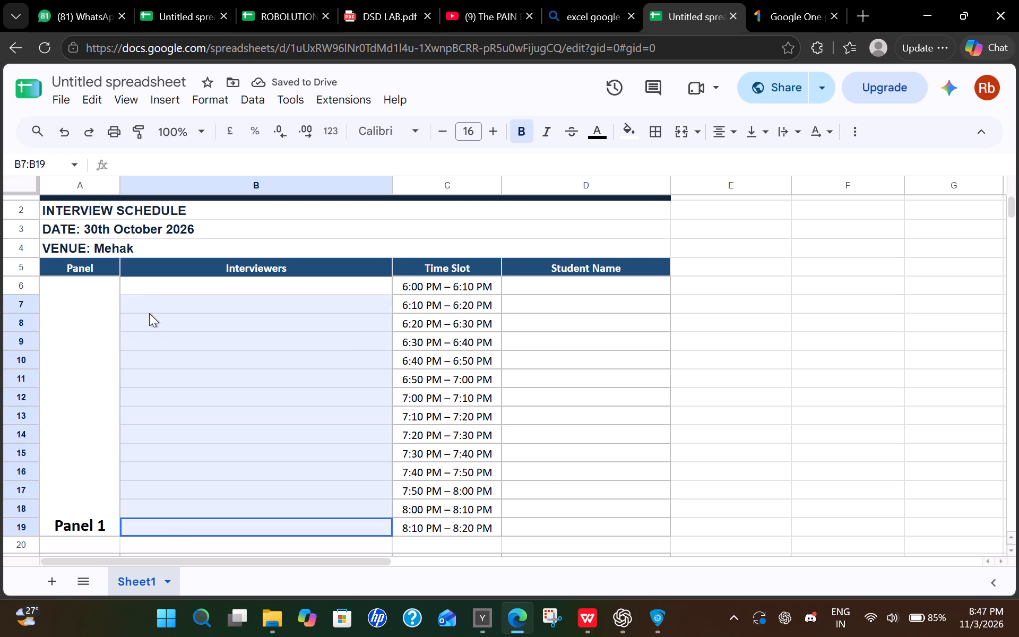
pyautogui.moveTo(149, 313); pyautogui.dragTo(143, 293)
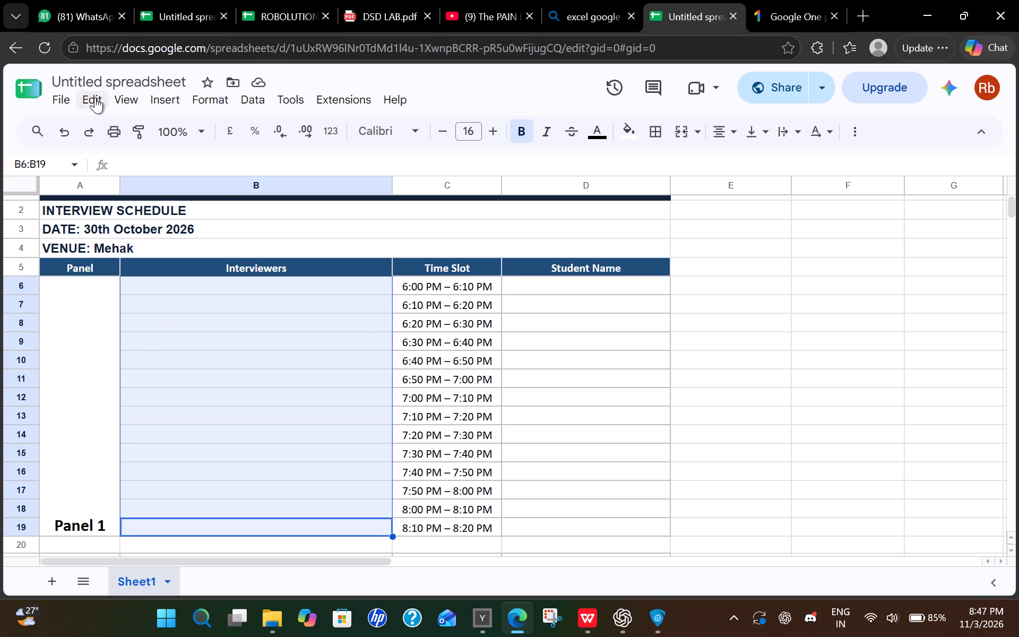
pyautogui.click(113, 99)
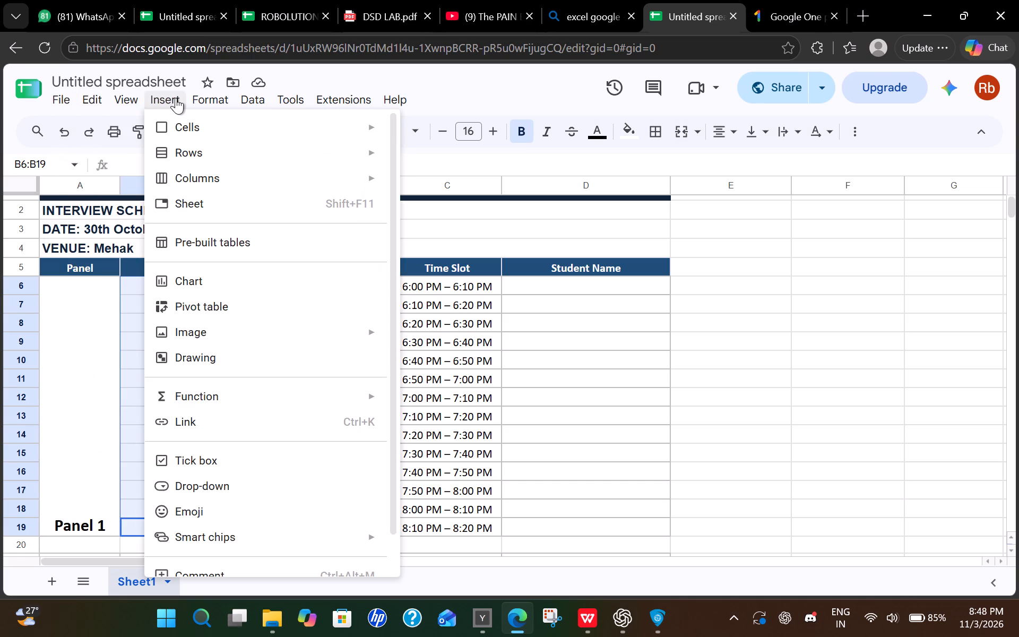
pyautogui.scroll(-2, 227, 299)
pyautogui.scroll(1, 227, 299)
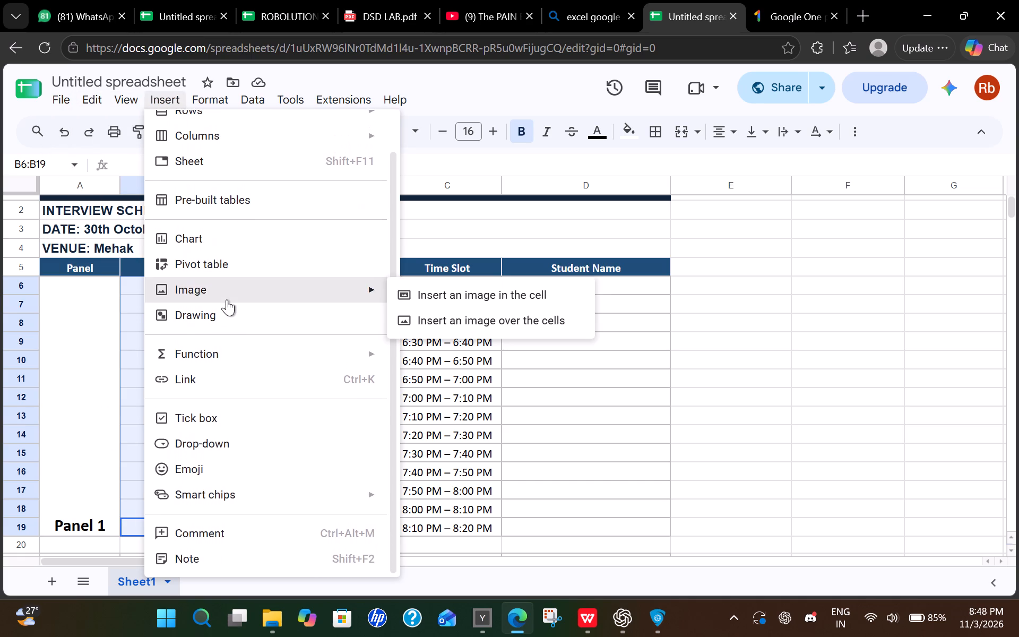
pyautogui.scroll(1, 227, 299)
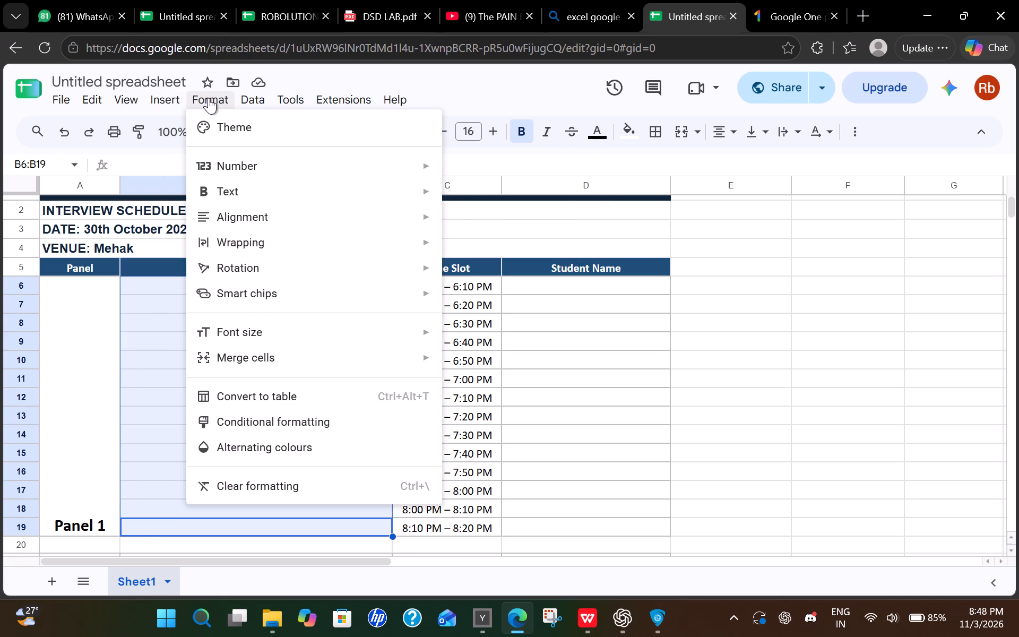
pyautogui.click(283, 355)
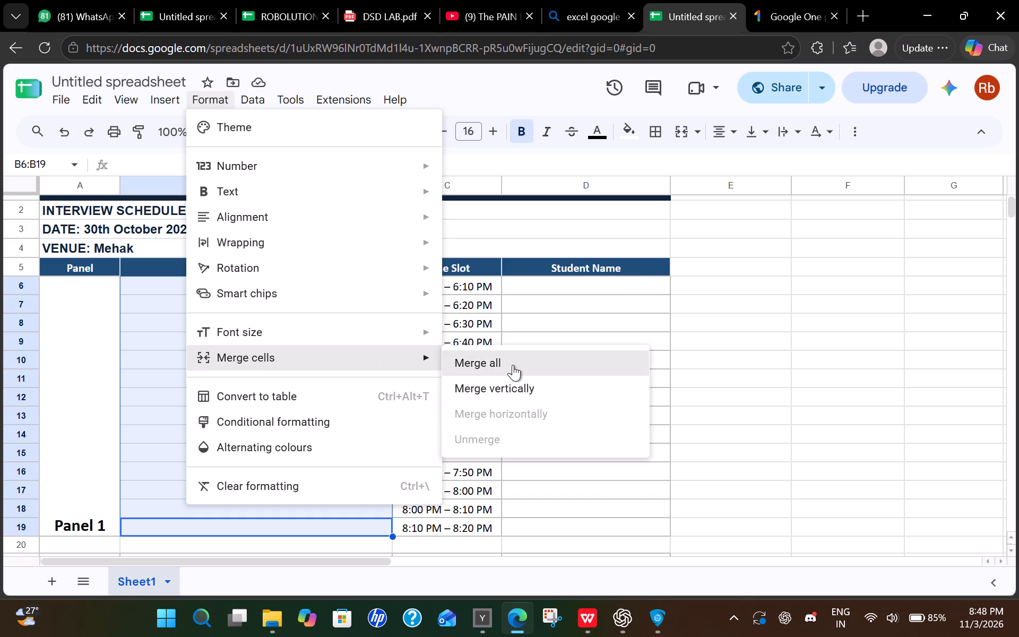
pyautogui.click(513, 365)
pyautogui.click(790, 339)
pyautogui.click(241, 420)
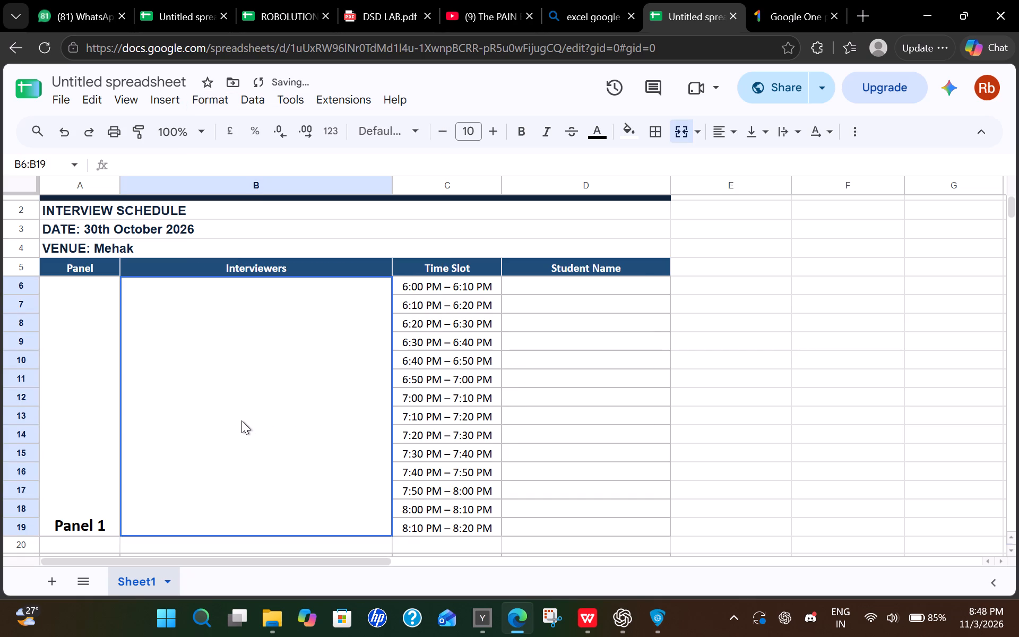
# Review the panel blocks and their time slots from Panel 1 down to the end of the schedule.
pyautogui.moveTo(82, 400); pyautogui.dragTo(252, 616)
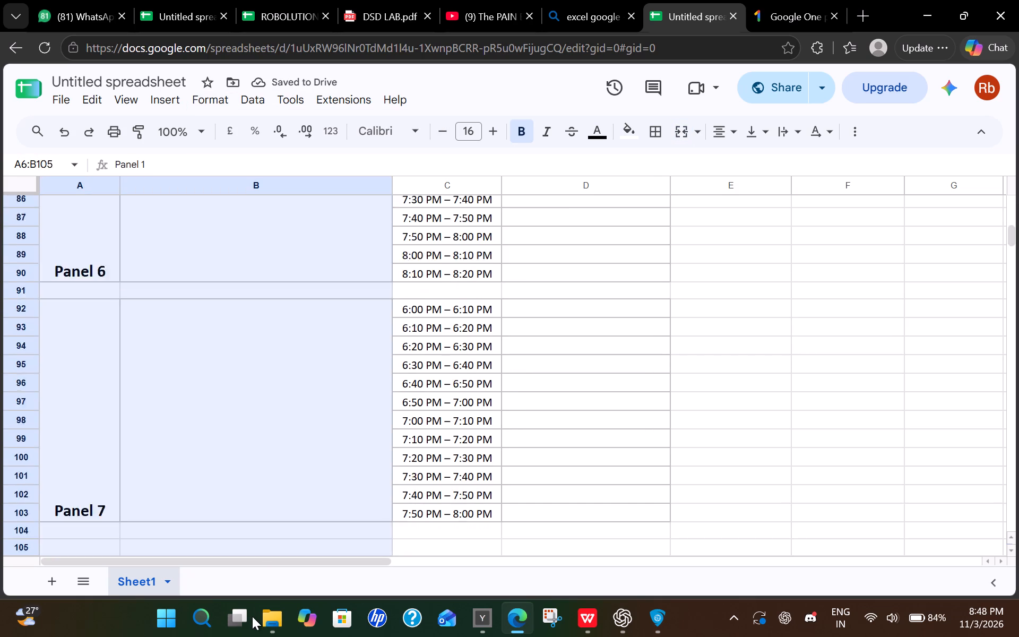
pyautogui.moveTo(252, 616); pyautogui.dragTo(227, 262)
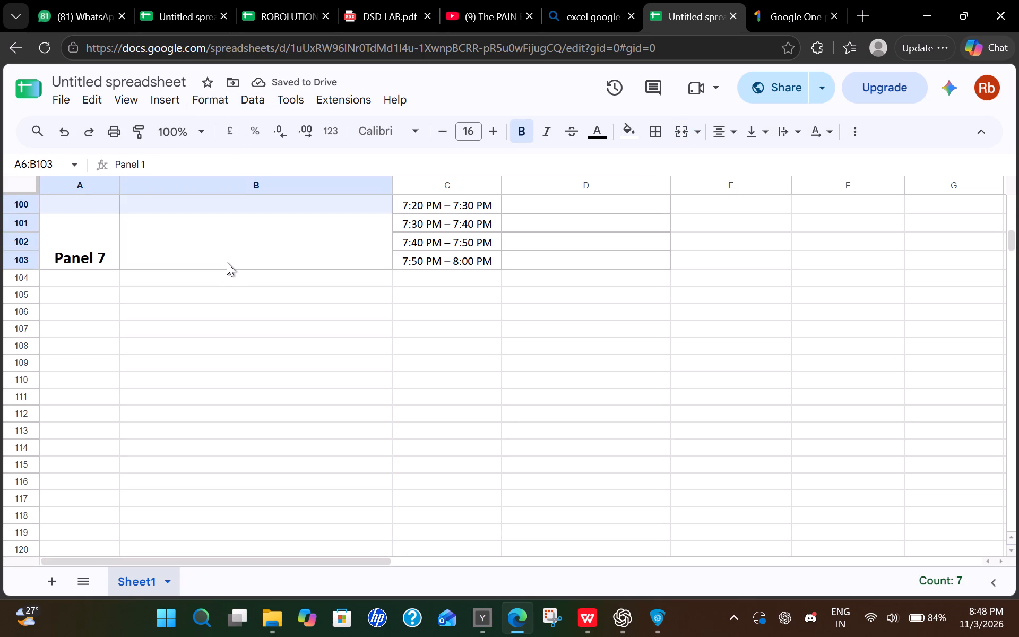
pyautogui.moveTo(227, 262); pyautogui.dragTo(227, 264)
pyautogui.scroll(7, 227, 264)
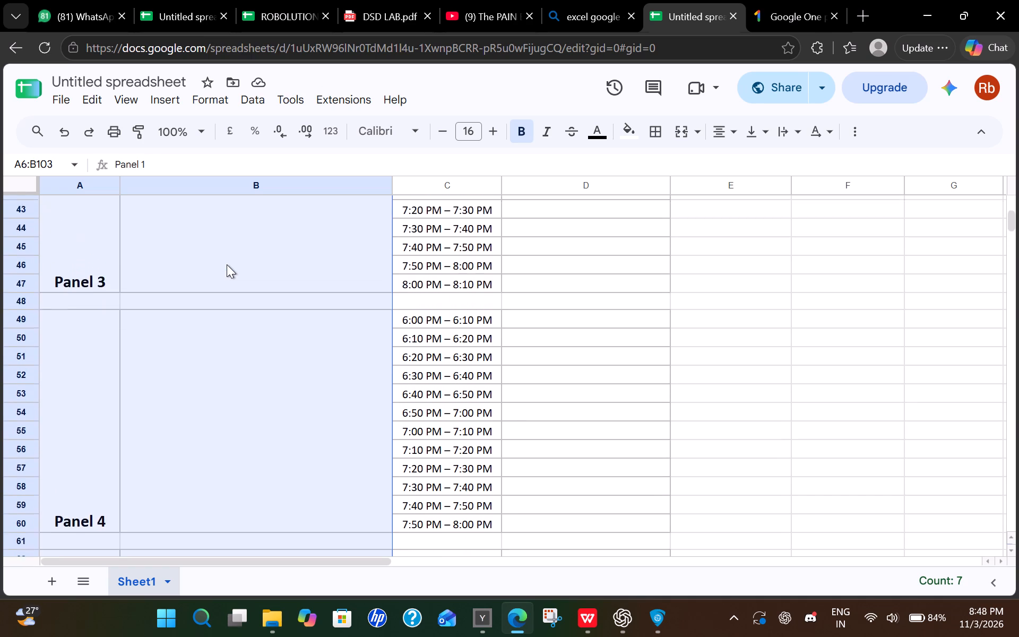
pyautogui.scroll(4, 227, 264)
pyautogui.scroll(-1, 129, 354)
pyautogui.scroll(-1, 427, 407)
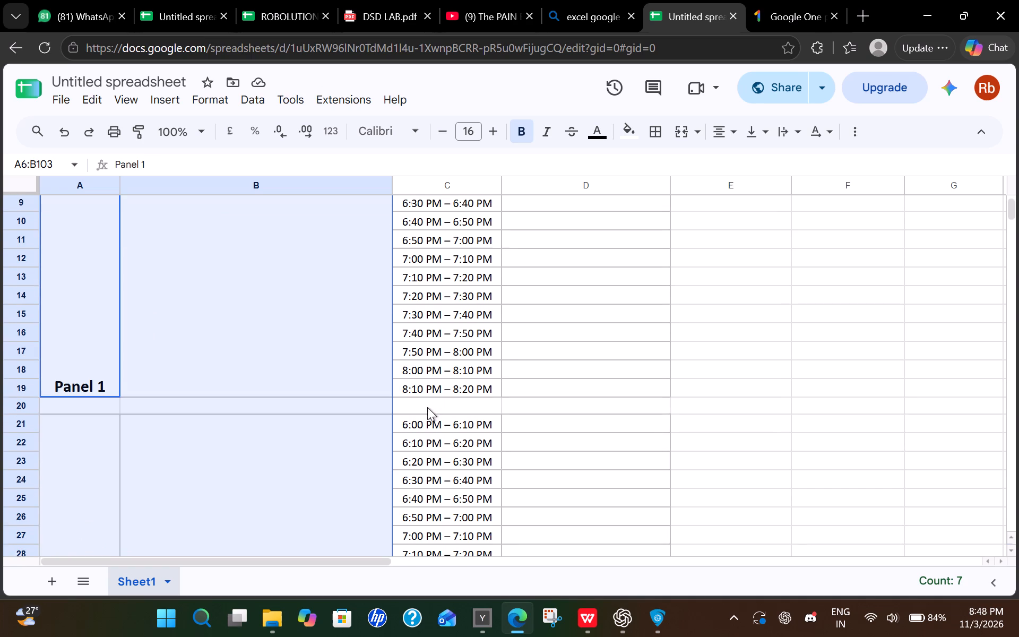
pyautogui.scroll(-1, 427, 407)
pyautogui.click(38, 256)
pyautogui.click(75, 256)
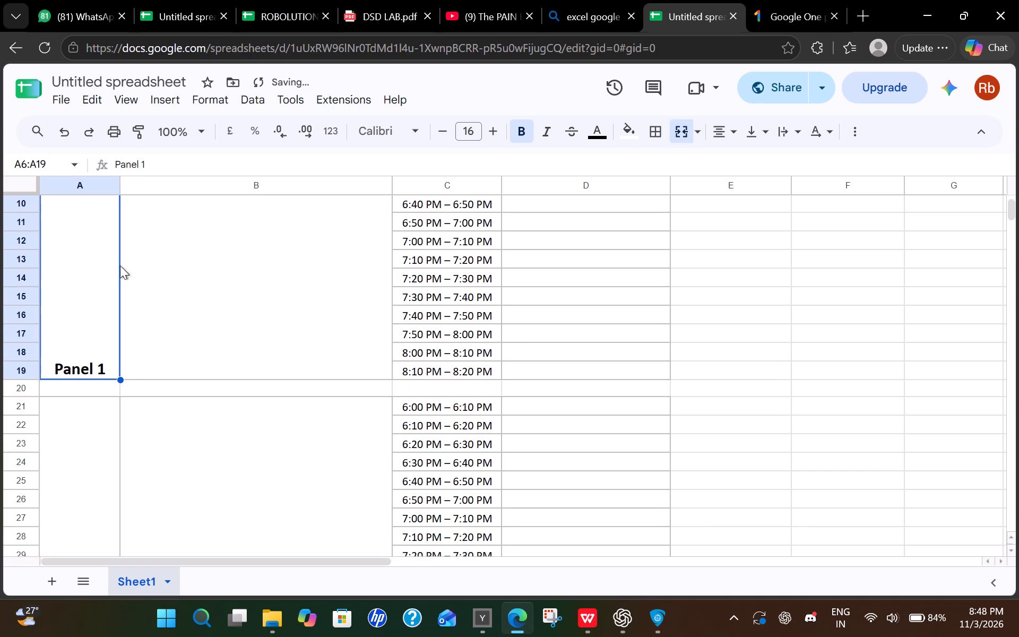
pyautogui.moveTo(422, 317); pyautogui.dragTo(429, 394)
pyautogui.scroll(2, 339, 321)
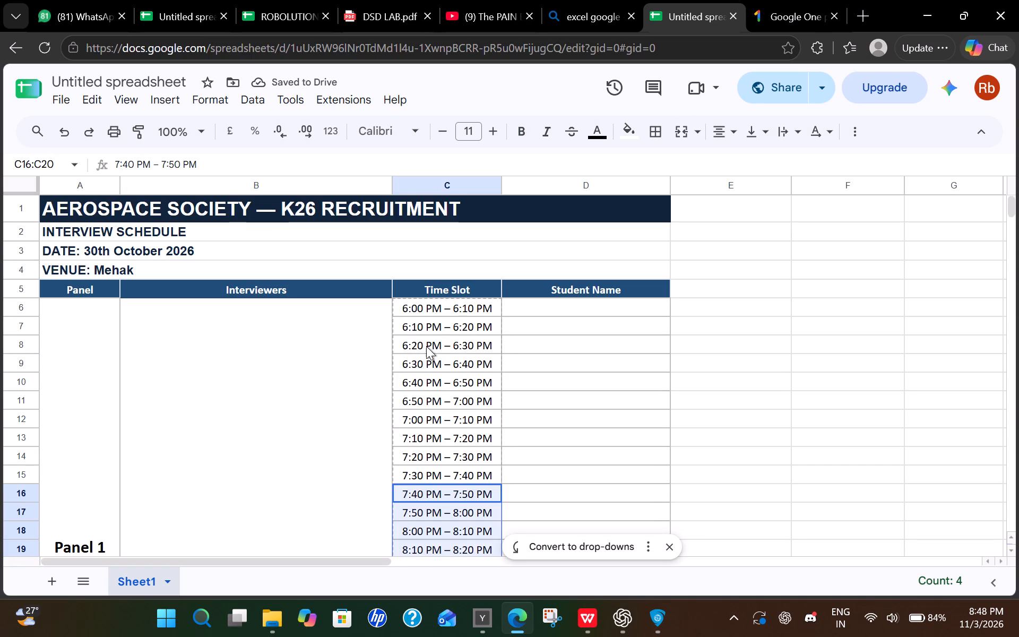
pyautogui.moveTo(404, 307); pyautogui.dragTo(453, 539)
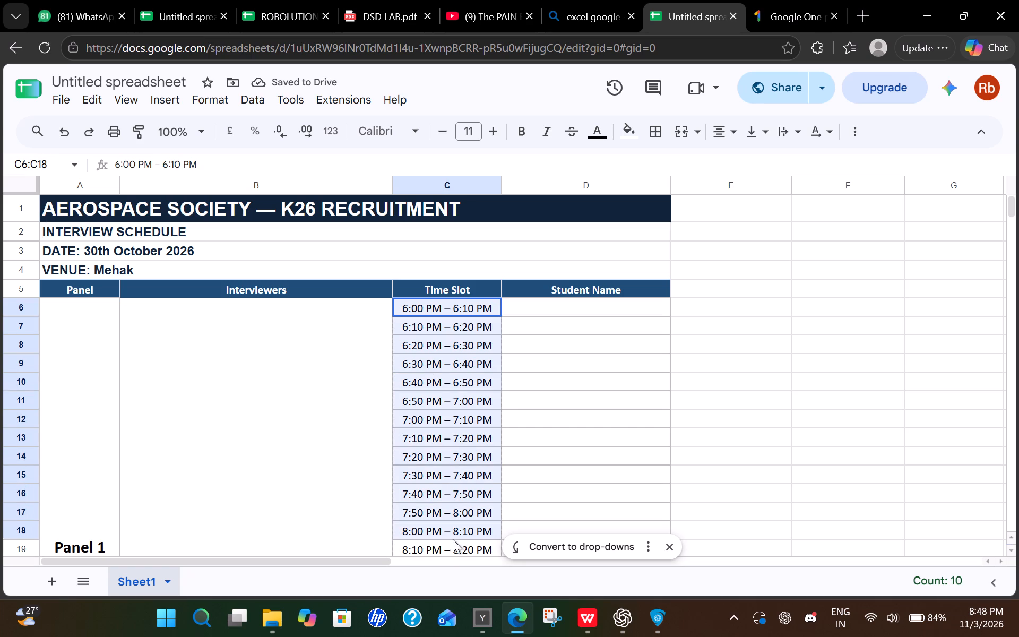
pyautogui.moveTo(453, 539); pyautogui.dragTo(444, 553)
pyautogui.scroll(-8, 444, 553)
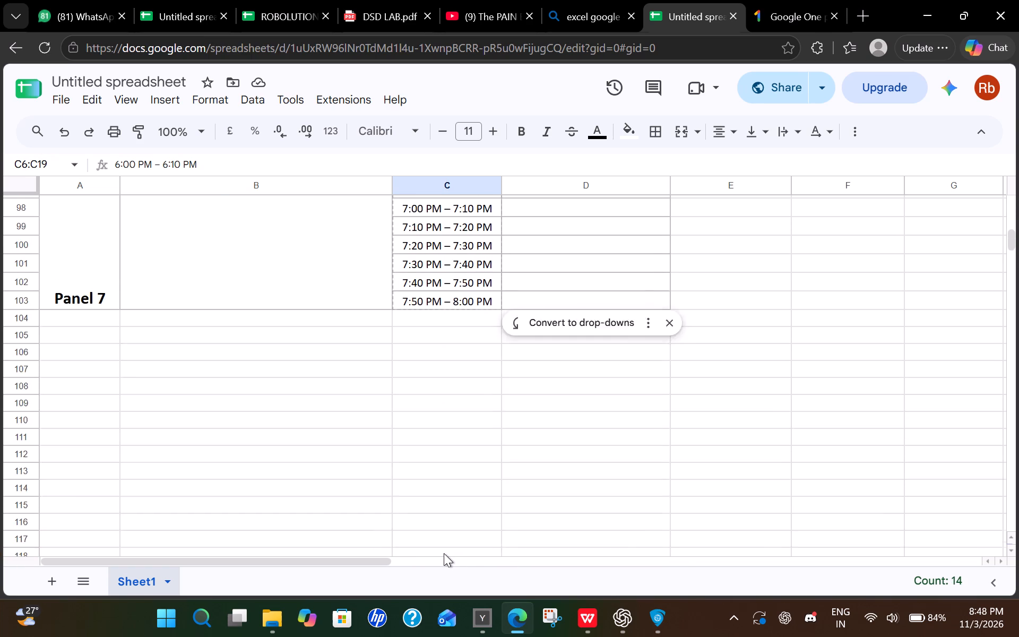
pyautogui.scroll(-4, 444, 553)
pyautogui.scroll(1, 444, 553)
# Copy the Panel 7 block with its interviewer cell and time slots (A92:C103) and paste it at A105.
pyautogui.click(110, 303)
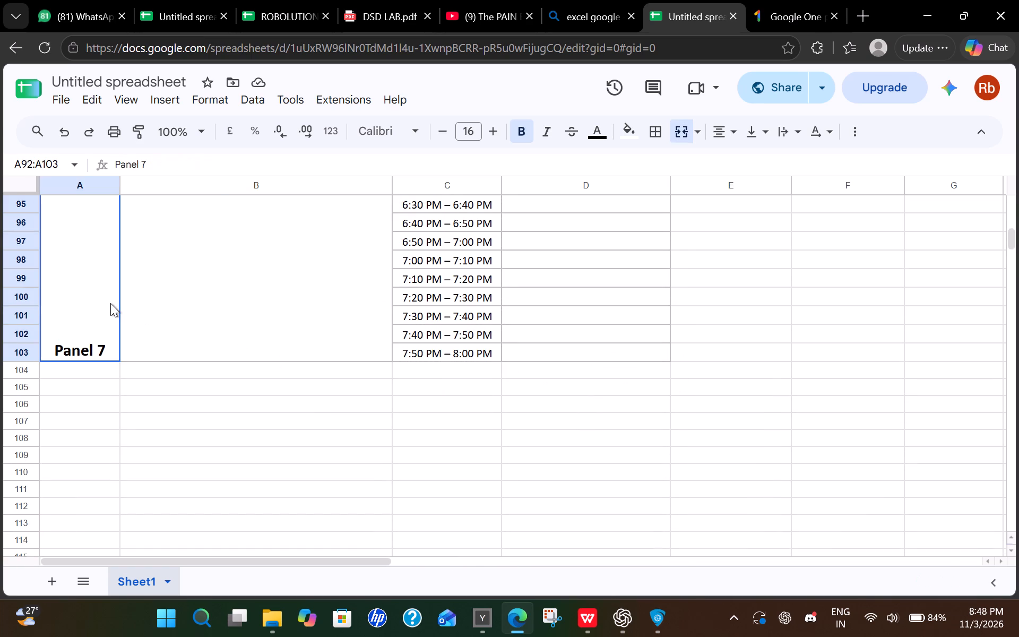
pyautogui.moveTo(99, 302); pyautogui.dragTo(419, 318)
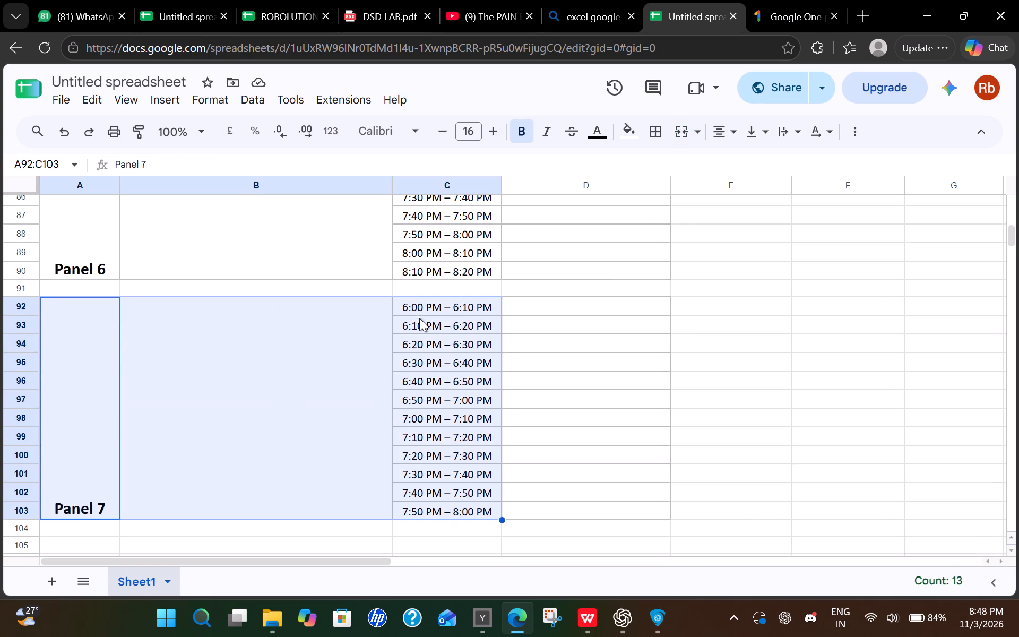
pyautogui.hotkey('ctrl', 'c')
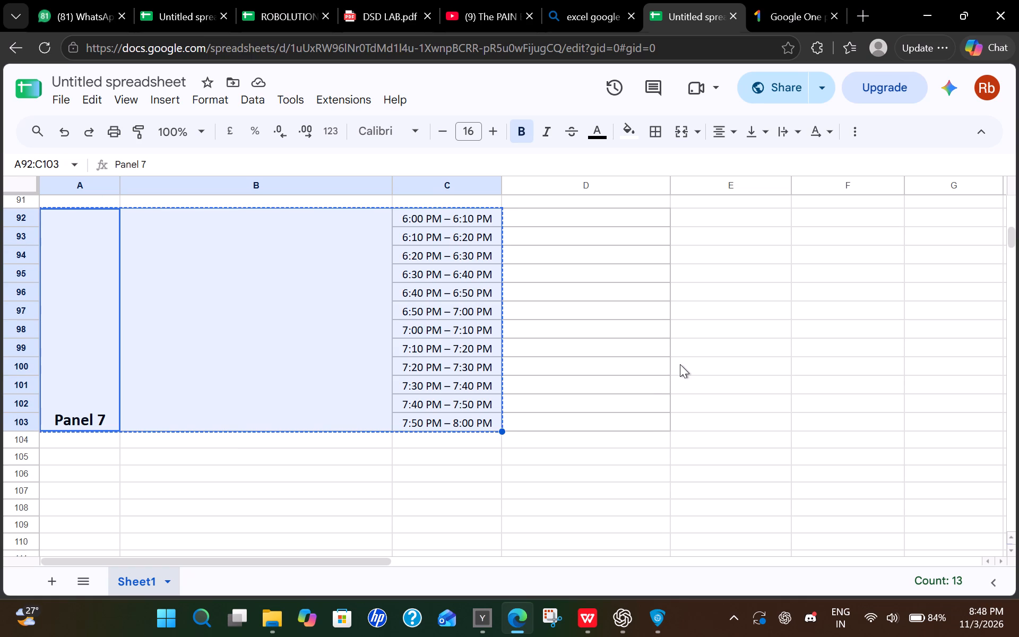
pyautogui.click(680, 364)
pyautogui.scroll(-2, 680, 364)
pyautogui.click(106, 333)
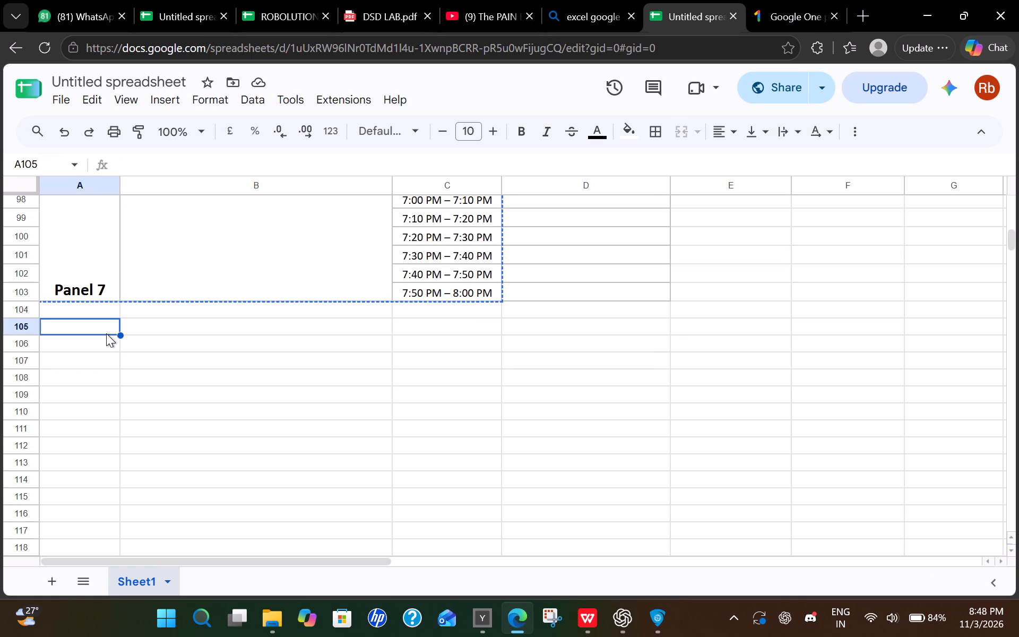
pyautogui.hotkey('ctrl', 'v')
# Paste the copied Panel 7 block twice more, at A118 and A131, leaving one blank row between blocks.
pyautogui.click(651, 306)
pyautogui.scroll(-1, 651, 306)
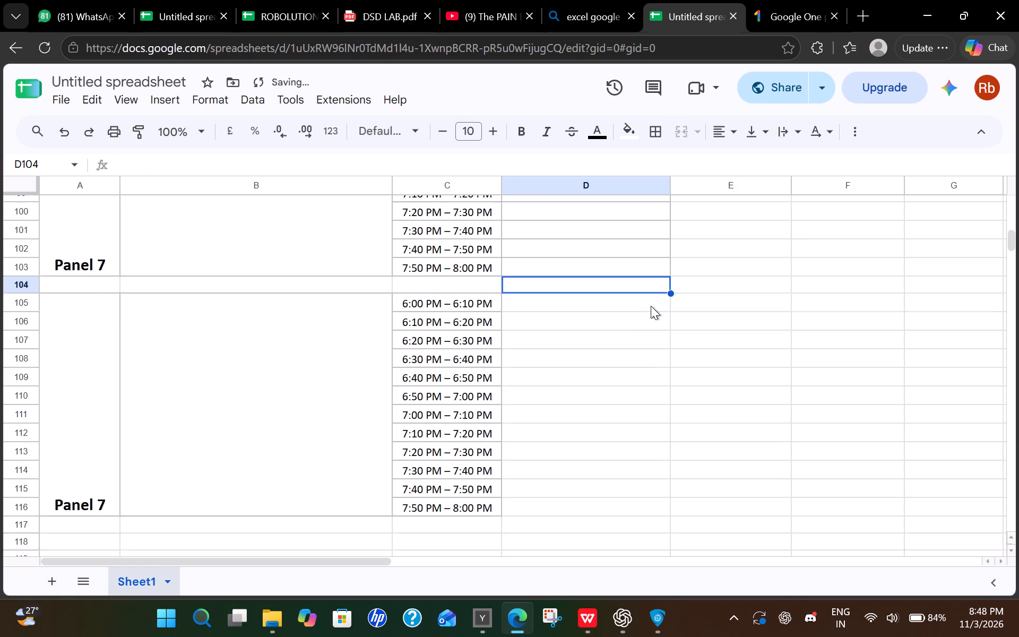
pyautogui.scroll(-1, 651, 306)
pyautogui.click(99, 449)
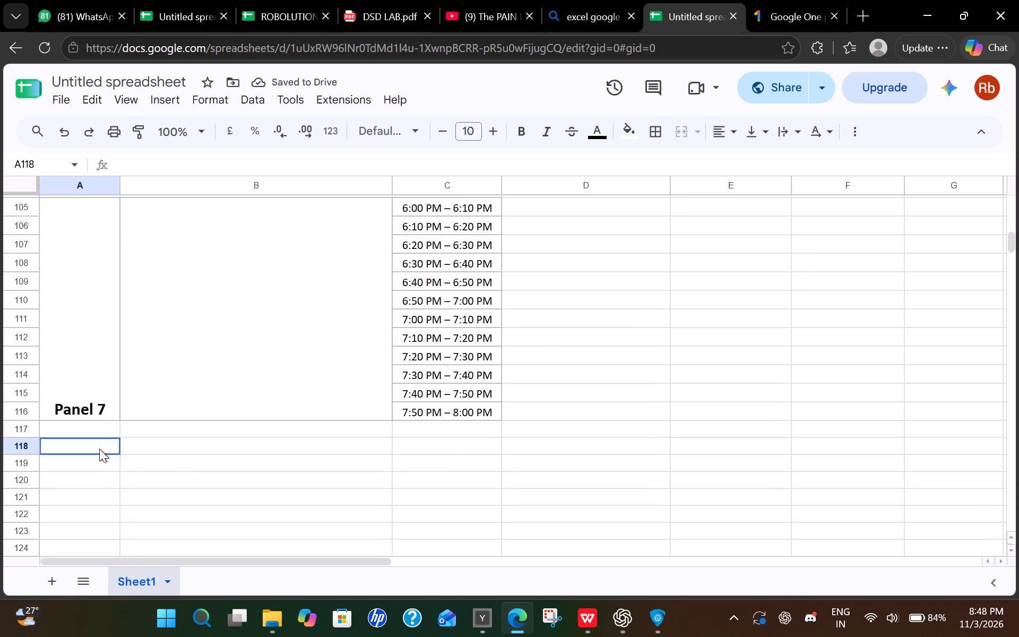
pyautogui.hotkey('ctrl', 'v')
pyautogui.scroll(-3, 99, 449)
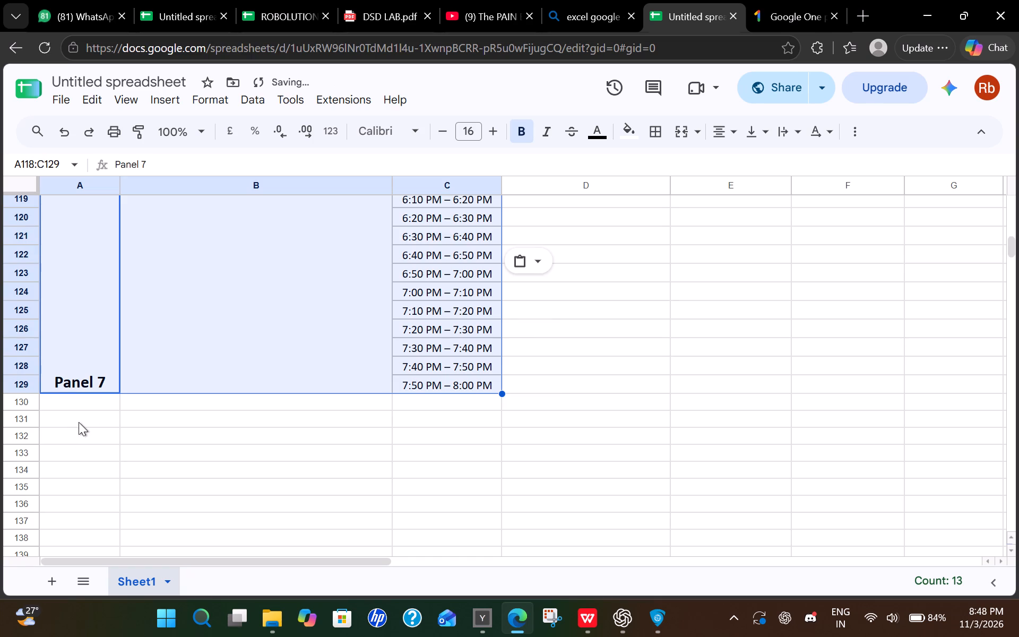
pyautogui.click(81, 415)
pyautogui.hotkey('ctrl', 'v')
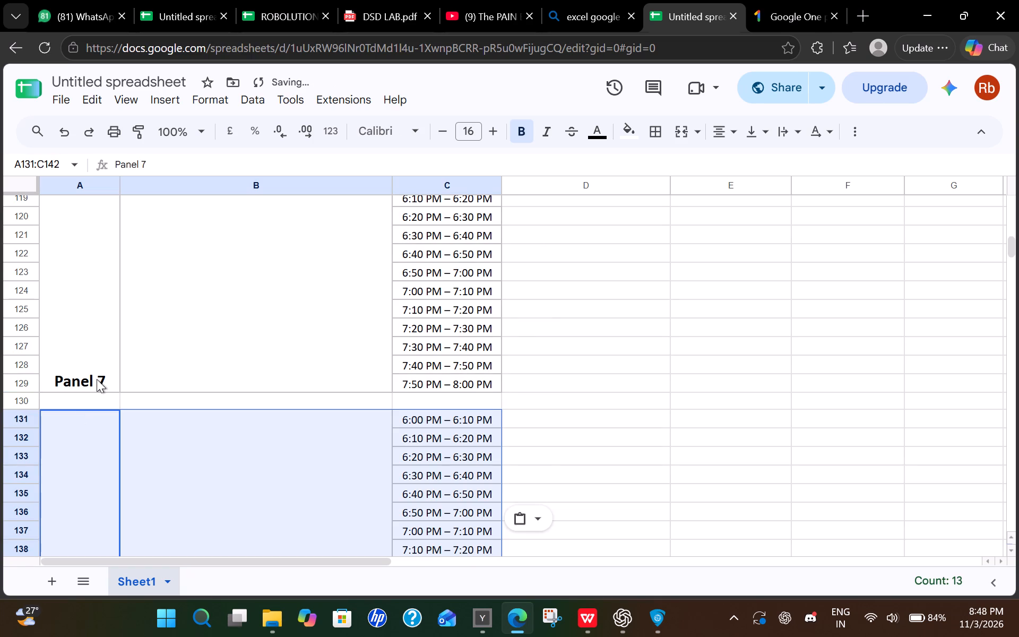
pyautogui.scroll(4, 97, 379)
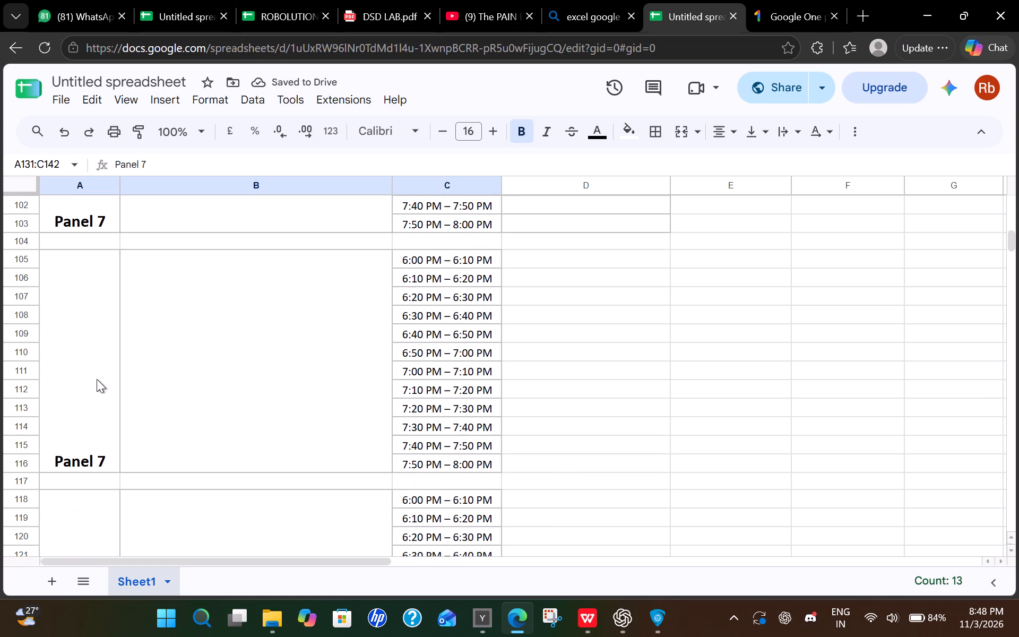
# Relabel the three pasted Panel 7 blocks in column A as Panel 8, Panel 9 and Panel 10.
pyautogui.doubleClick(97, 401)
pyautogui.press('BackSpace')
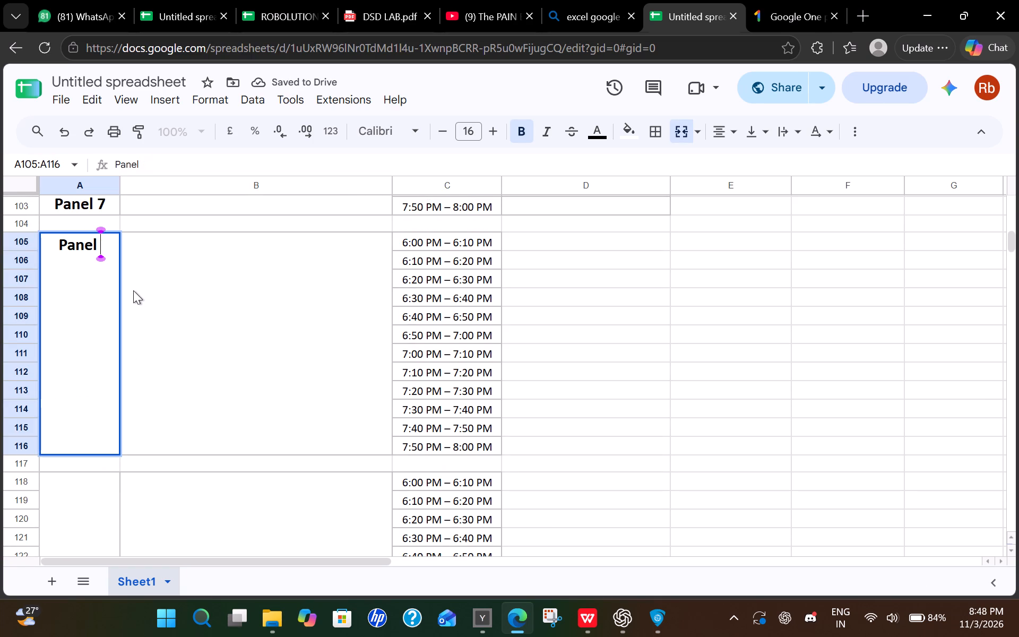
pyautogui.press('8')
pyautogui.scroll(-2, 386, 340)
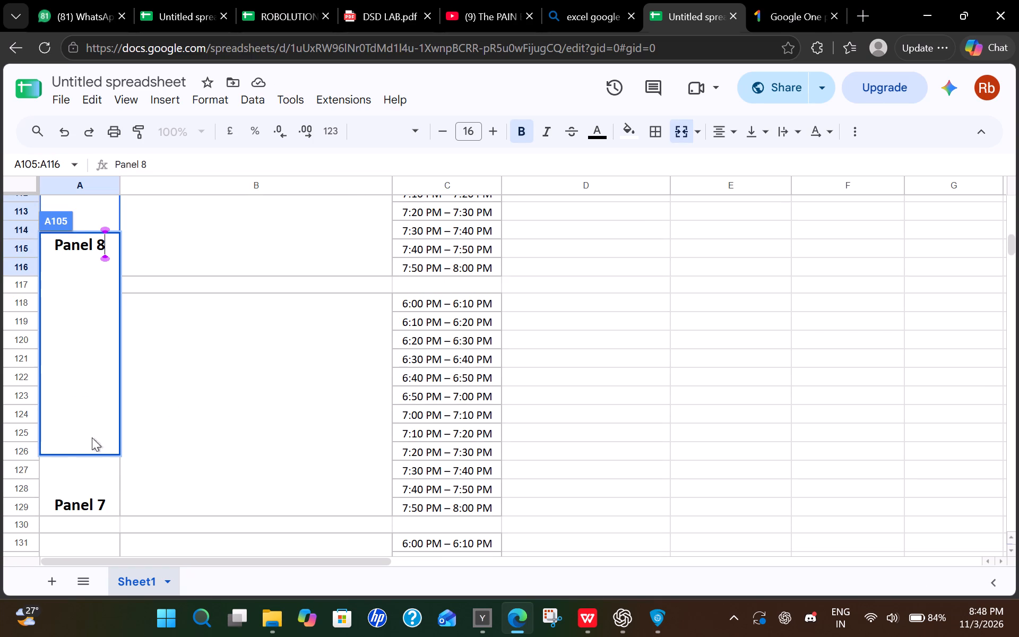
pyautogui.doubleClick(66, 504)
pyautogui.press('BackSpace')
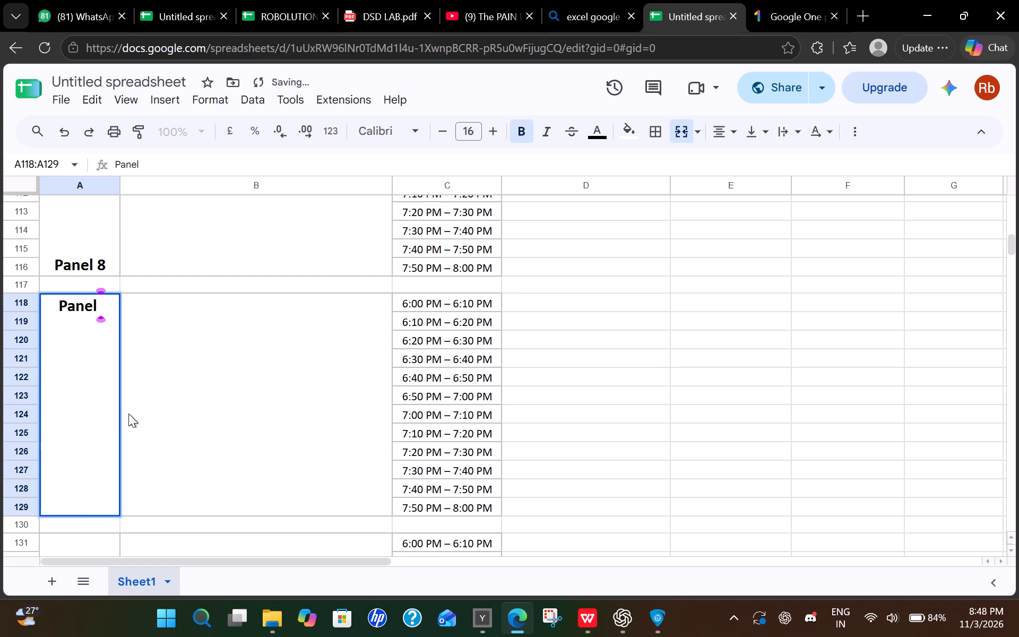
pyautogui.press('9')
pyautogui.scroll(-2, 128, 414)
pyautogui.scroll(1, 88, 475)
pyautogui.scroll(1, 158, 476)
pyautogui.doubleClick(78, 533)
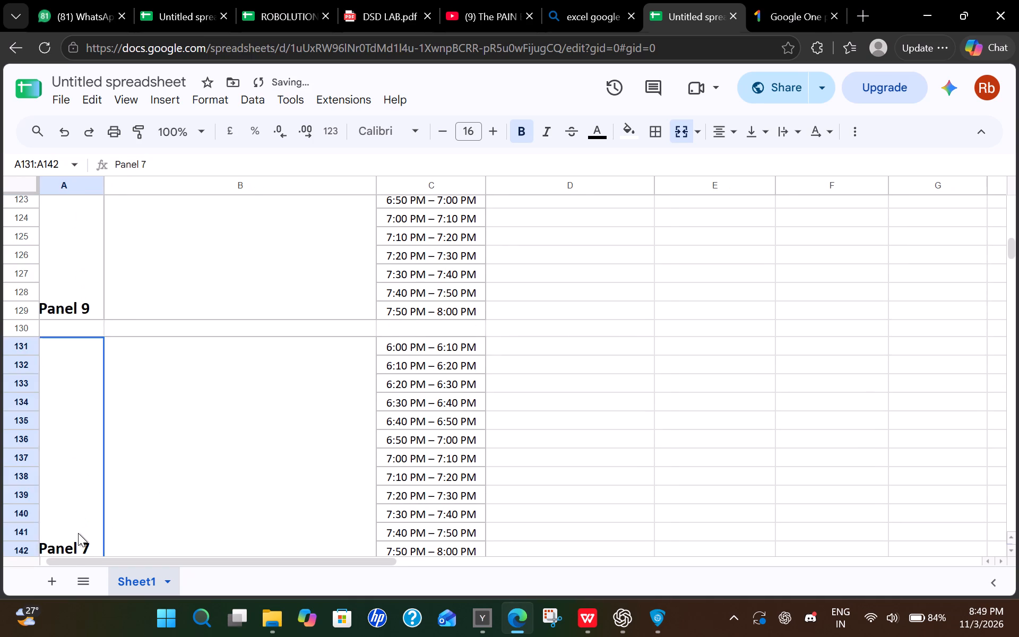
pyautogui.press('BackSpace')
pyautogui.write('10')
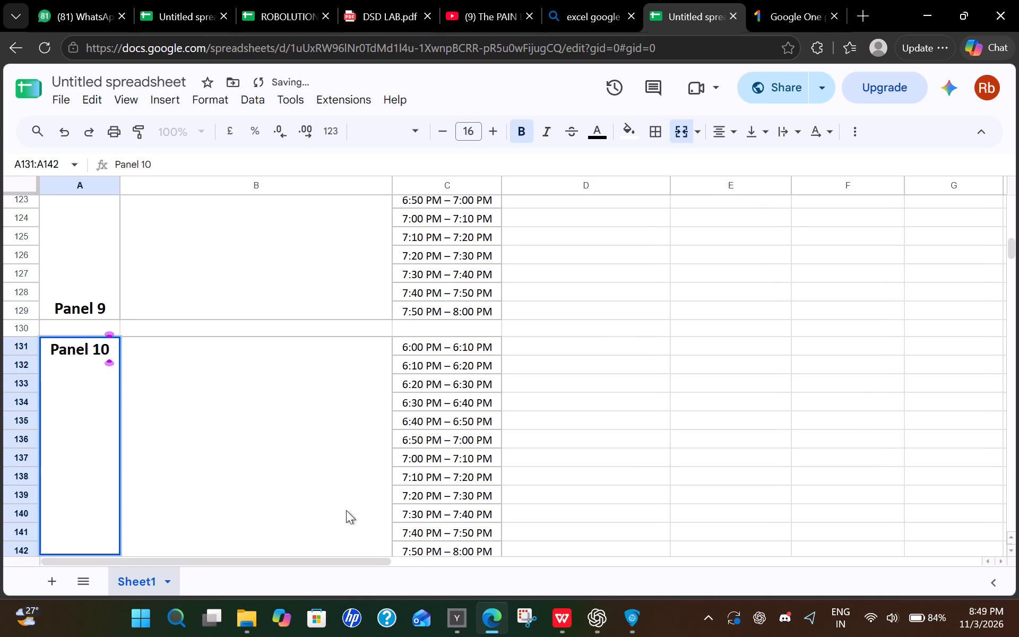
pyautogui.click(673, 364)
# Change the interview date in row 3 to 4th October 2026.
pyautogui.scroll(9, 673, 364)
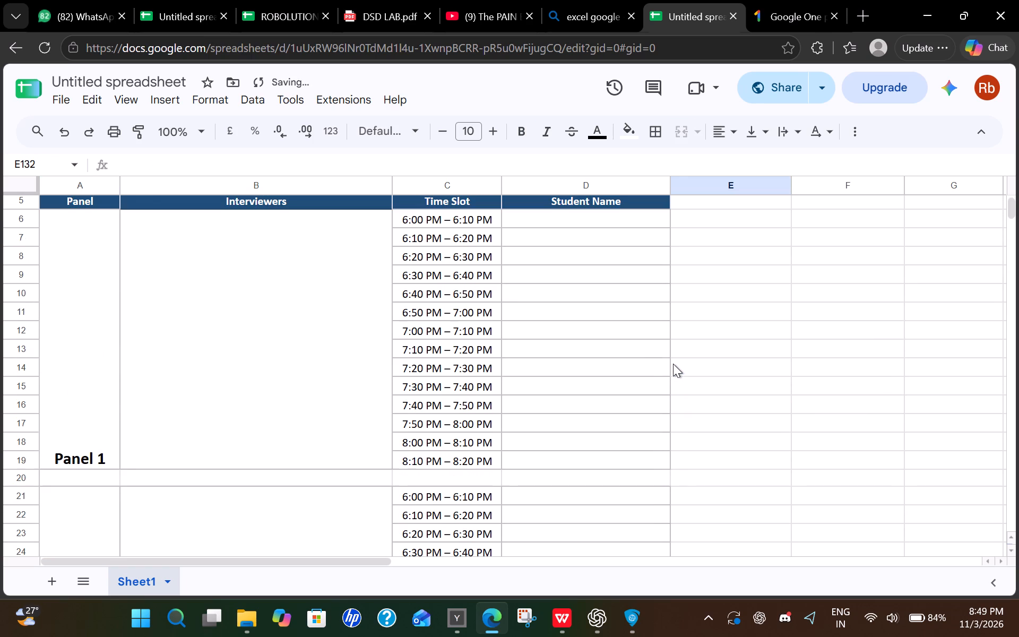
pyautogui.scroll(2, 673, 364)
pyautogui.moveTo(75, 335); pyautogui.dragTo(78, 349)
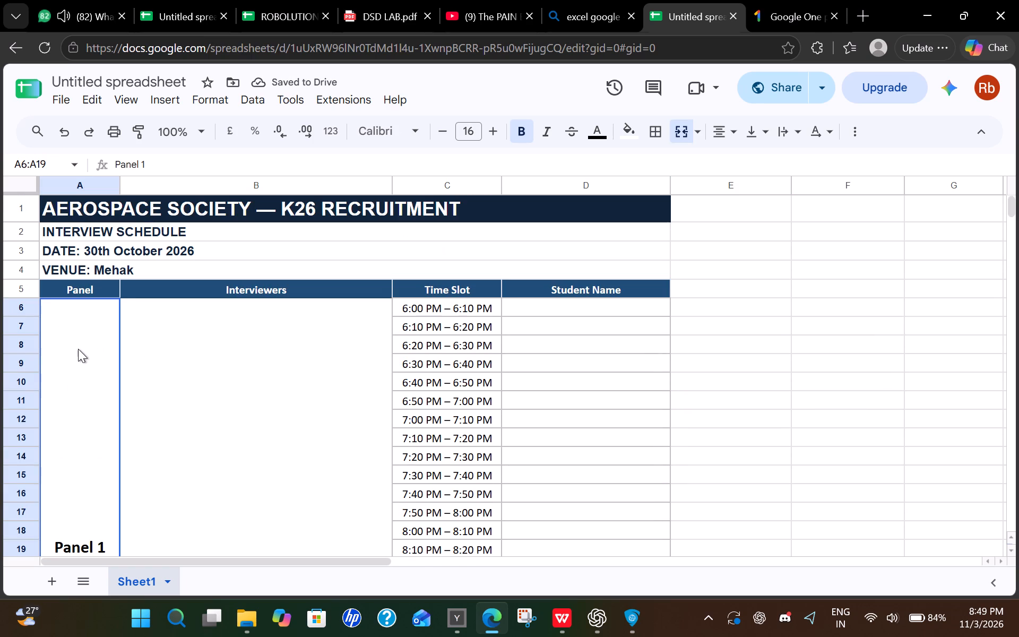
pyautogui.moveTo(78, 349); pyautogui.dragTo(78, 351)
pyautogui.doubleClick(95, 249)
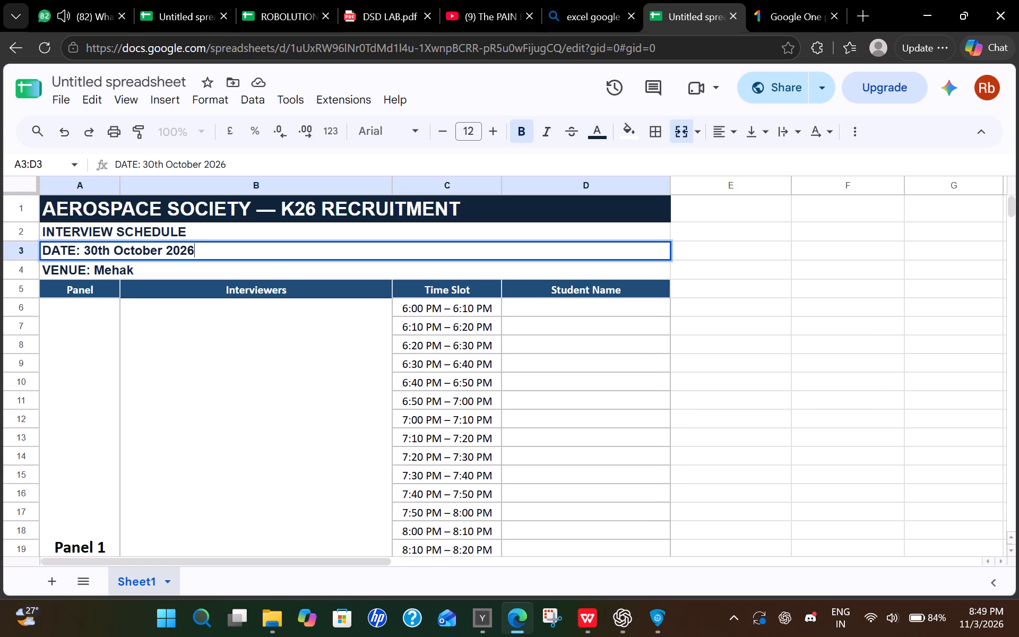
pyautogui.click(95, 249)
pyautogui.press('BackSpace')
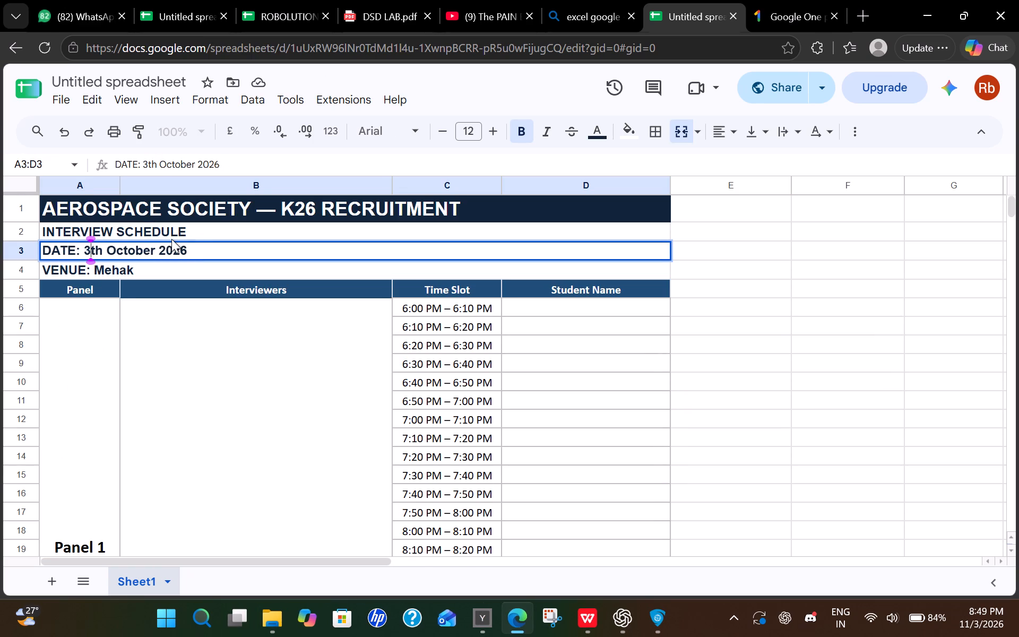
pyautogui.press('BackSpace')
pyautogui.press('4')
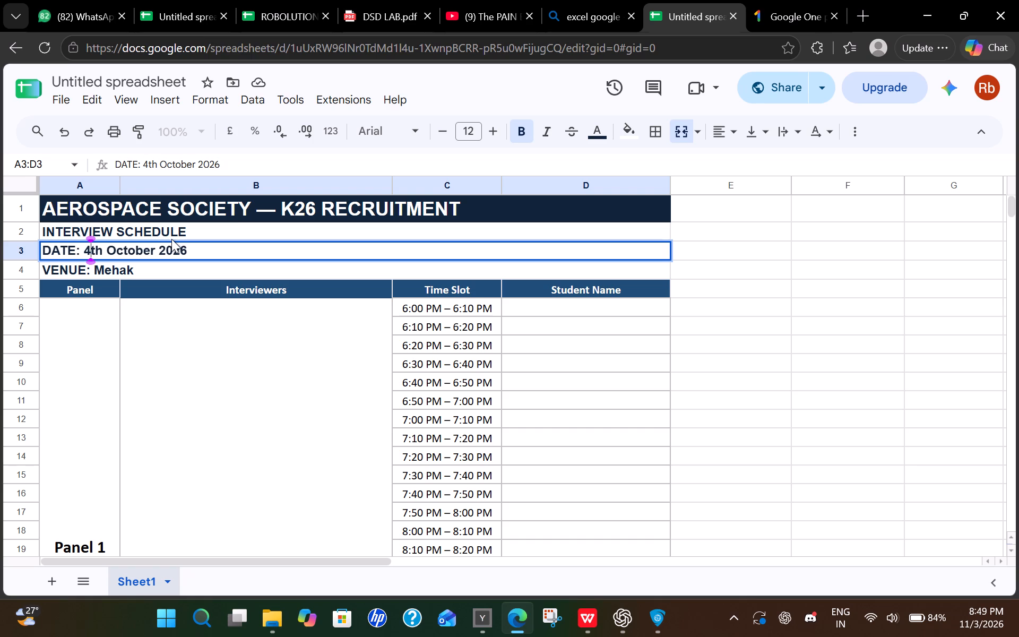
pyautogui.click(781, 291)
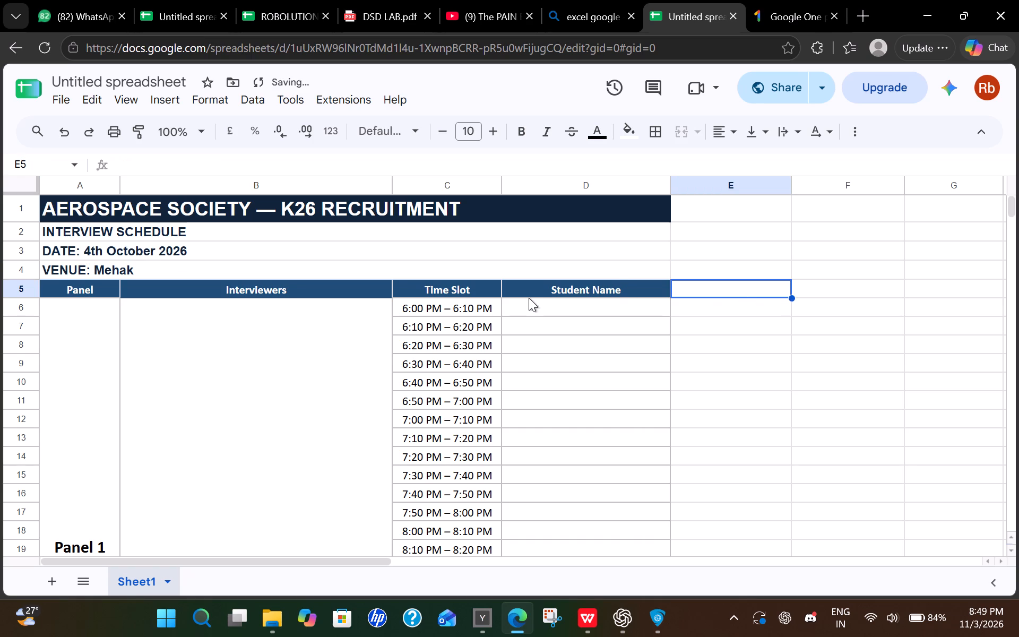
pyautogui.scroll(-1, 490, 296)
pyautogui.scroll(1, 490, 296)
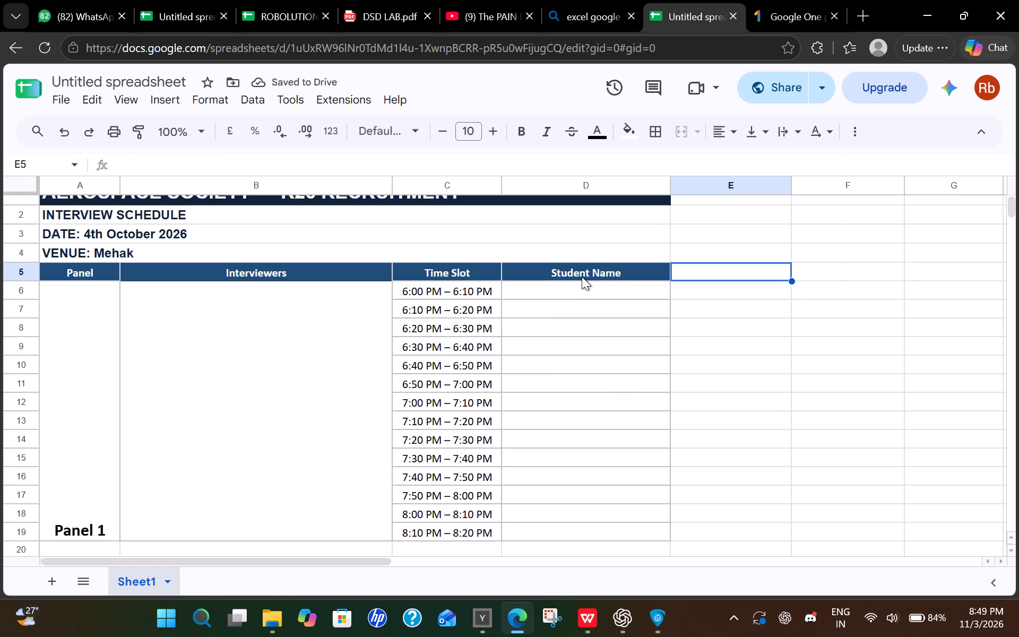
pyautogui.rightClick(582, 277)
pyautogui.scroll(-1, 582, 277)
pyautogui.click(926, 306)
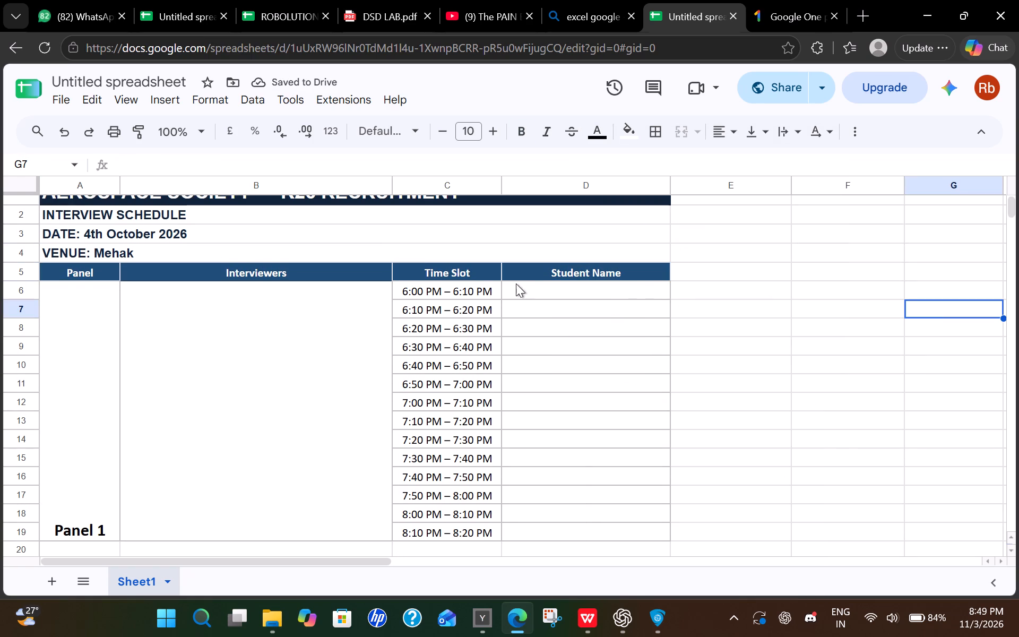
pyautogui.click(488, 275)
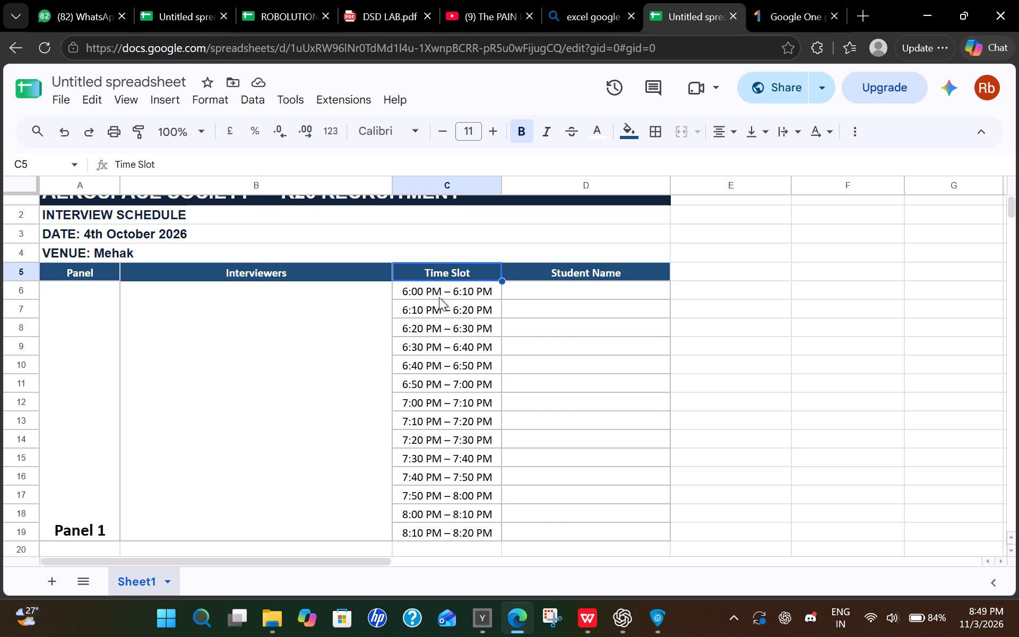
# Align the panel and interviewer cells A6:B142 to the centre horizontally and to the middle vertically.
pyautogui.moveTo(95, 324); pyautogui.dragTo(117, 189)
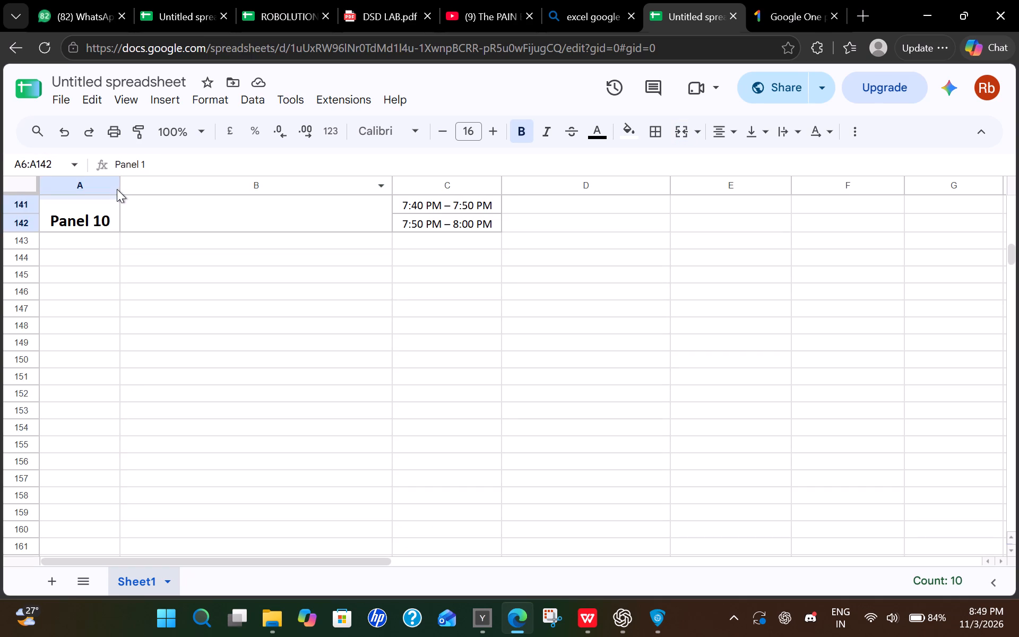
pyautogui.moveTo(117, 189); pyautogui.dragTo(295, 223)
pyautogui.scroll(2, 207, 219)
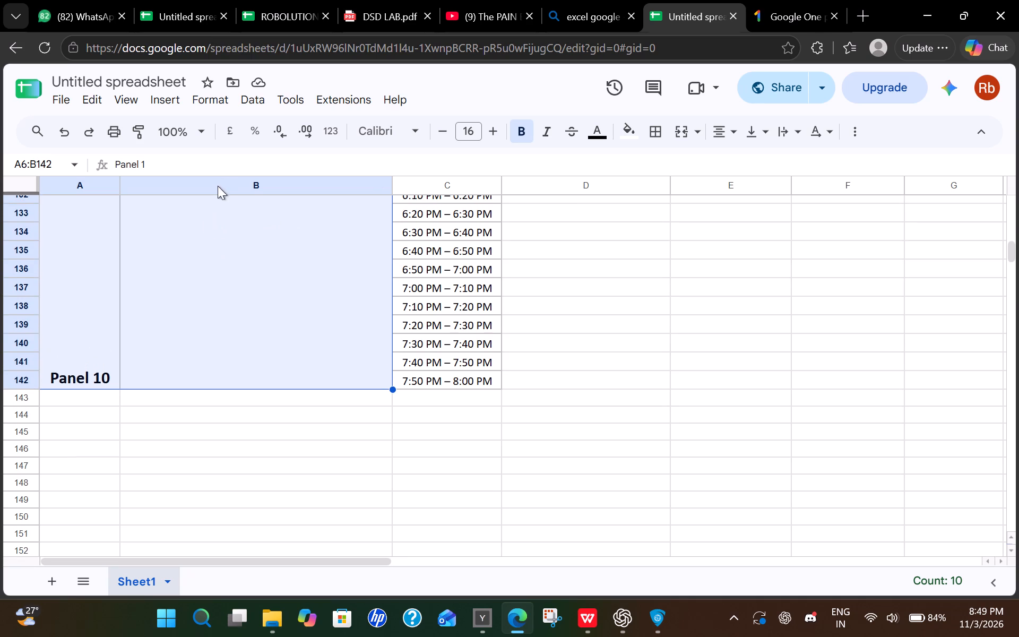
pyautogui.click(210, 98)
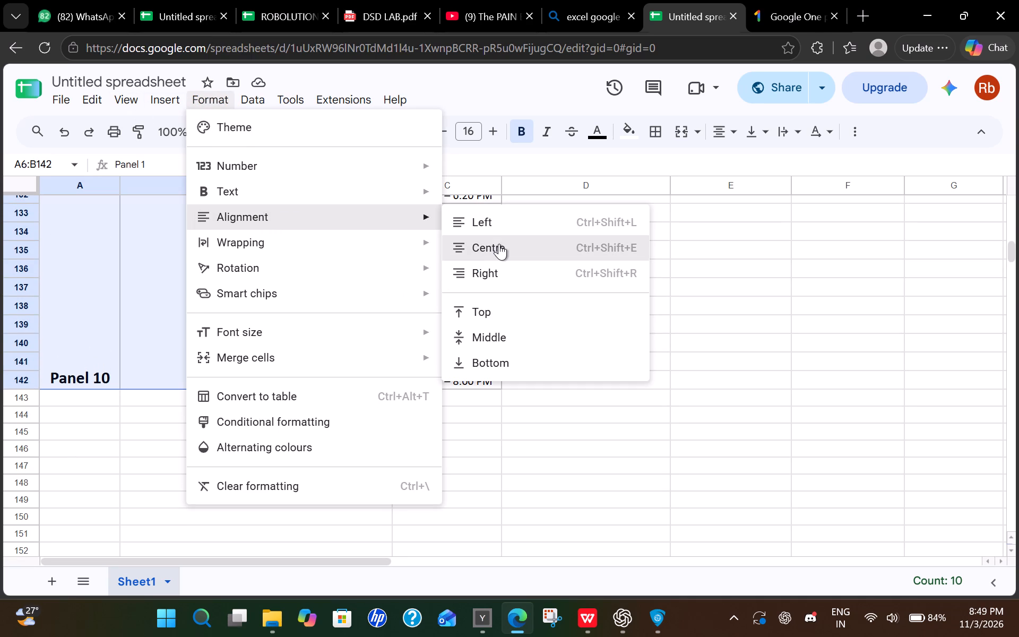
pyautogui.click(498, 245)
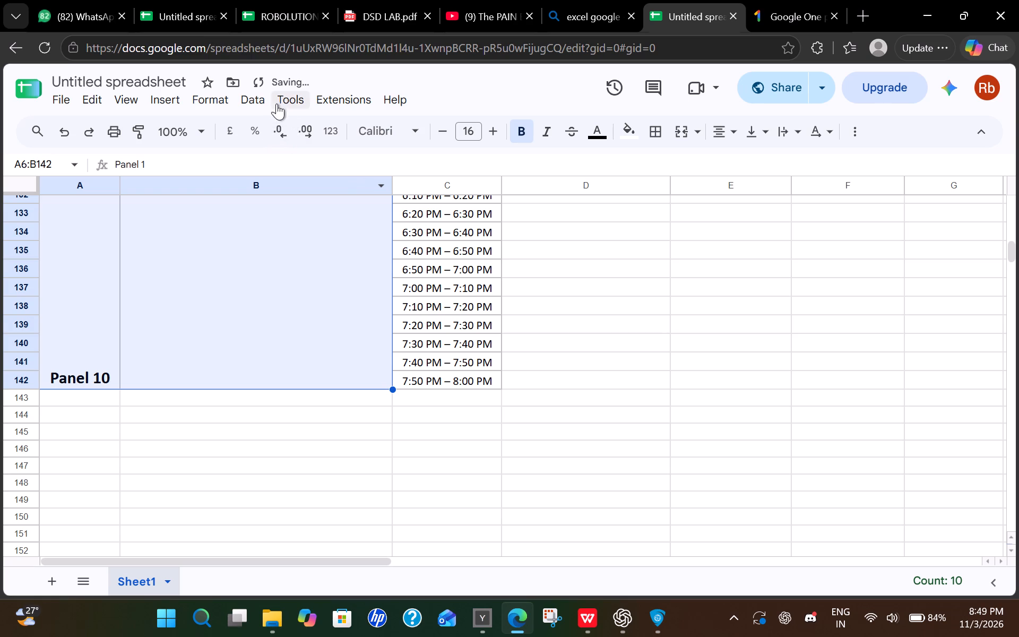
pyautogui.scroll(1, 264, 106)
pyautogui.click(225, 102)
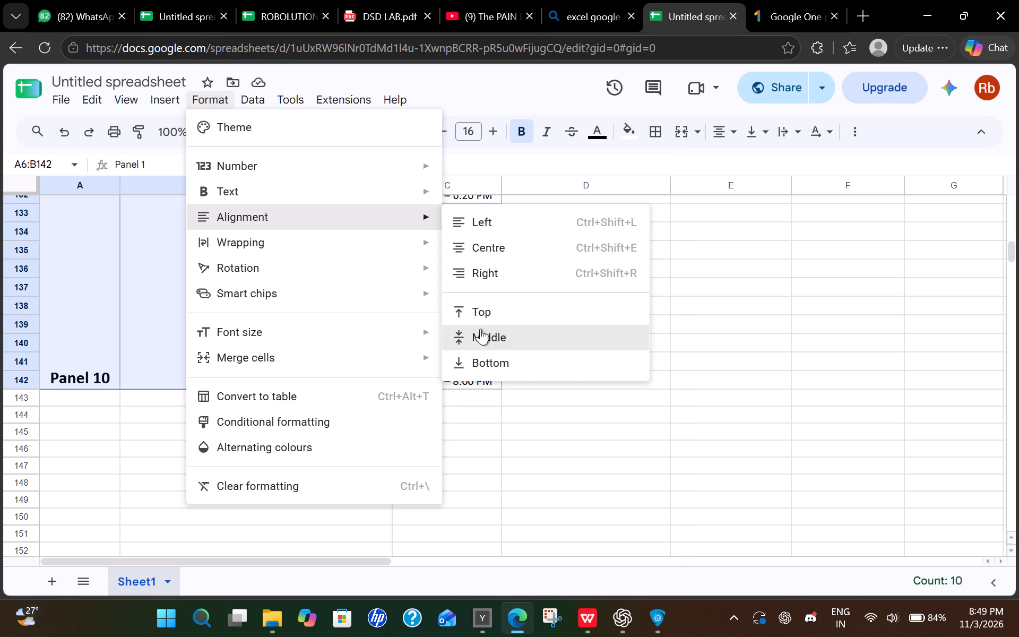
pyautogui.click(477, 331)
pyautogui.click(259, 424)
# Extend the date line in row 3 to read 4th & 5th October 2026.
pyautogui.scroll(5, 259, 424)
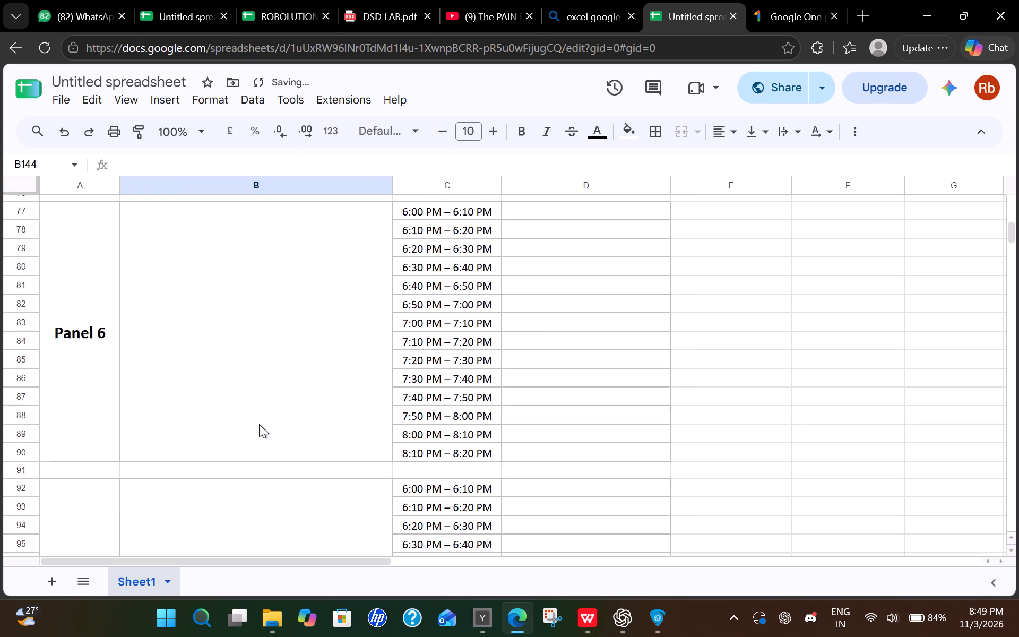
pyautogui.scroll(8, 259, 424)
pyautogui.scroll(-1, 259, 424)
pyautogui.scroll(2, 259, 424)
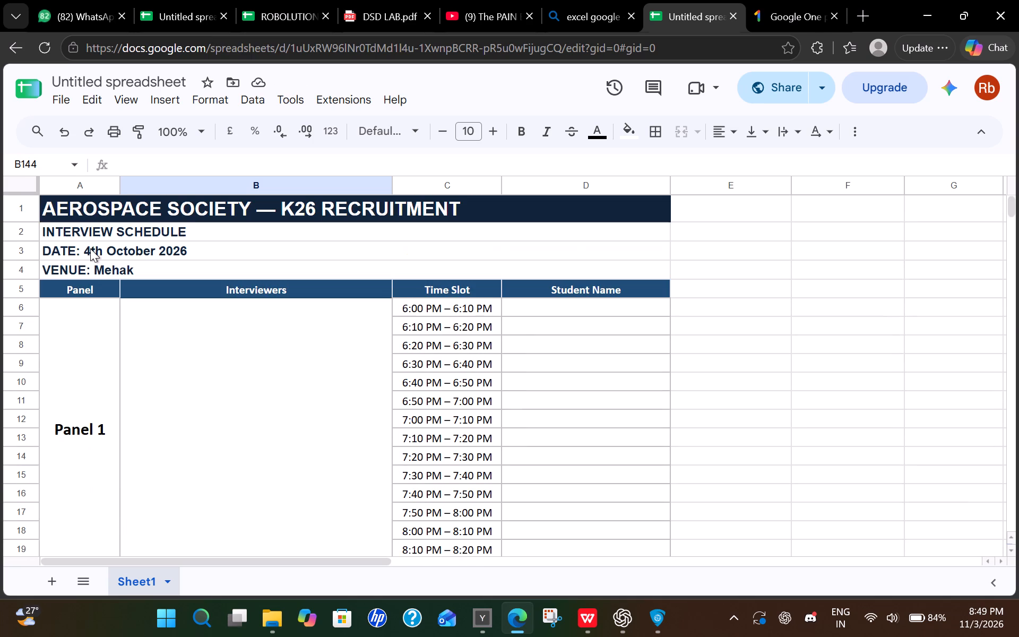
pyautogui.doubleClick(90, 248)
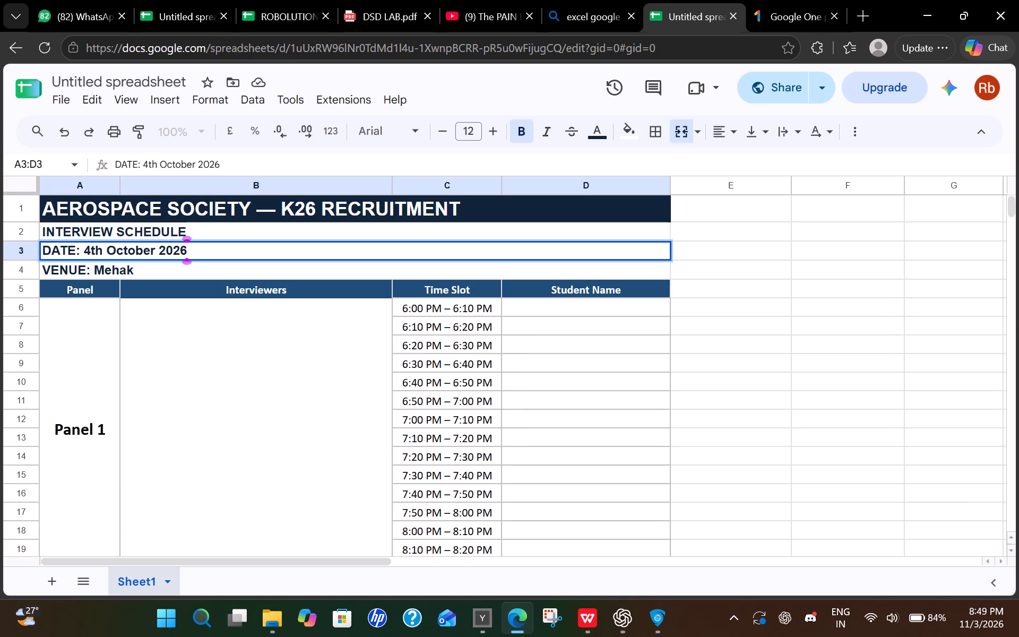
pyautogui.click(105, 251)
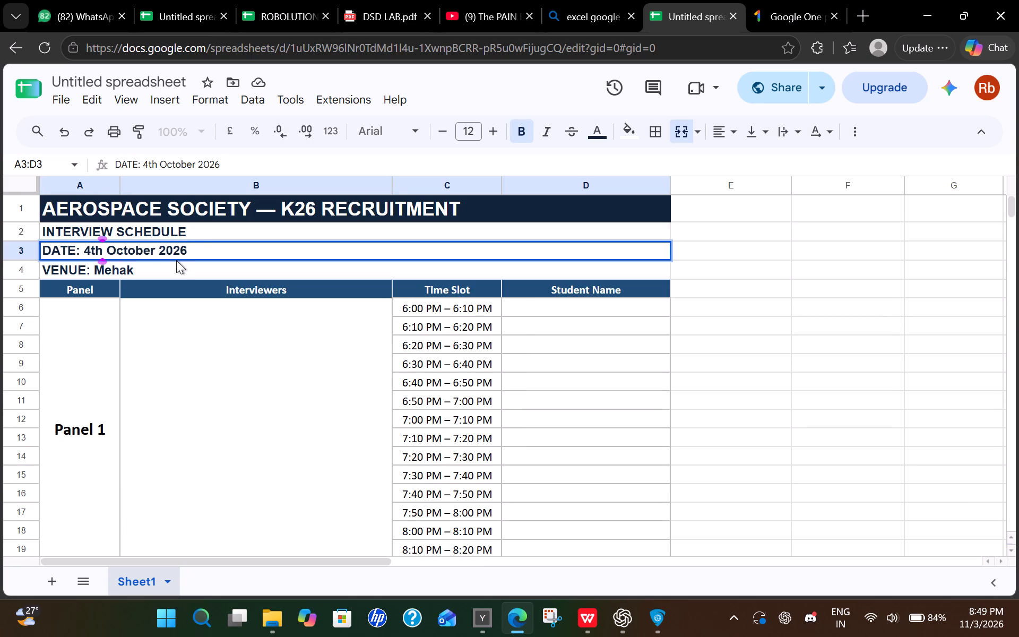
pyautogui.write('and')
pyautogui.press('space')
pyautogui.press('BackSpace')
pyautogui.press('BackSpace')
pyautogui.press('BackSpace')
pyautogui.press('BackSpace')
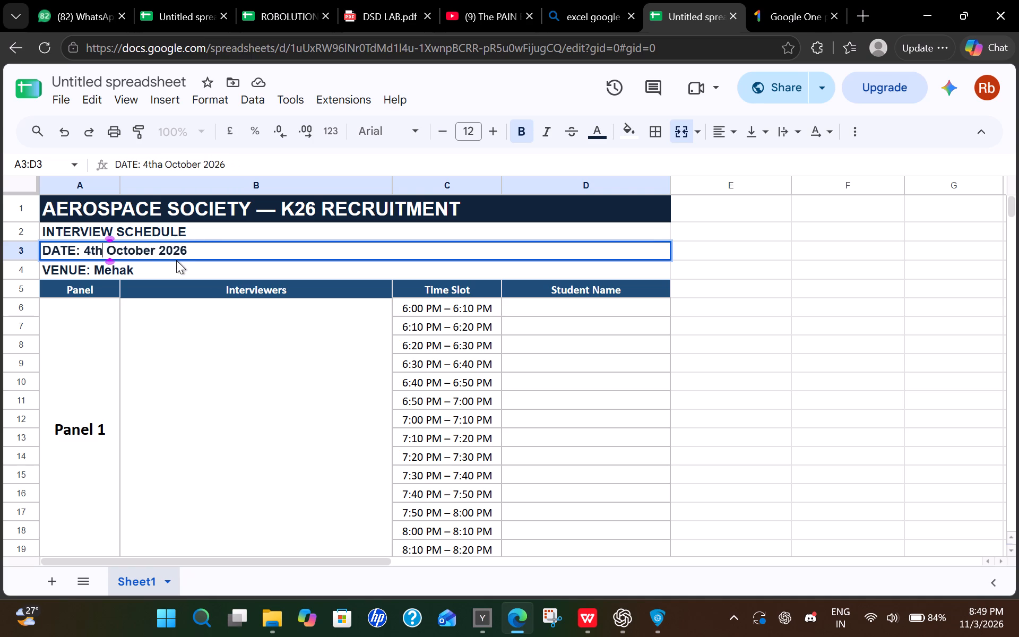
pyautogui.press('space')
pyautogui.write('& 5th')
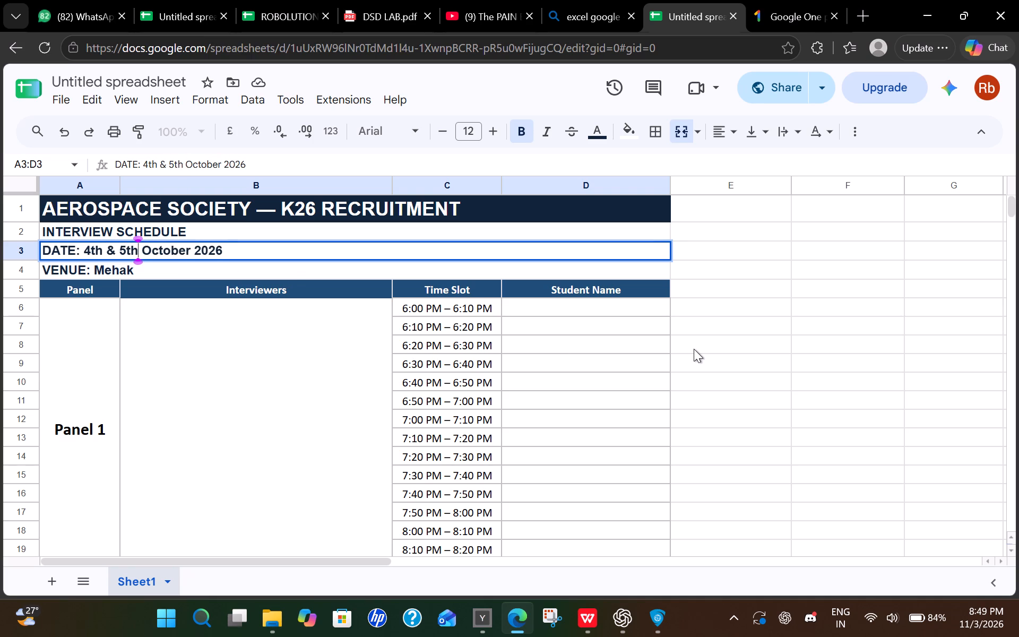
pyautogui.click(694, 349)
# Copy the Panel 1 time slots from 6:00 PM to 7:10 PM (C6:C12).
pyautogui.scroll(-1, 747, 321)
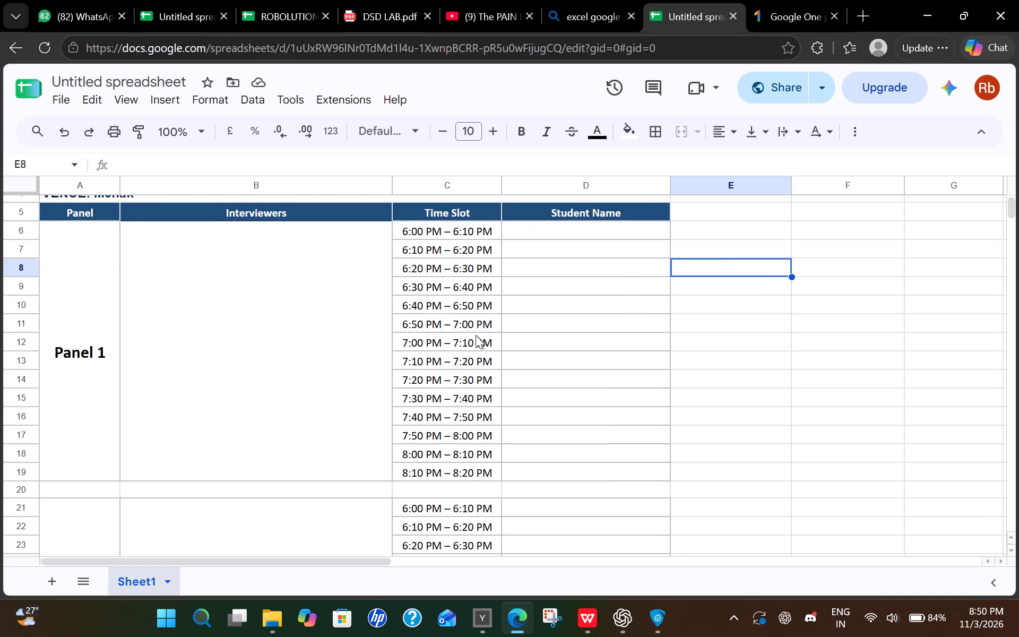
pyautogui.moveTo(476, 343); pyautogui.dragTo(400, 230)
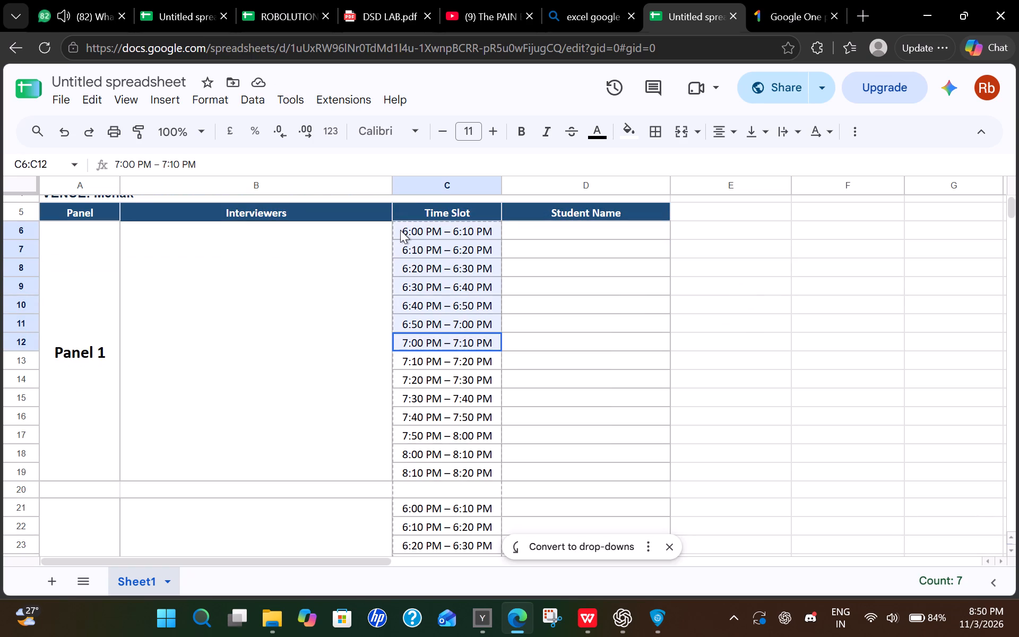
pyautogui.moveTo(400, 230); pyautogui.dragTo(401, 230)
pyautogui.click(479, 361)
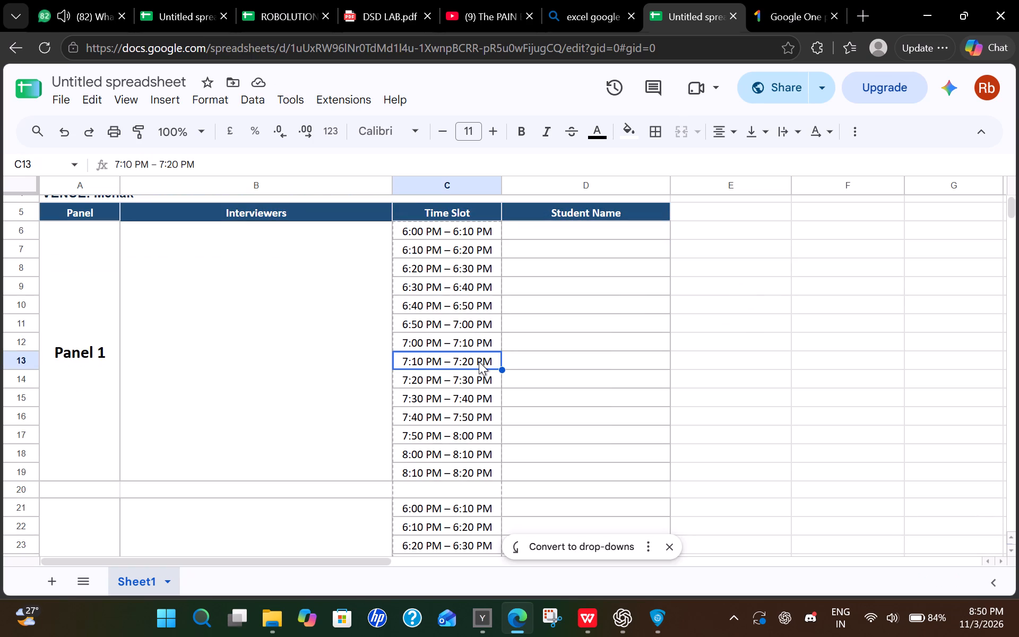
pyautogui.moveTo(407, 366); pyautogui.dragTo(438, 411)
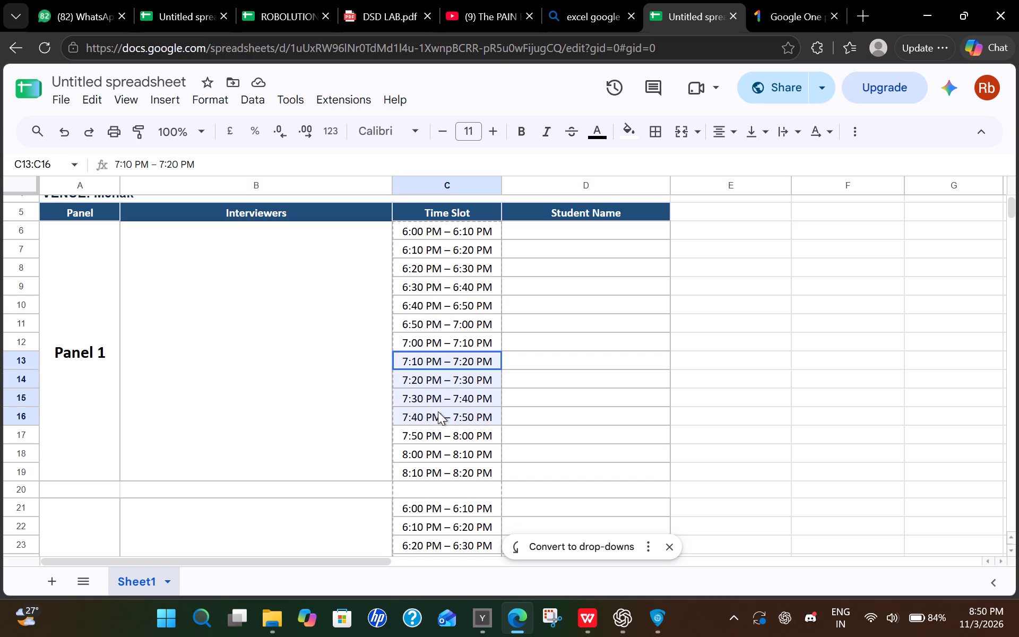
pyautogui.moveTo(438, 411); pyautogui.dragTo(450, 475)
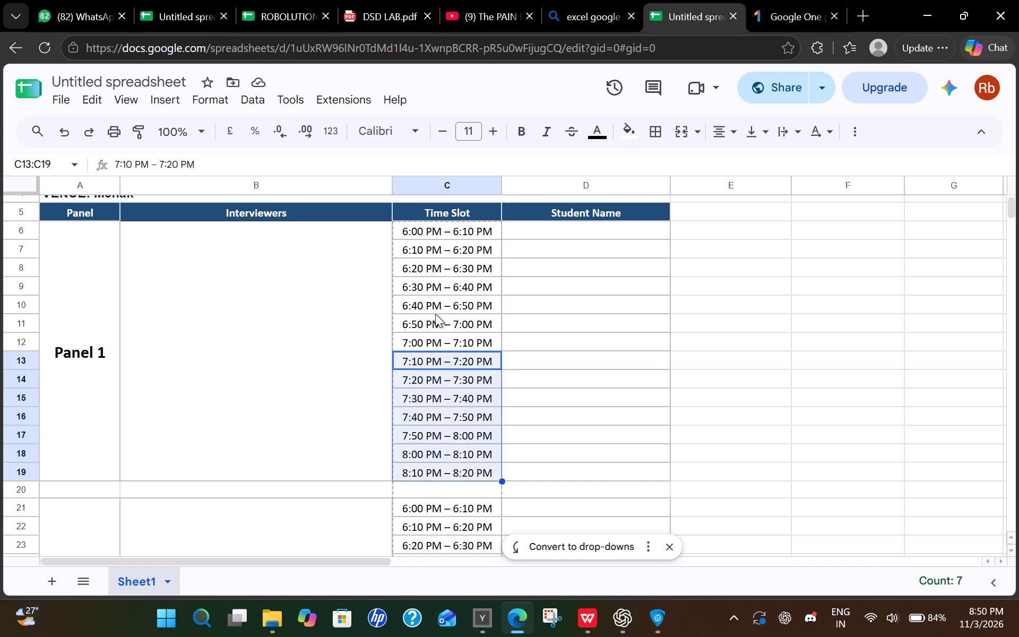
pyautogui.click(409, 286)
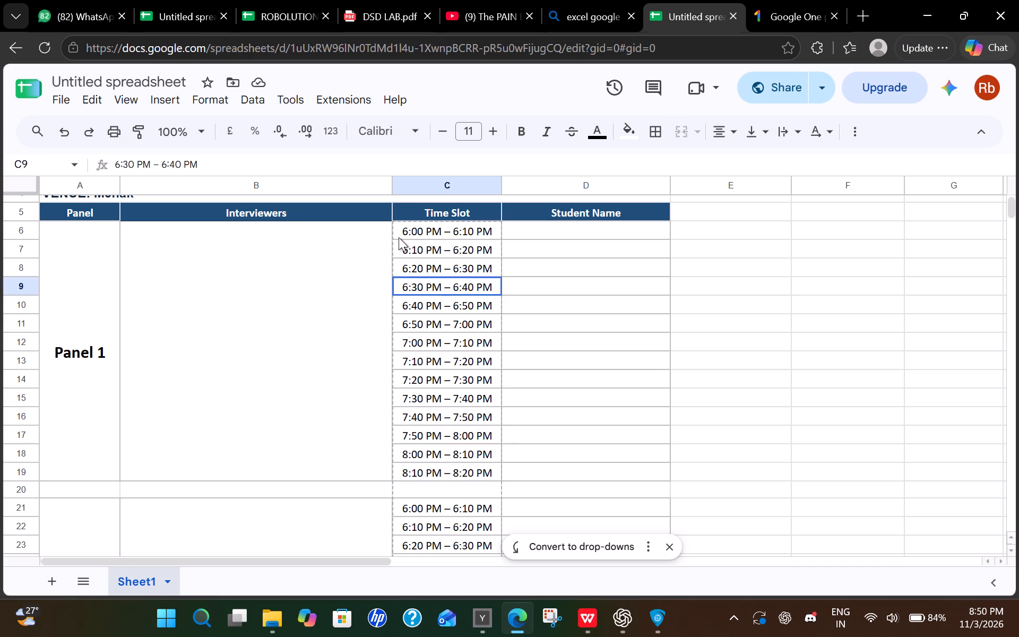
pyautogui.moveTo(399, 237); pyautogui.dragTo(466, 342)
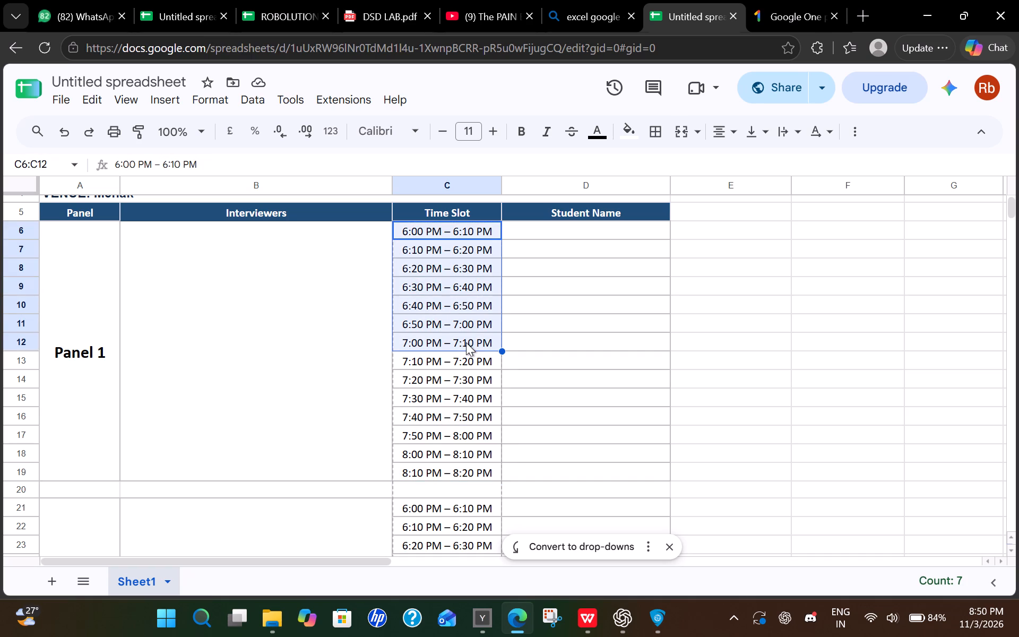
pyautogui.hotkey('ctrl', 'c')
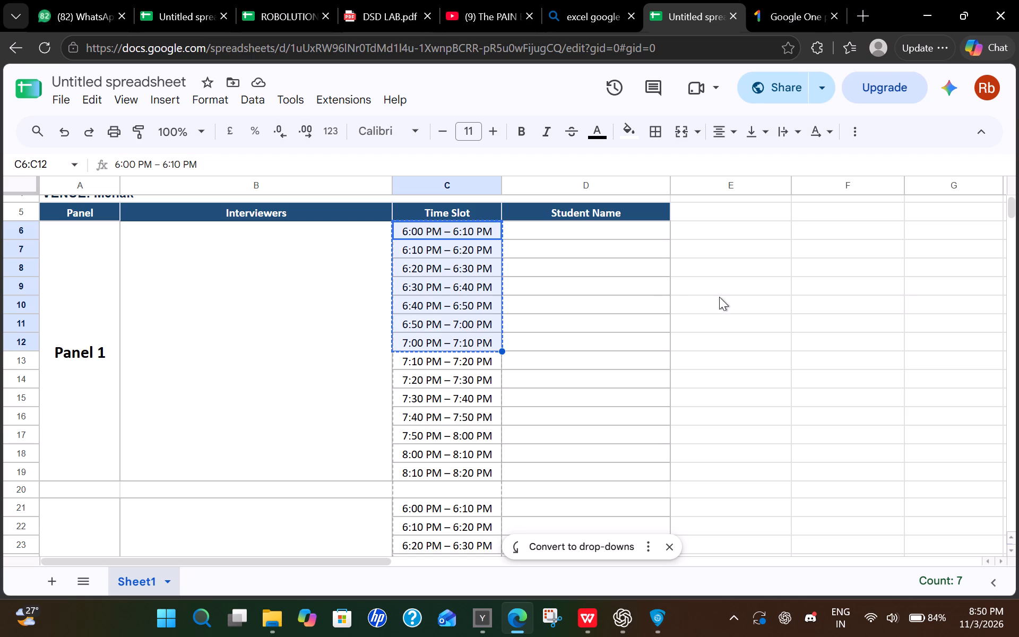
pyautogui.click(719, 296)
pyautogui.moveTo(404, 354); pyautogui.dragTo(473, 470)
pyautogui.click(808, 410)
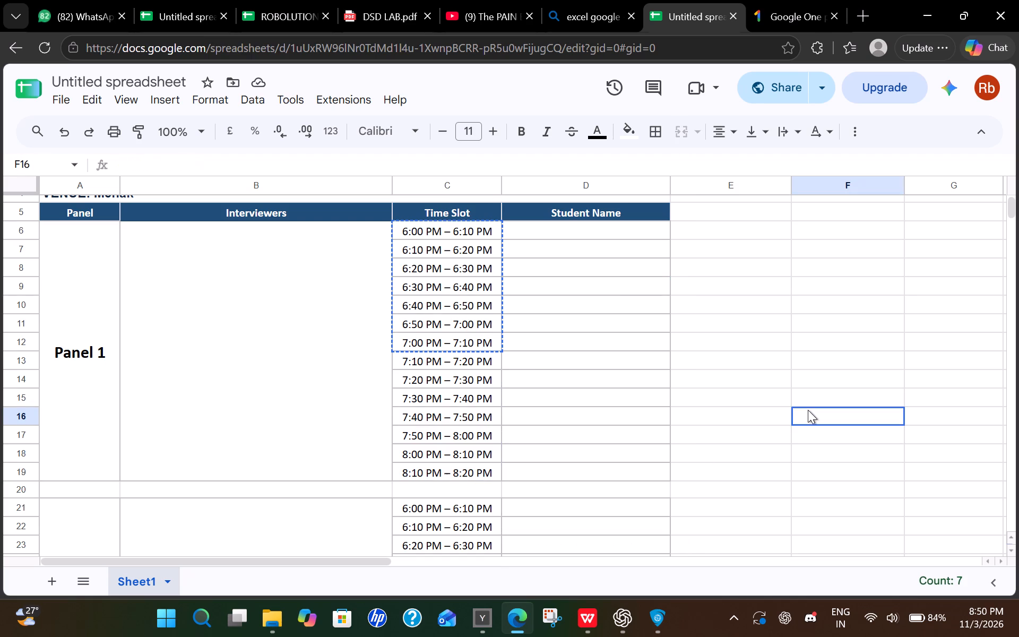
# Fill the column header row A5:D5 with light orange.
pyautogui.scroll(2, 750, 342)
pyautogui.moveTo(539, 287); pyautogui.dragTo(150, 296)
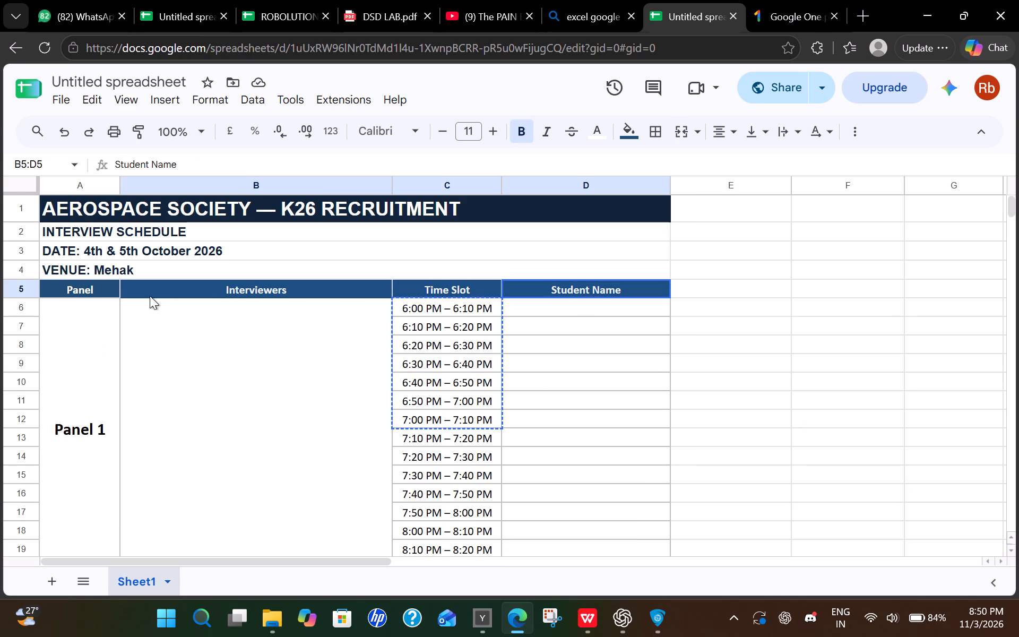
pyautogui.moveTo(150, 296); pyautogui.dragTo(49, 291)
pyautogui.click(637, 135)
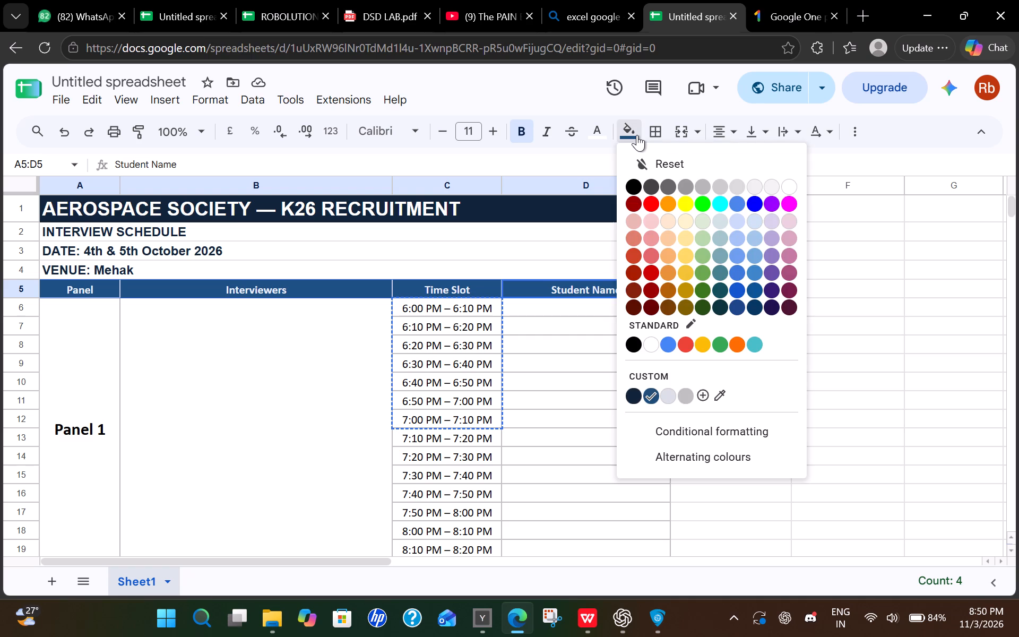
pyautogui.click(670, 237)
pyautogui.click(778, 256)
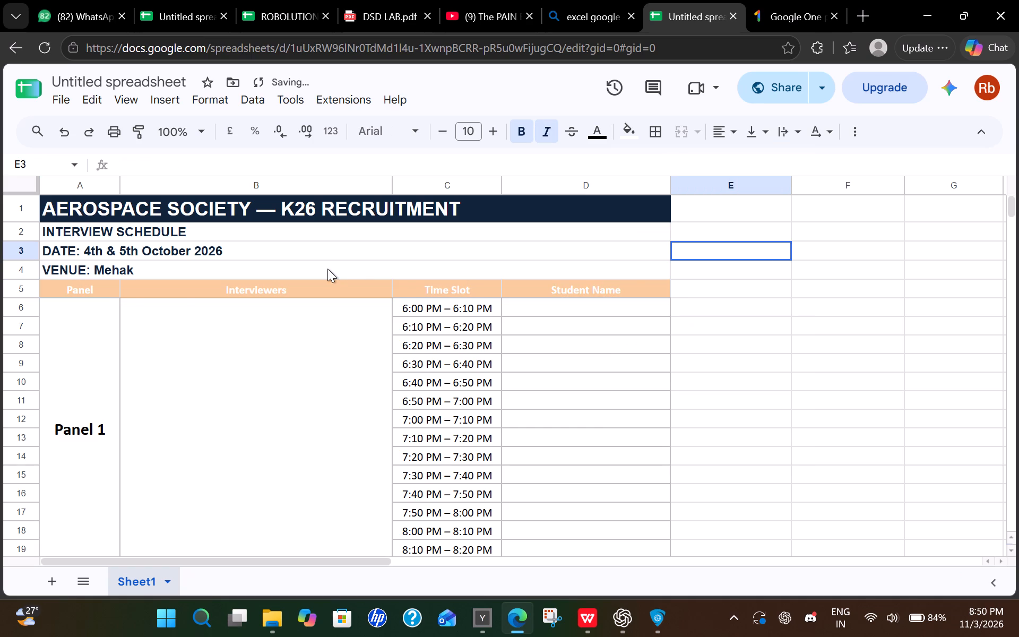
# Fill the column header row A5:D5, from Panel to Student Name, with dark purple.
pyautogui.moveTo(106, 291); pyautogui.dragTo(524, 293)
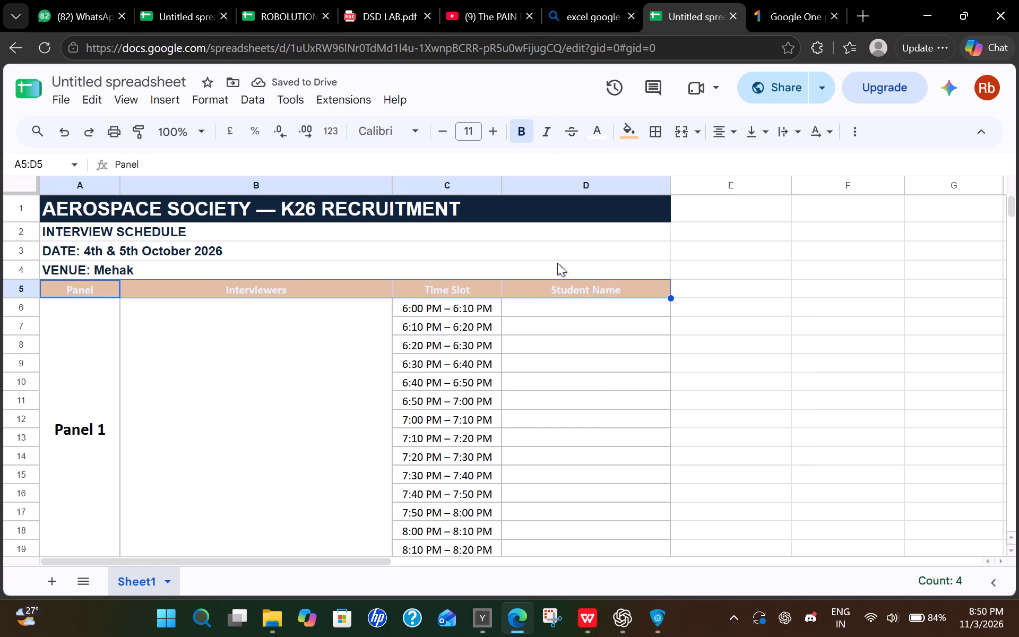
pyautogui.click(632, 132)
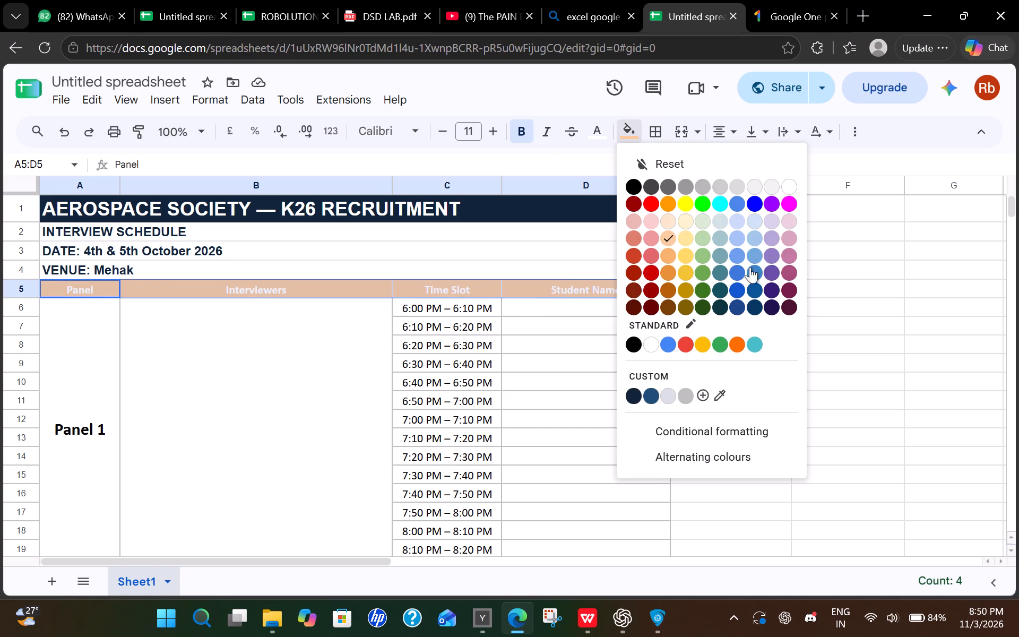
pyautogui.click(767, 292)
pyautogui.click(859, 282)
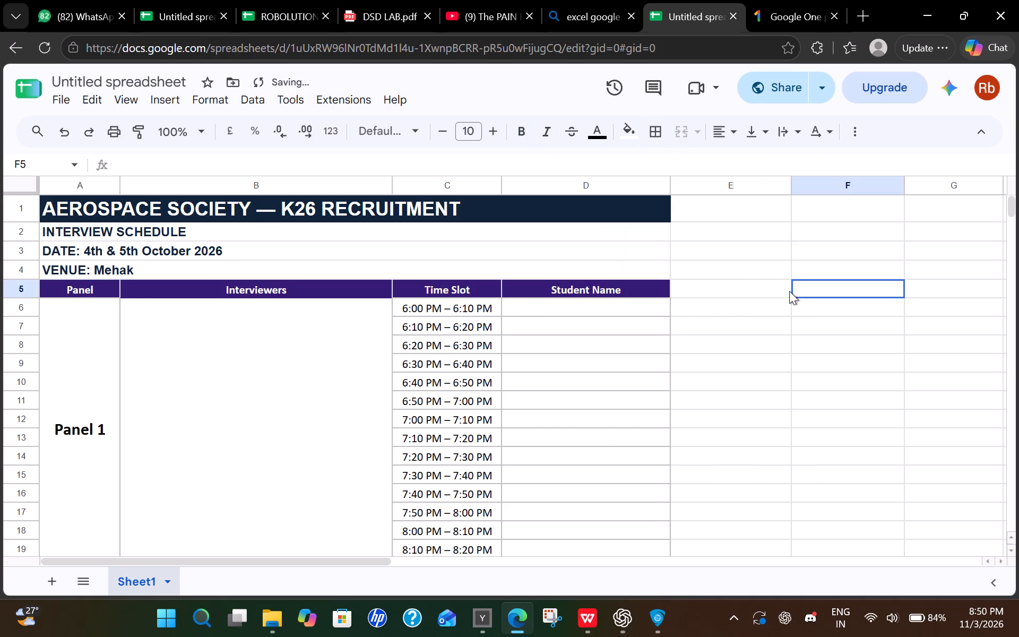
# Fill the merged title row A1:D1 with dark magenta.
pyautogui.click(553, 202)
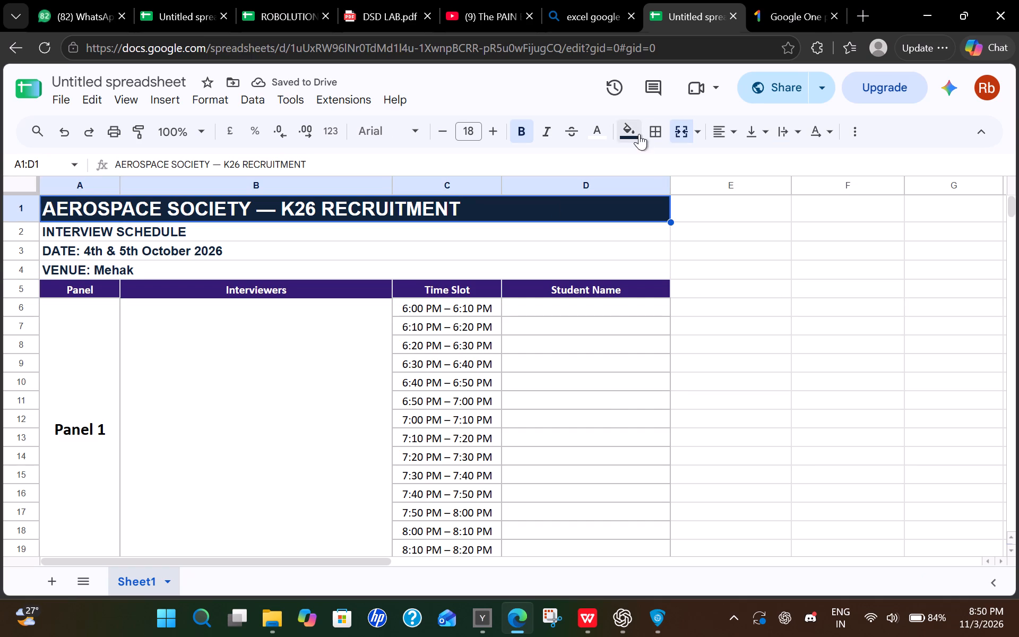
pyautogui.click(642, 126)
pyautogui.click(637, 128)
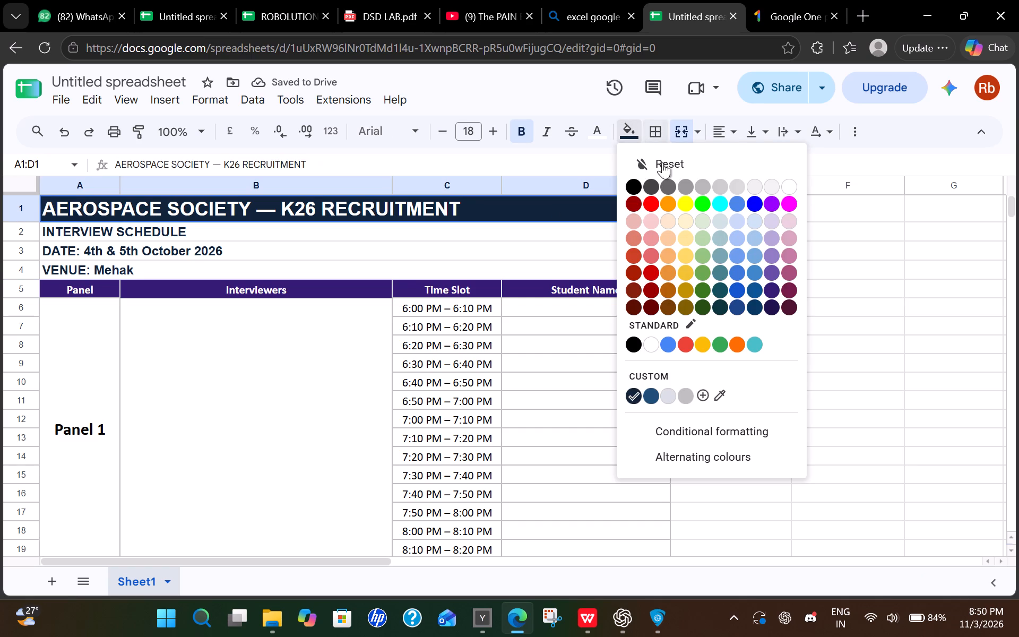
pyautogui.click(793, 287)
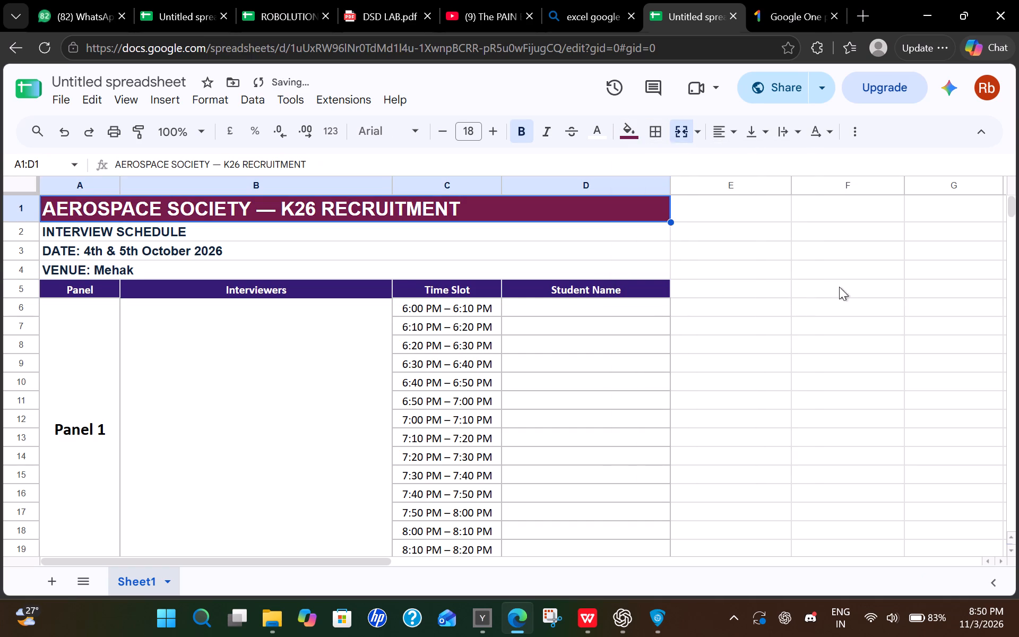
pyautogui.click(860, 287)
pyautogui.scroll(-1, 757, 273)
pyautogui.scroll(5, 757, 273)
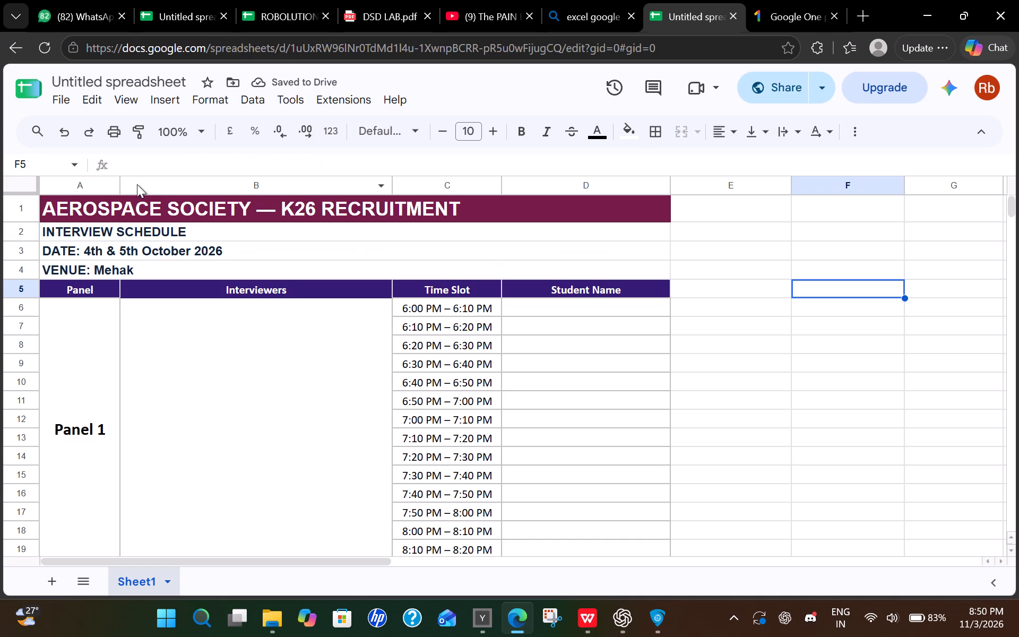
# Replace the society name in the row 1 title so it reads ROBOLUTION CLUB — K26 RECRUITMENT.
pyautogui.doubleClick(135, 204)
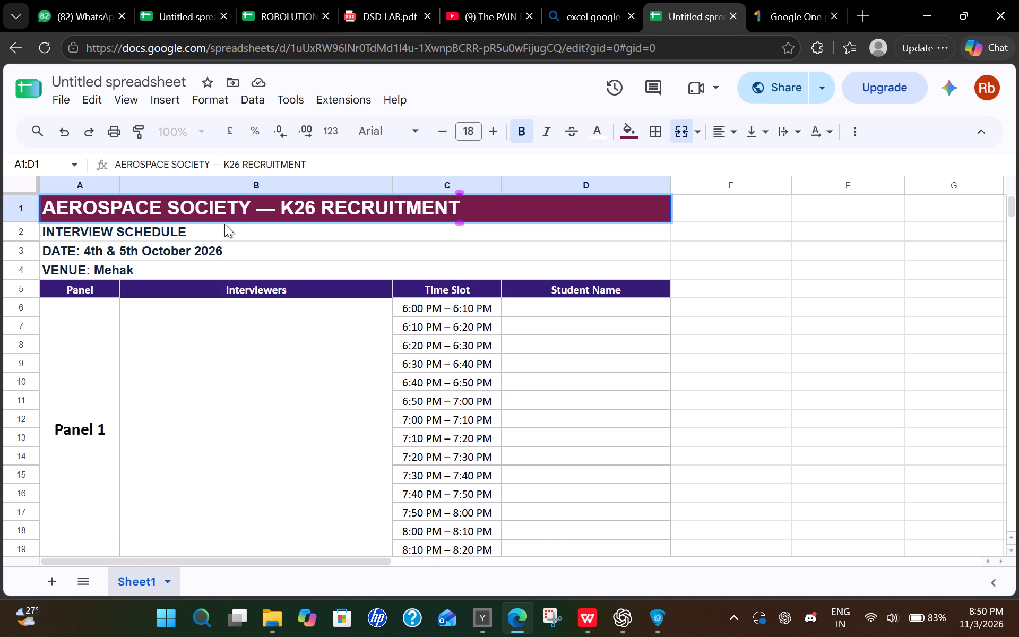
pyautogui.moveTo(250, 208); pyautogui.dragTo(0, 199)
pyautogui.press('BackSpace')
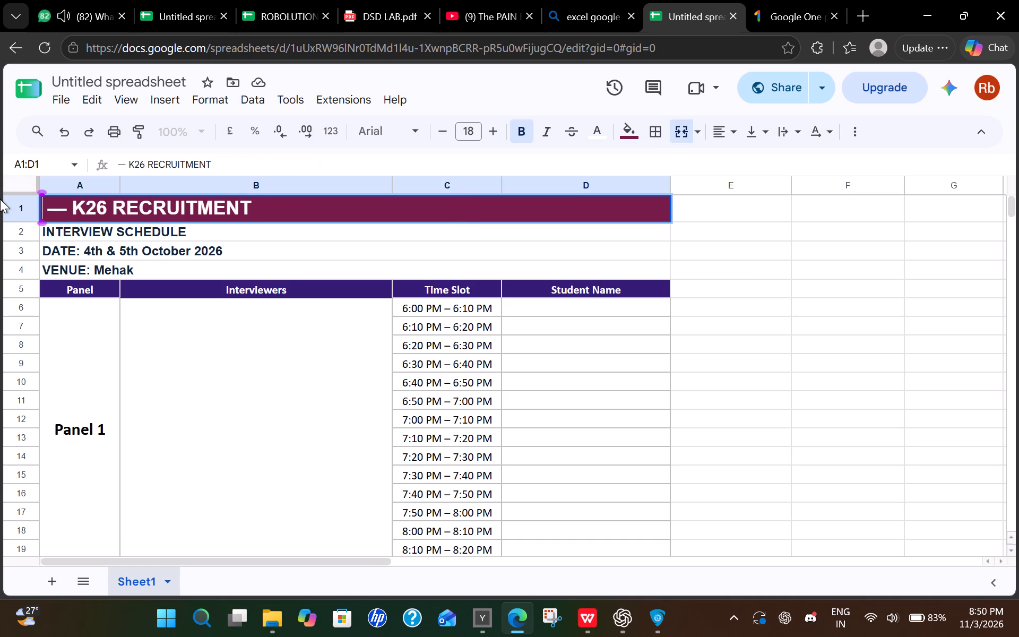
pyautogui.write('ro')
pyautogui.press('BackSpace')
pyautogui.write('ROBOLUTION')
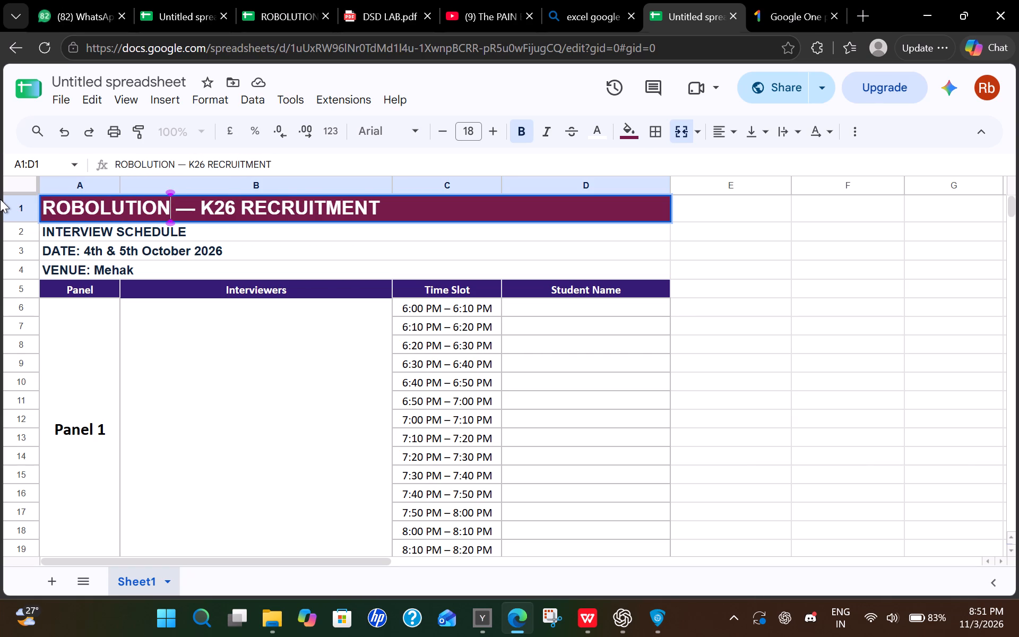
pyautogui.press('space')
pyautogui.write('B')
pyautogui.press('BackSpace')
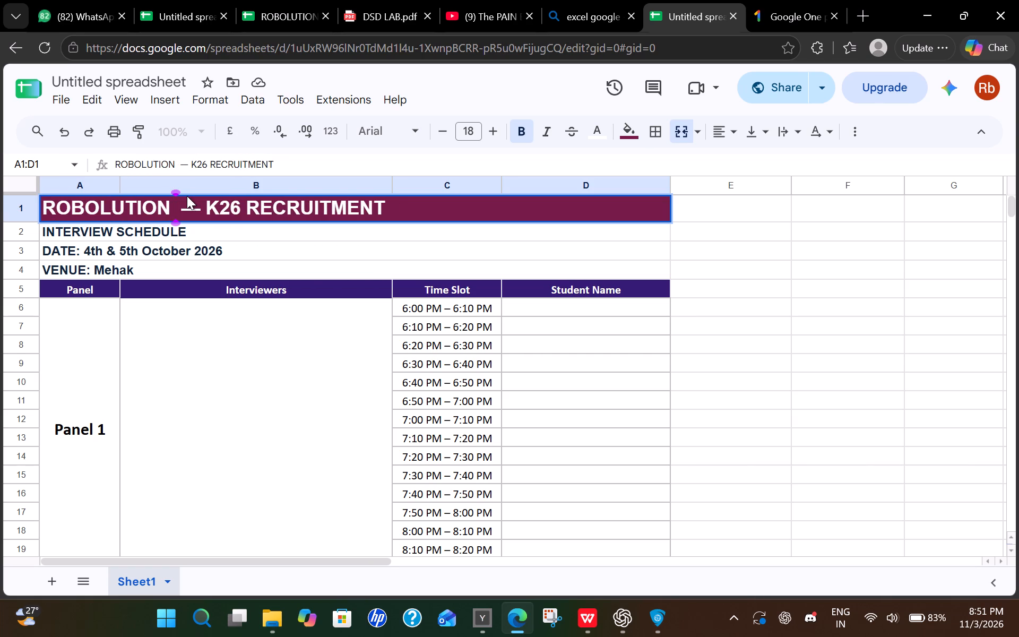
pyautogui.write('CLUB')
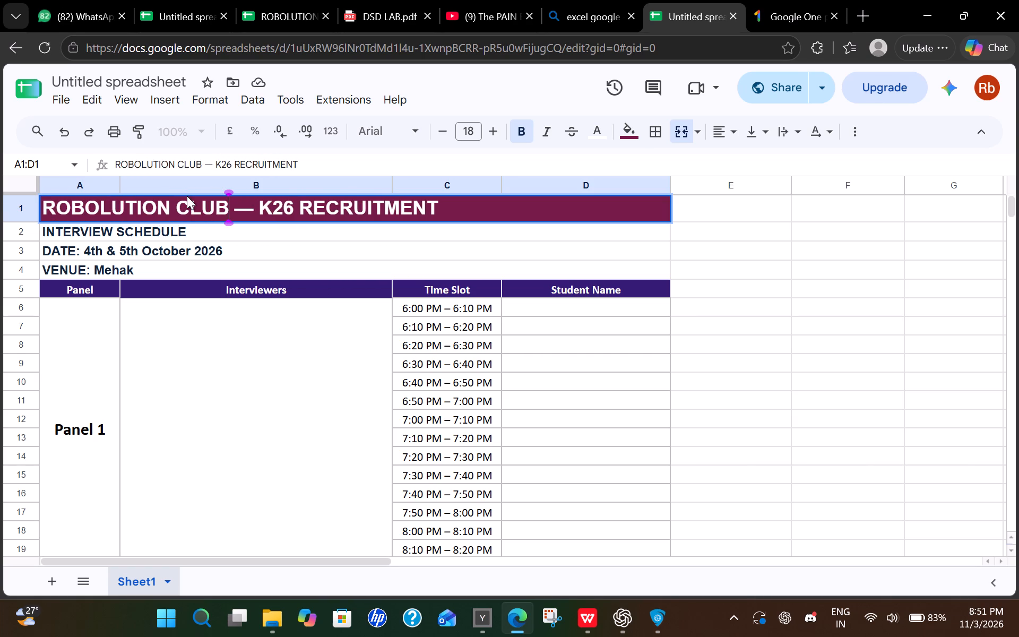
pyautogui.click(810, 277)
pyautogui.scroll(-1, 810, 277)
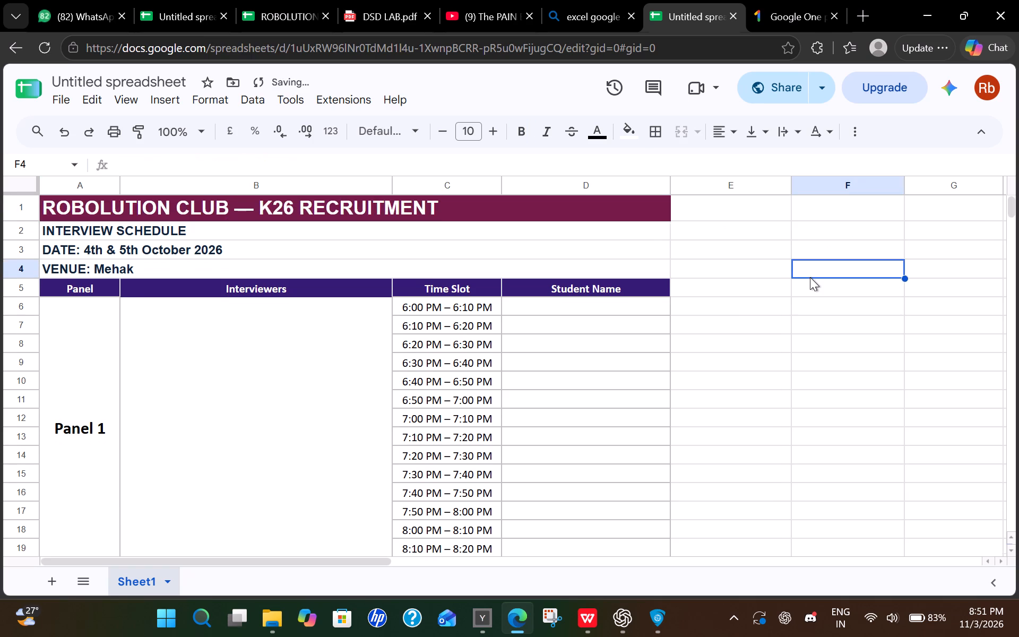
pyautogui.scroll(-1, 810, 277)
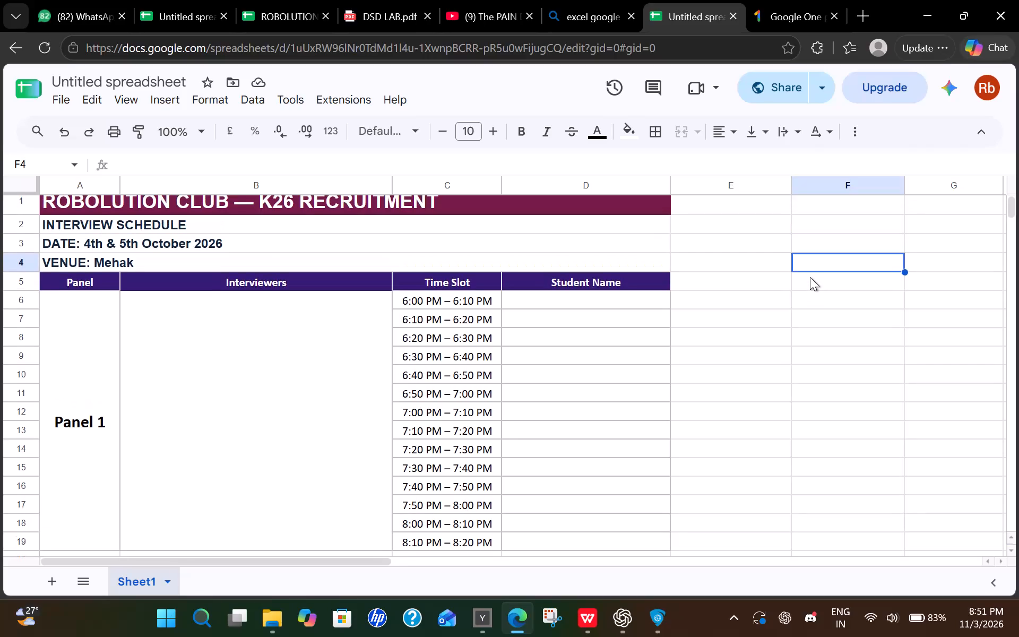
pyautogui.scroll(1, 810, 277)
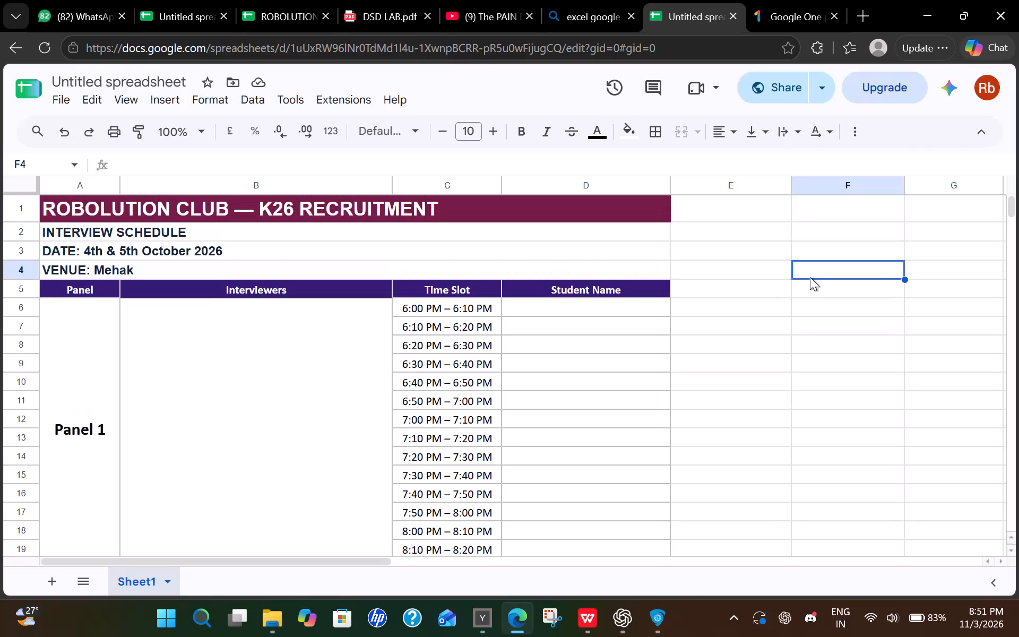
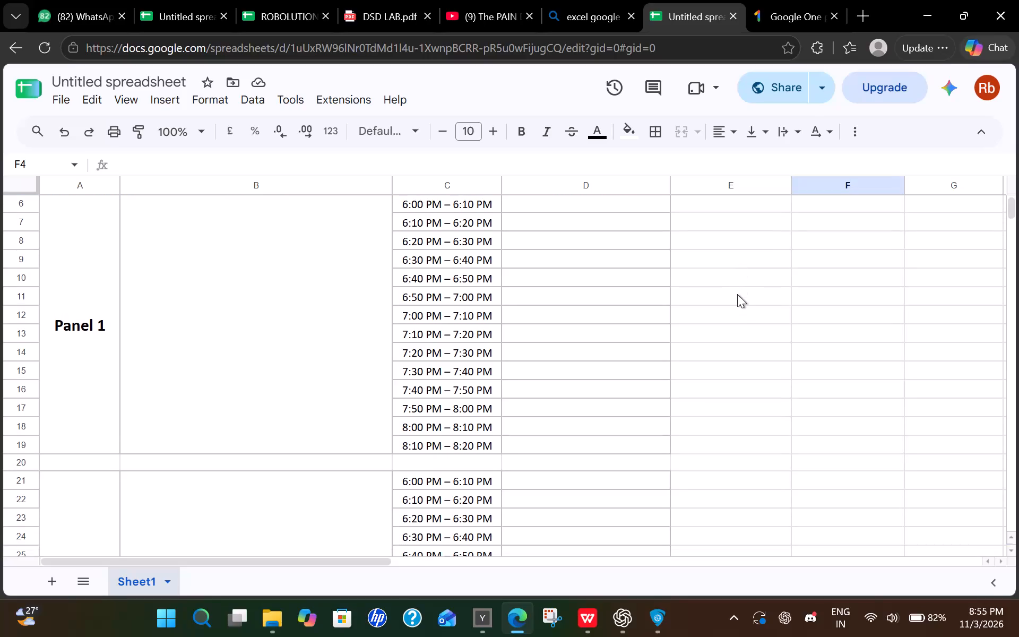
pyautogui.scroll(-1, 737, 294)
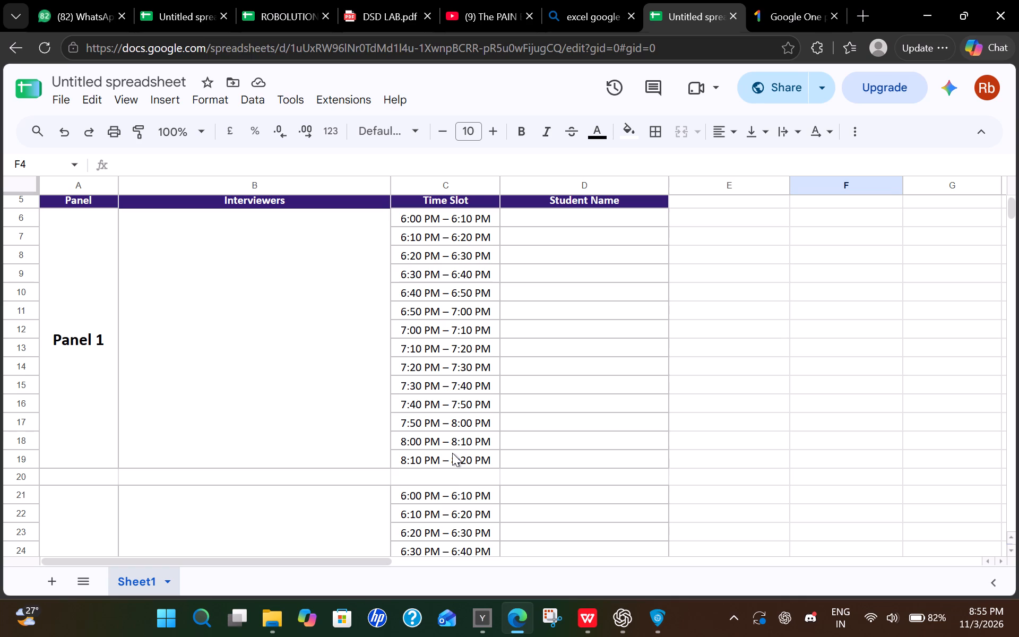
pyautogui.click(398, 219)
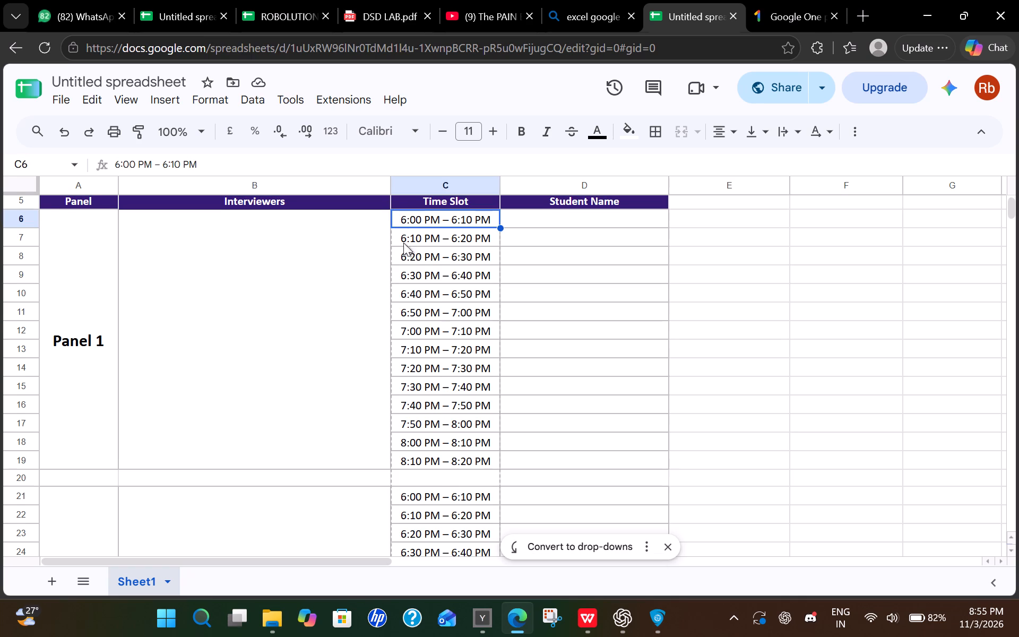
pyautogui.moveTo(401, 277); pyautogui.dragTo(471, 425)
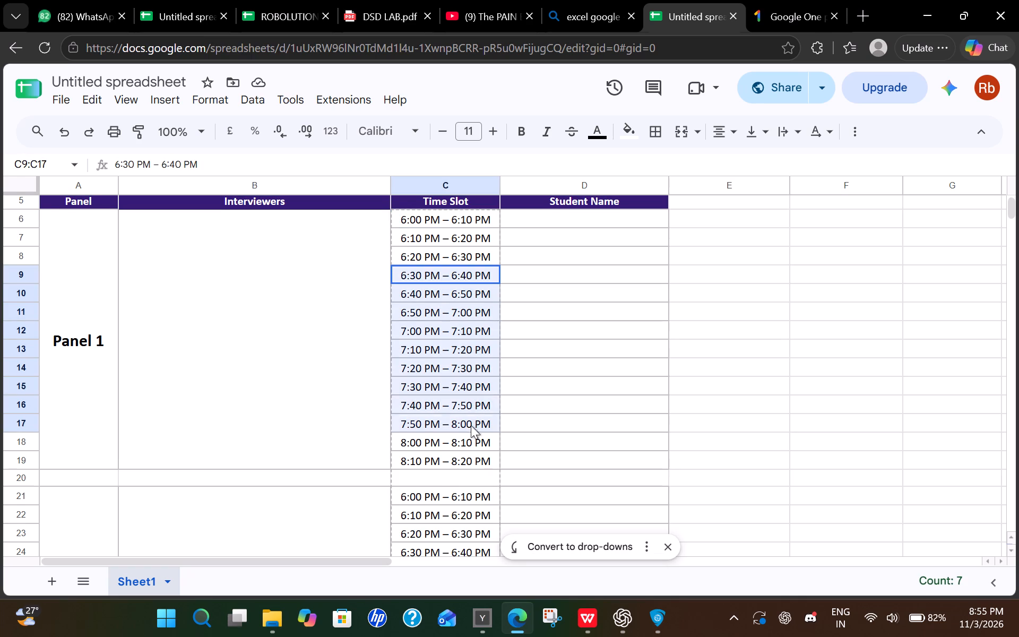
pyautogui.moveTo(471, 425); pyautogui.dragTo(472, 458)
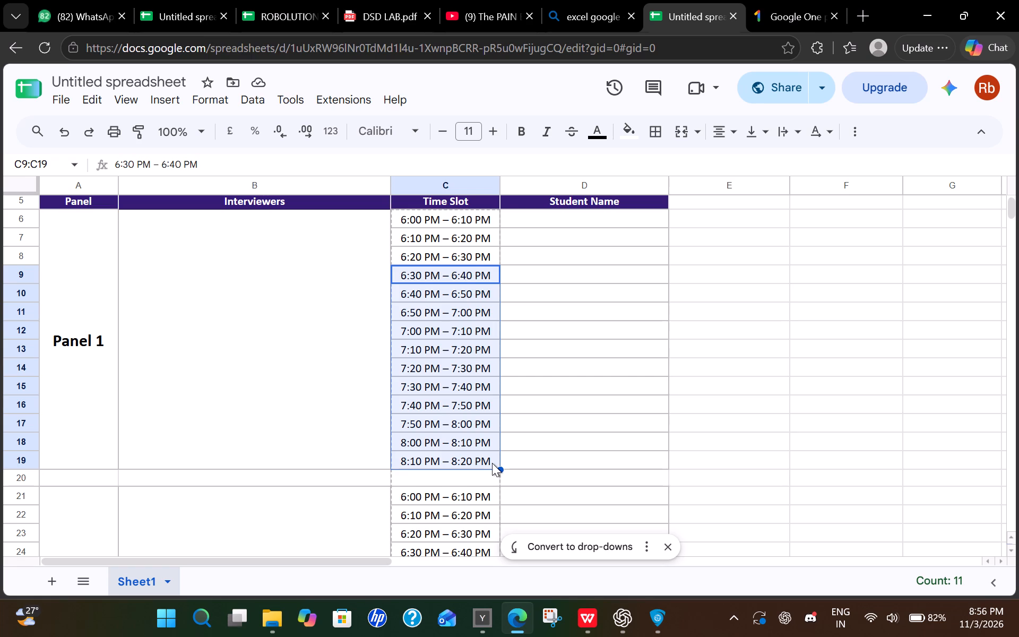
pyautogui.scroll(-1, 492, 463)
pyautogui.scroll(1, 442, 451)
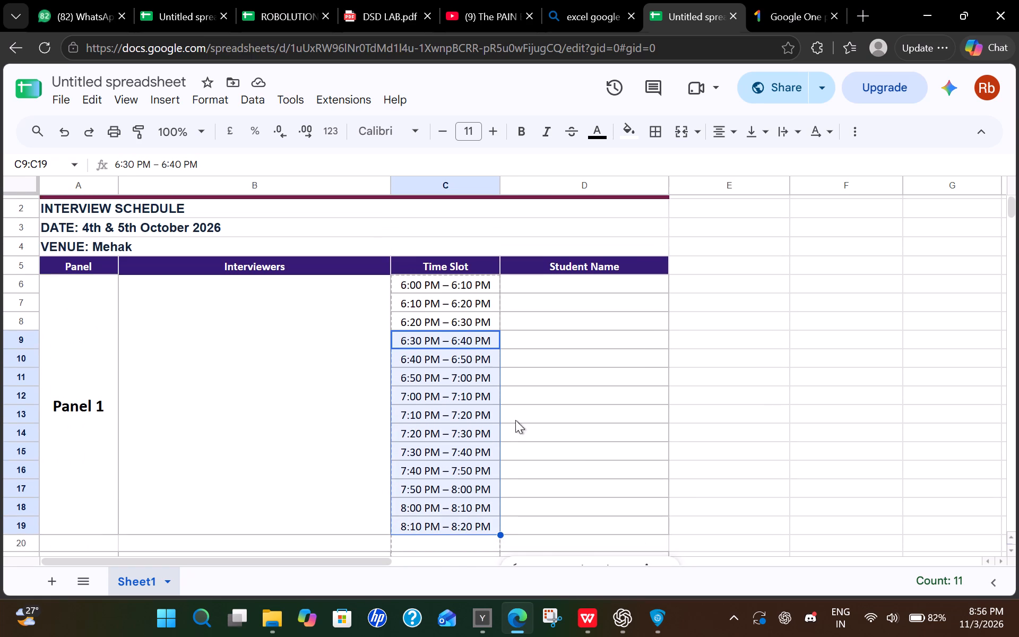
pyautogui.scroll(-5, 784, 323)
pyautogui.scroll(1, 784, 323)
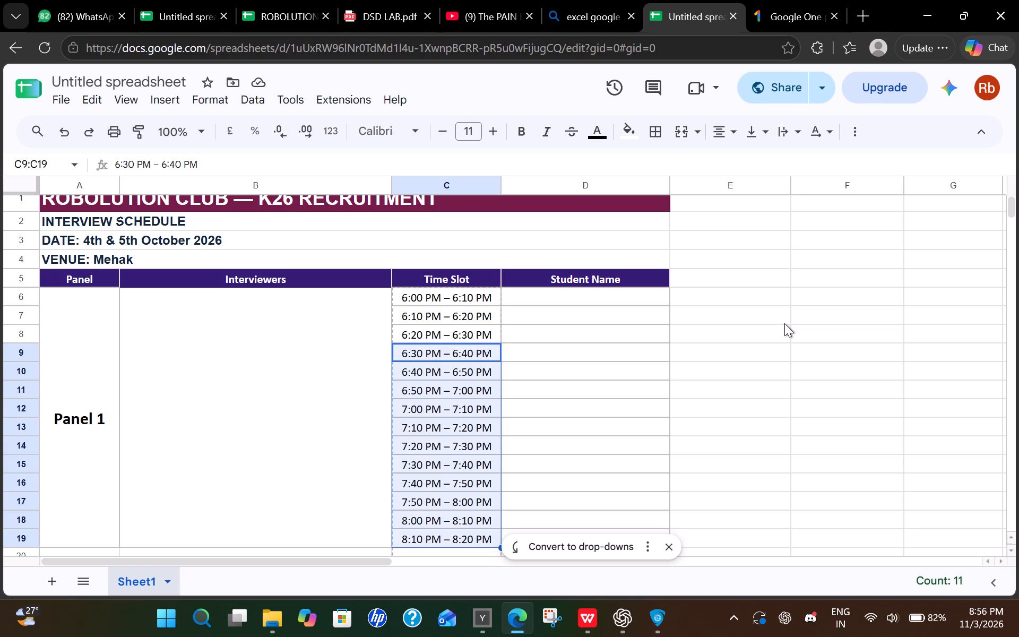
# Clear the venue name that follows the VENUE: label in row 4.
pyautogui.doubleClick(136, 258)
pyautogui.press('BackSpace')
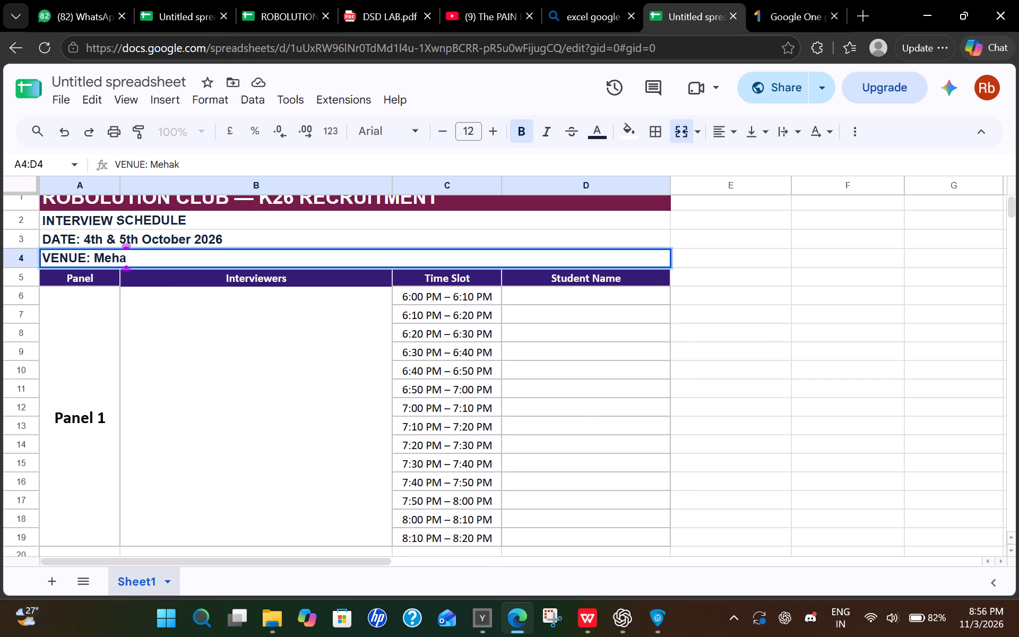
pyautogui.press('BackSpace')
pyautogui.press('BackSpace')
pyautogui.press('BackSpace')
pyautogui.press('BackSpace')
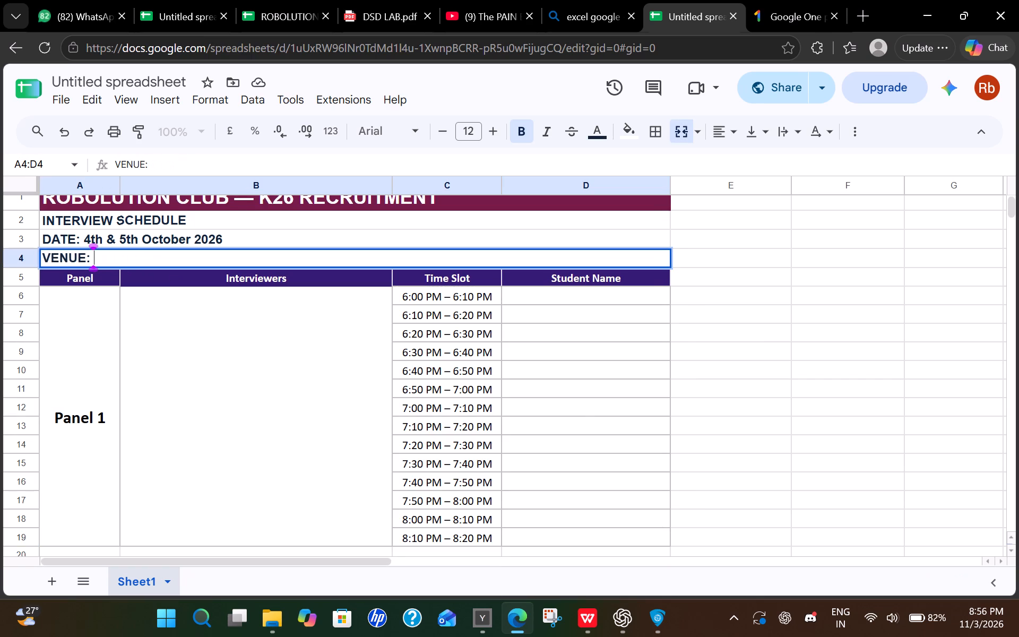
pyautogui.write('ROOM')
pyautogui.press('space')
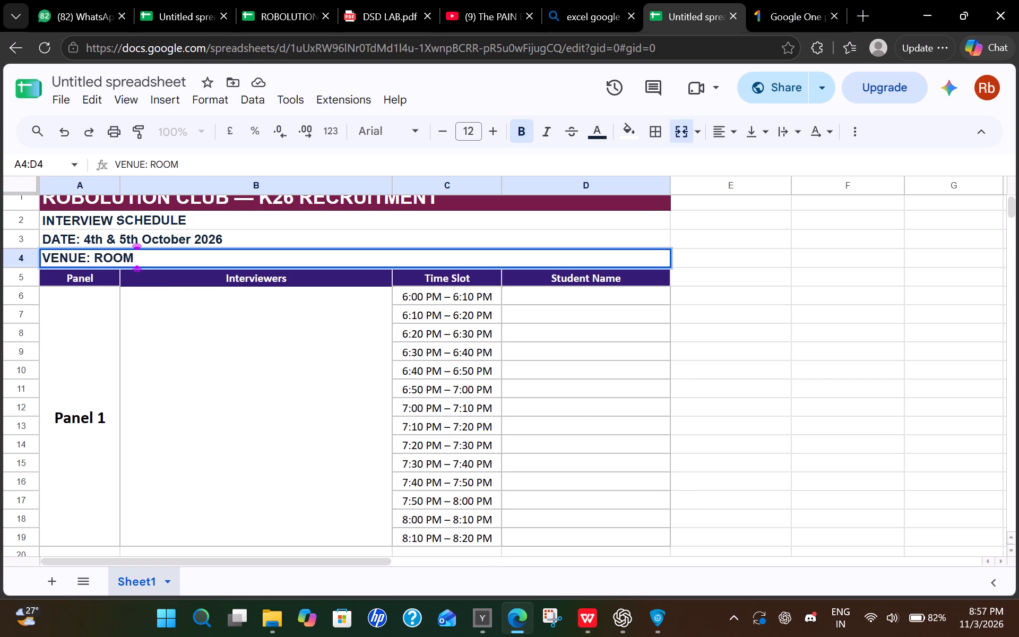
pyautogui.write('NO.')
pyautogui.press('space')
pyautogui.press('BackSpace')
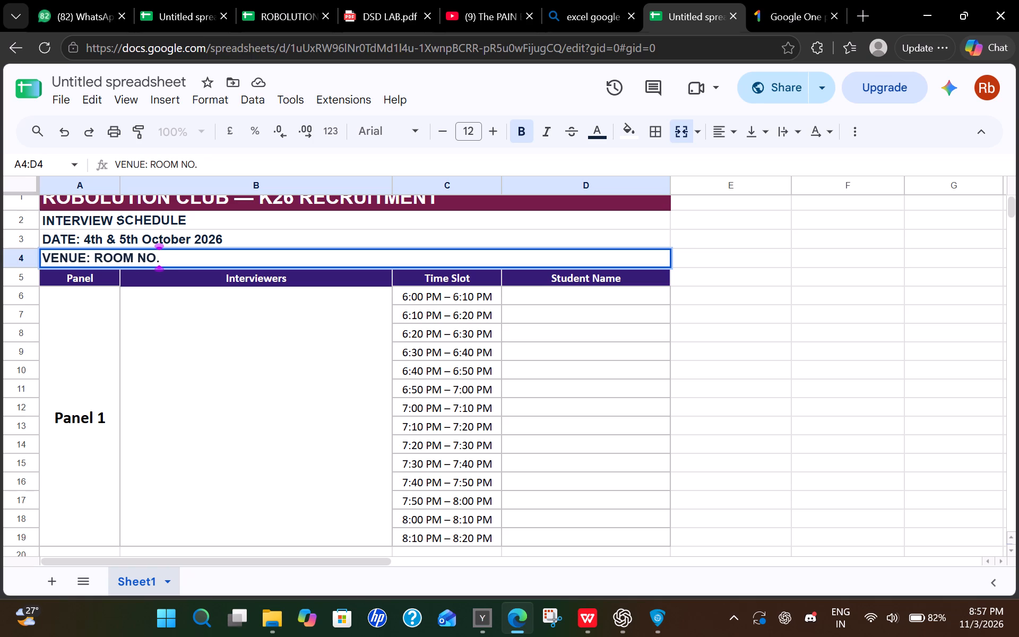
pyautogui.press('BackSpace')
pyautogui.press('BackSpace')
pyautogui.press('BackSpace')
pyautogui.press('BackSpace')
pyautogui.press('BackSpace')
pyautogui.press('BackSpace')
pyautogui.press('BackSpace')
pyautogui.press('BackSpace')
# Enter MAIN BUILDING as the venue after the VENUE: label in row 4.
pyautogui.write('MAIN BUILDING')
pyautogui.press('space')
pyautogui.click(854, 306)
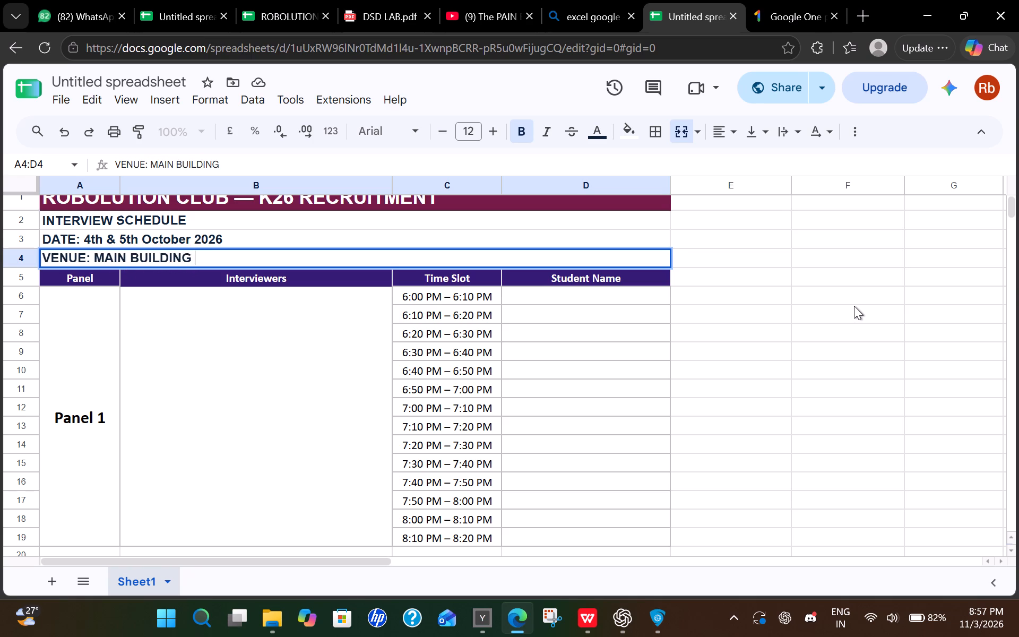
# Clear the first three Panel 1 time slots in cells C6:C8.
pyautogui.scroll(-1, 854, 306)
pyautogui.scroll(1, 854, 306)
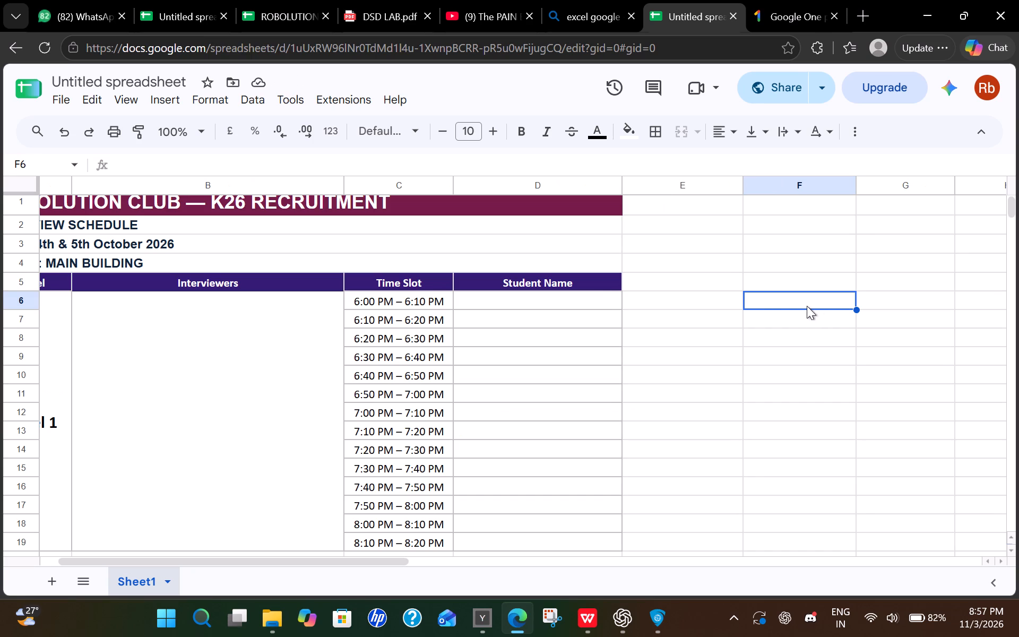
pyautogui.scroll(-1, 481, 296)
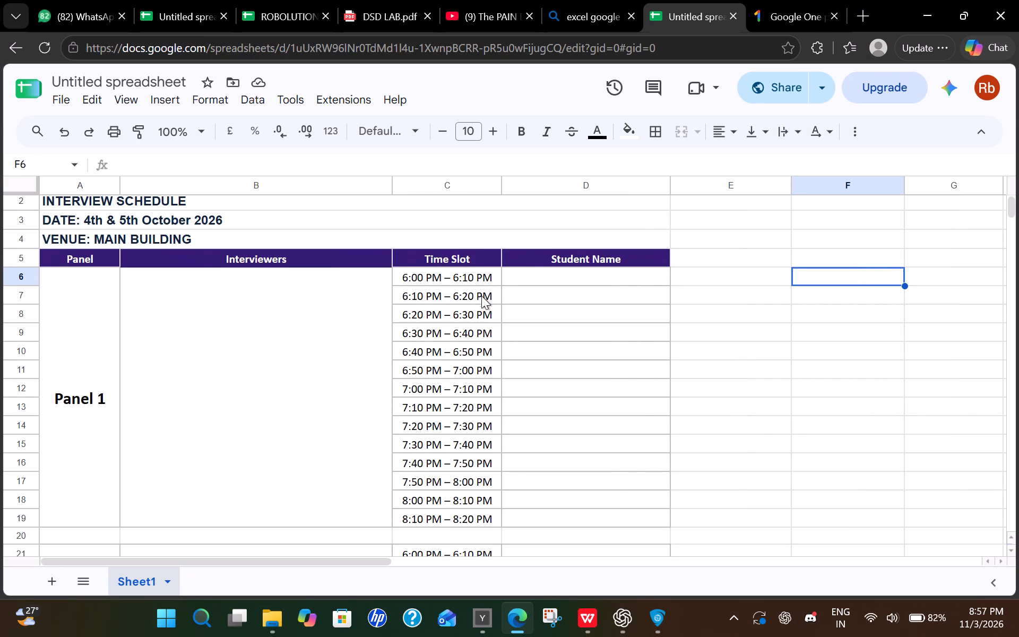
pyautogui.scroll(-1, 481, 296)
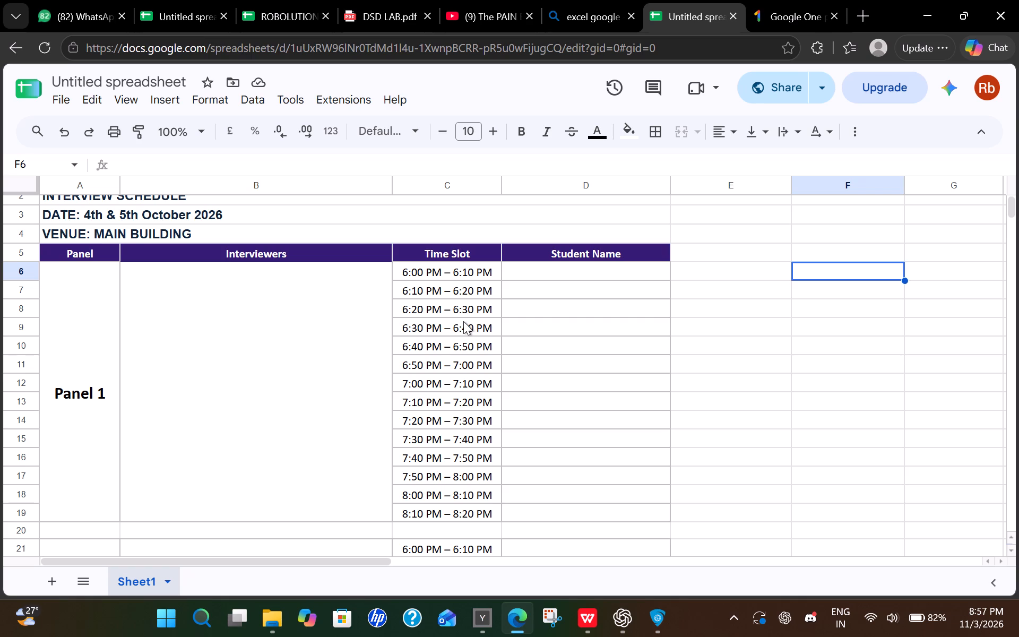
pyautogui.click(475, 359)
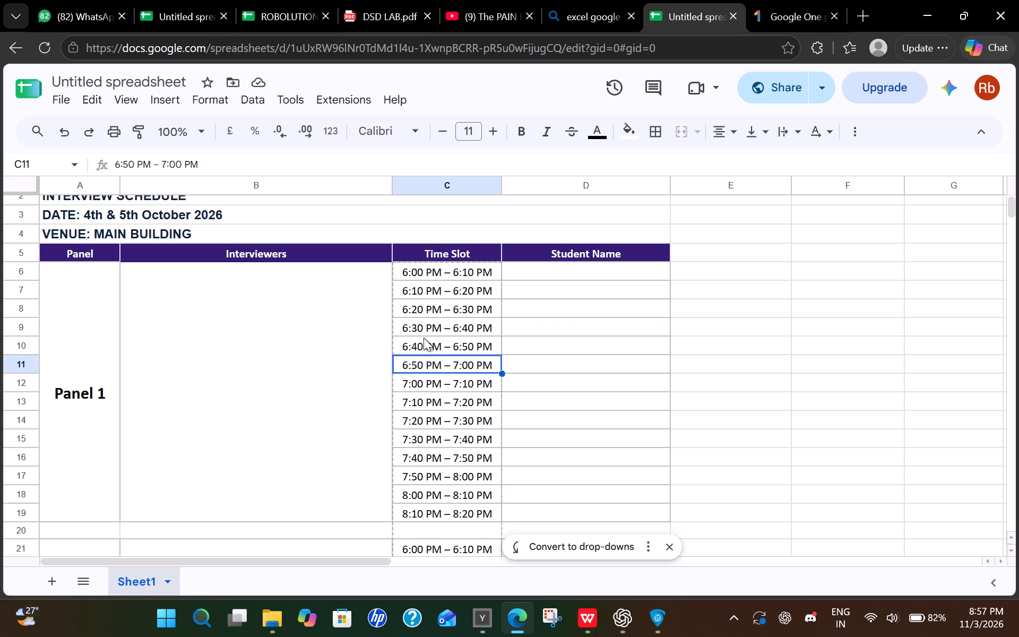
pyautogui.click(421, 332)
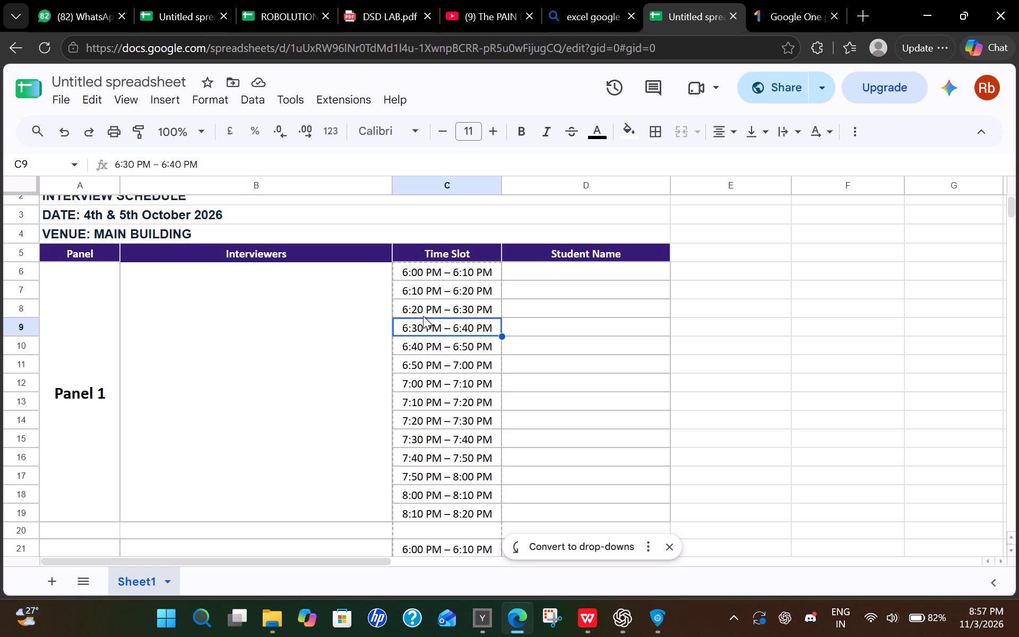
pyautogui.click(414, 296)
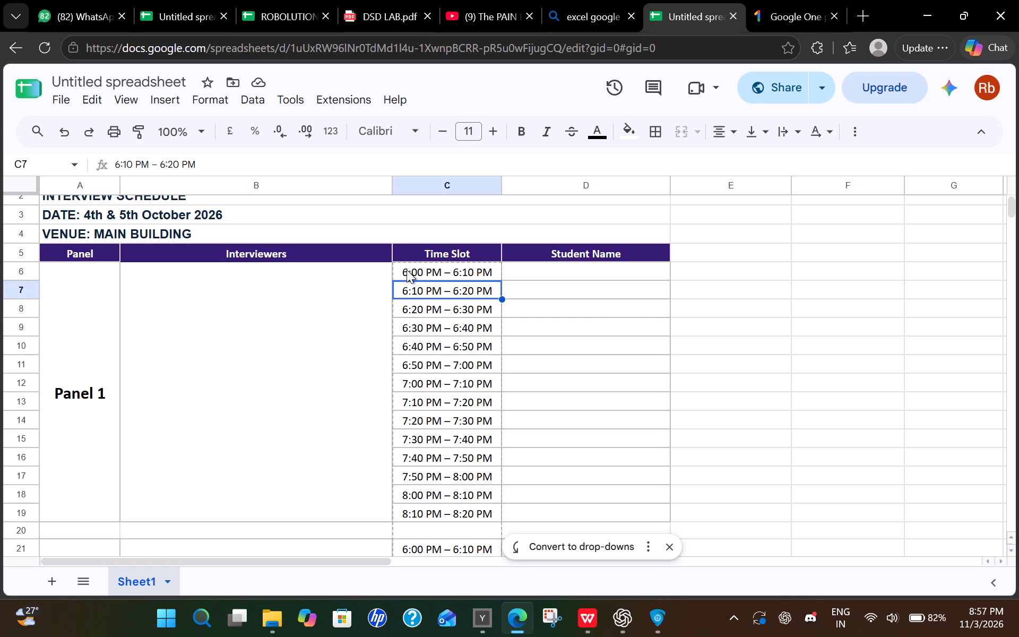
pyautogui.moveTo(407, 270); pyautogui.dragTo(453, 316)
pyautogui.press('BackSpace')
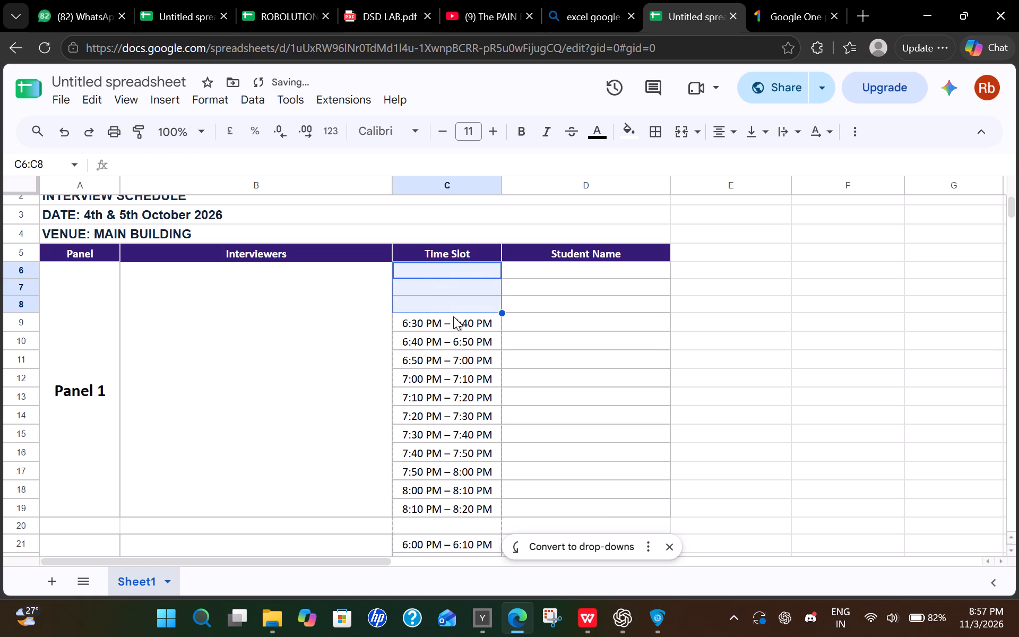
# Change the end time of the Panel 1 slot in C9 so it reads 6:30 PM – 6:50 PM.
pyautogui.click(431, 320)
pyautogui.doubleClick(476, 321)
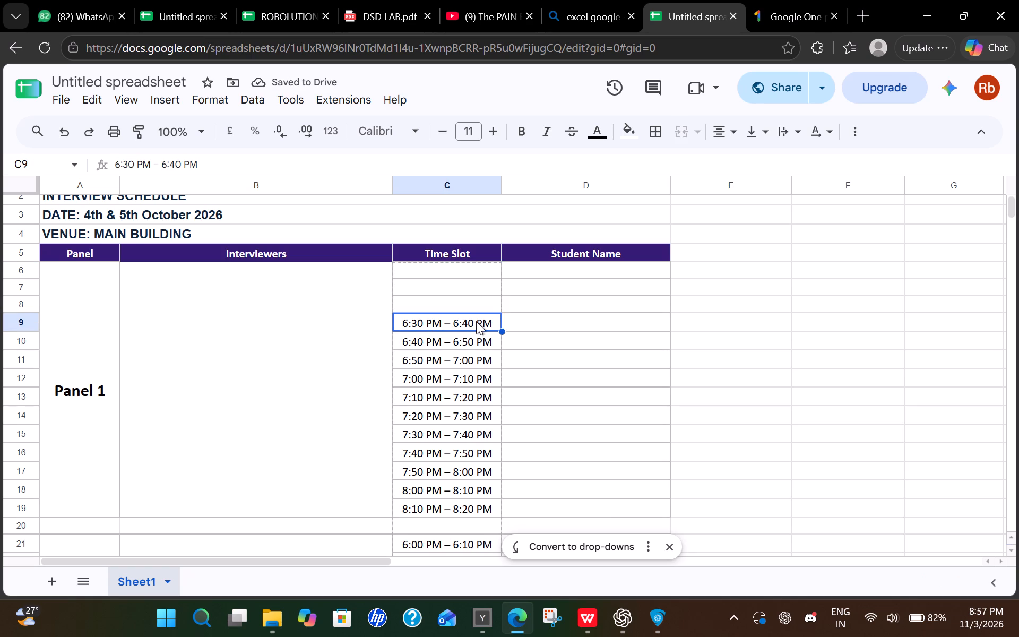
pyautogui.click(465, 323)
pyautogui.press('BackSpace')
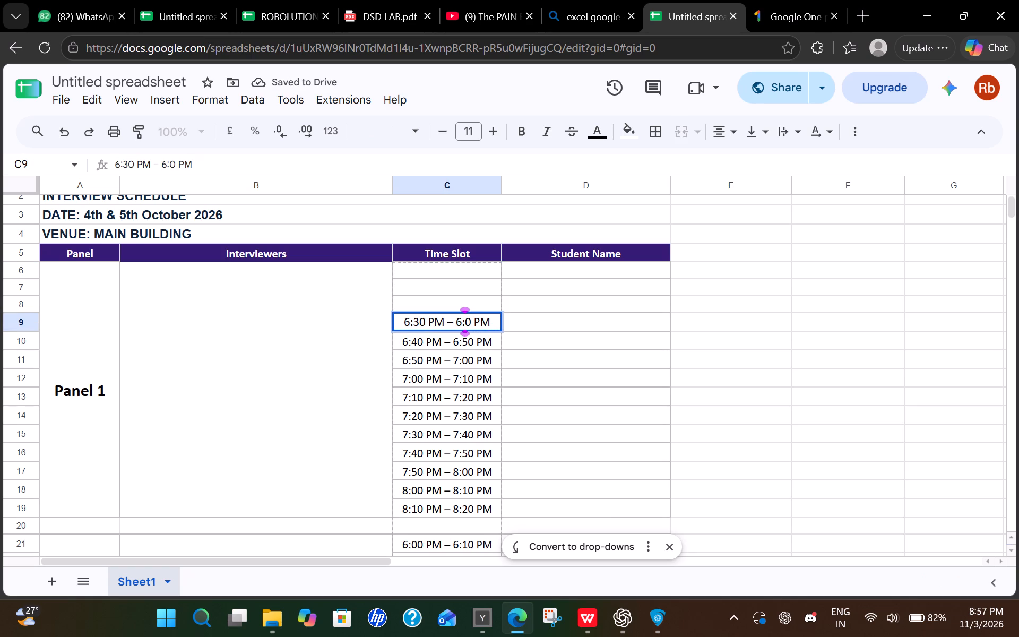
pyautogui.press('5')
# Edit the Panel 1 time slot in C10 so it reads 6:50 PM – 7:00 PM.
pyautogui.doubleClick(418, 339)
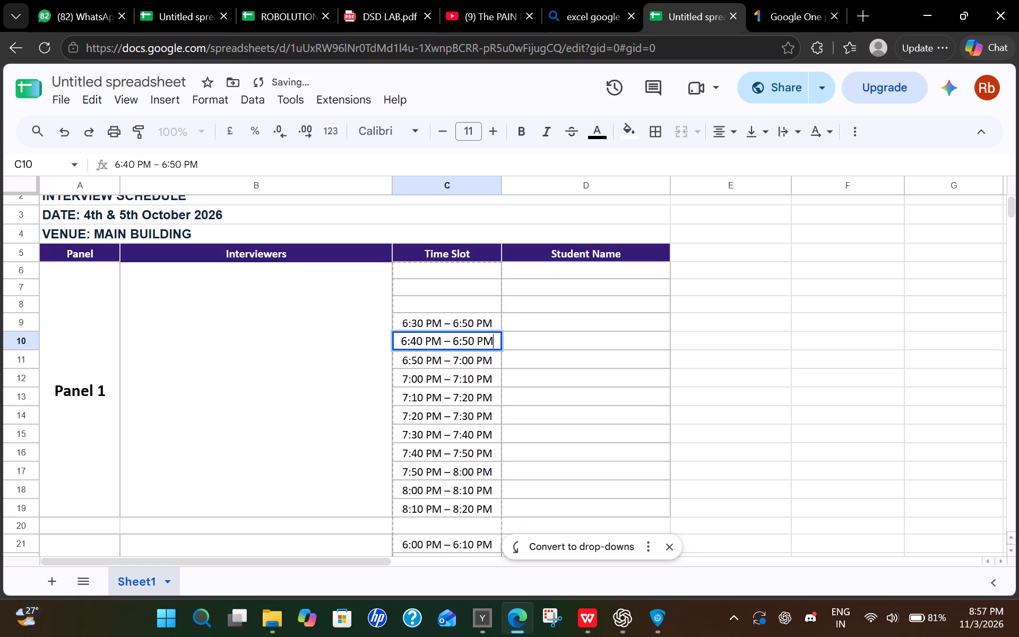
pyautogui.click(418, 339)
pyautogui.press('BackSpace')
pyautogui.press('5')
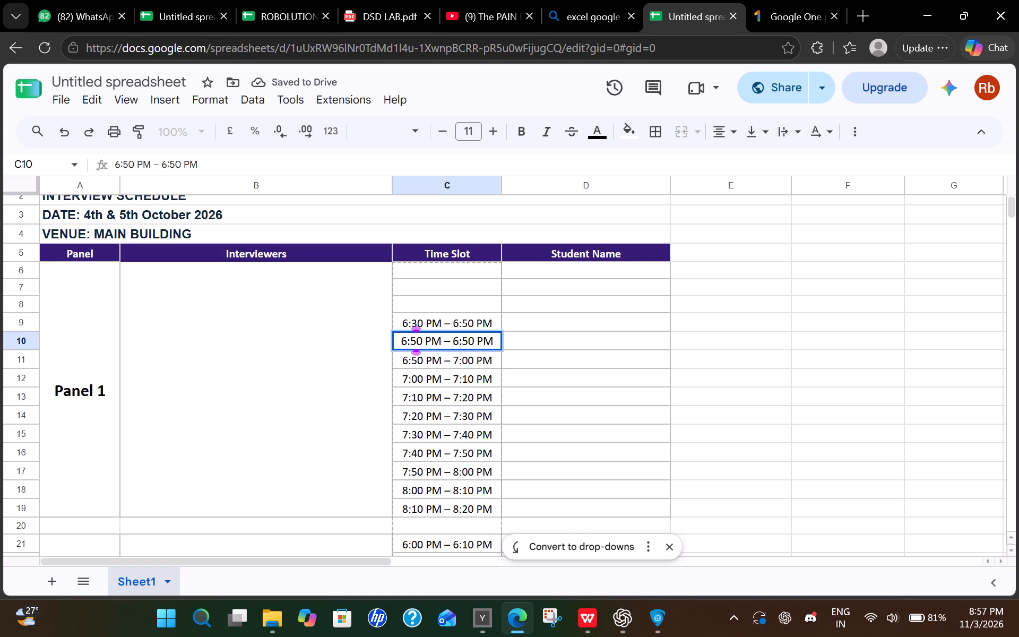
pyautogui.click(459, 339)
pyautogui.press('BackSpace')
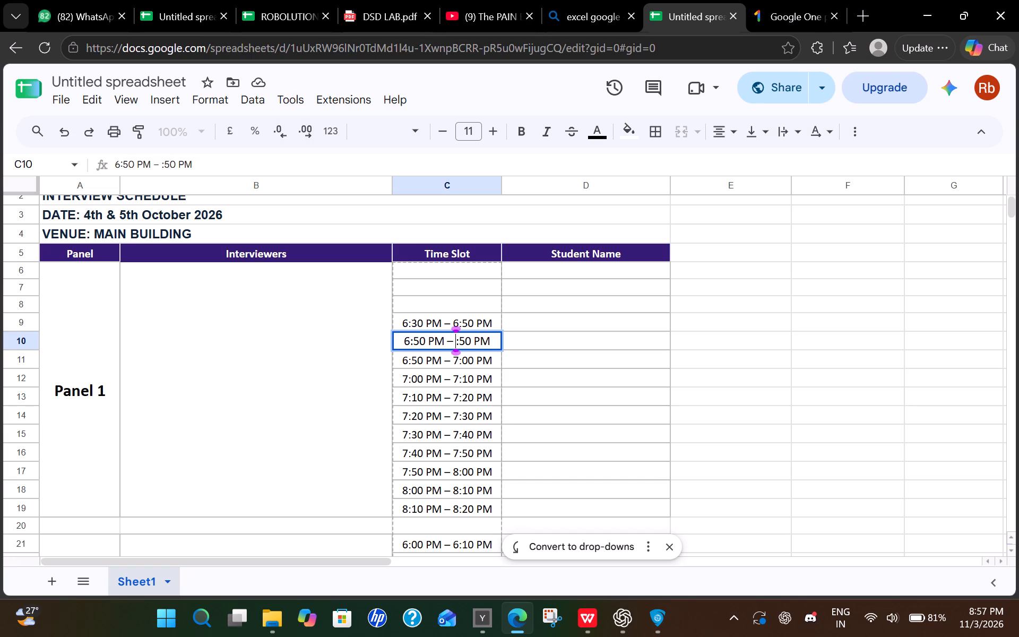
pyautogui.press('Right')
pyautogui.press('Right')
pyautogui.press('BackSpace')
pyautogui.press('0')
pyautogui.press('Left')
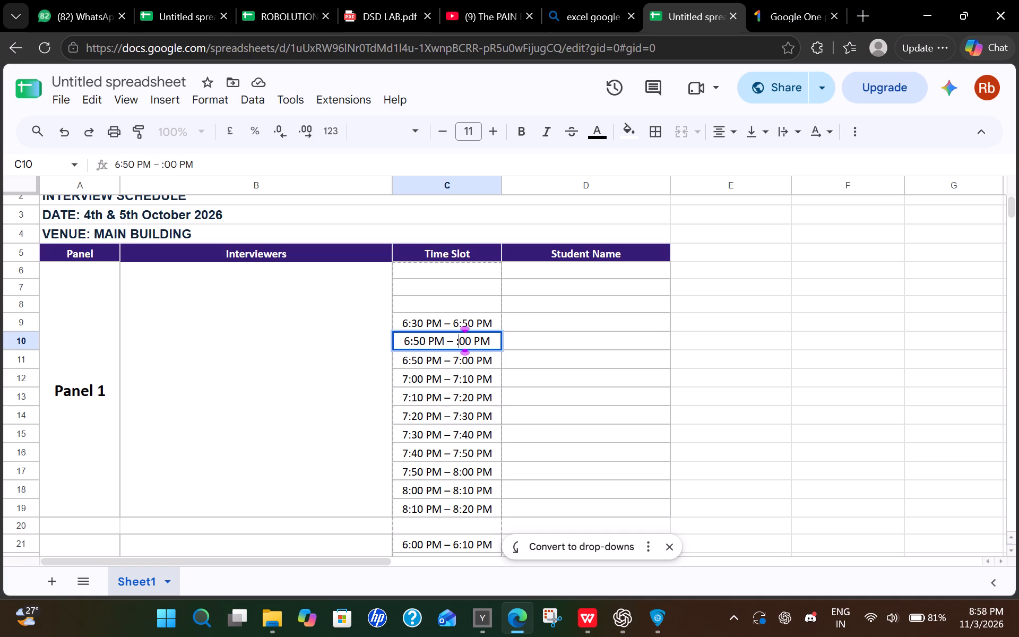
pyautogui.press('Left')
pyautogui.press('7')
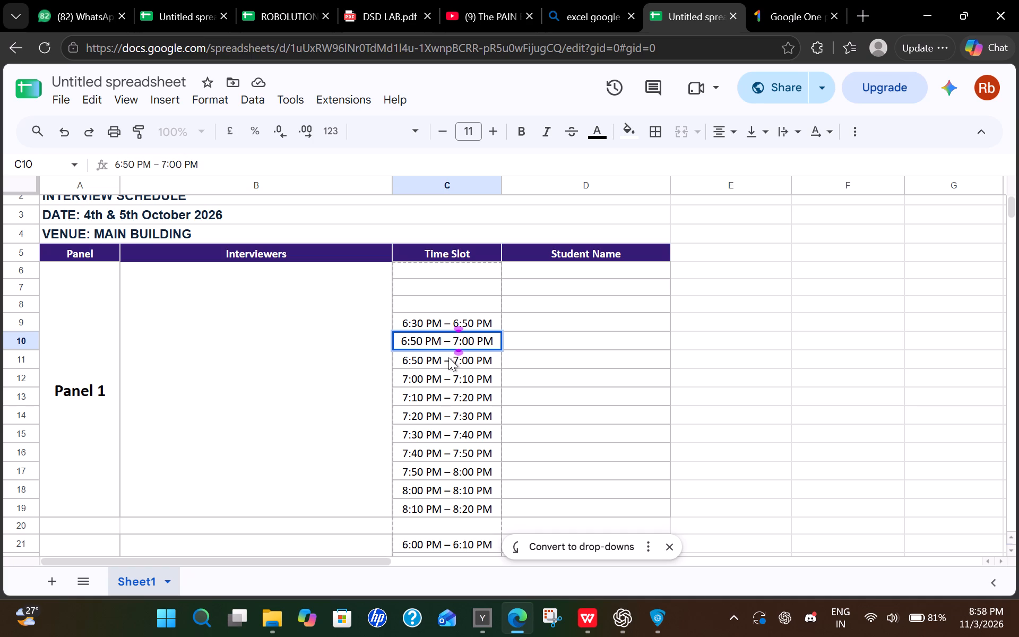
pyautogui.doubleClick(438, 360)
# Change the end time of the C10 slot so it reads 6:50 PM – 7:10 PM.
pyautogui.doubleClick(468, 342)
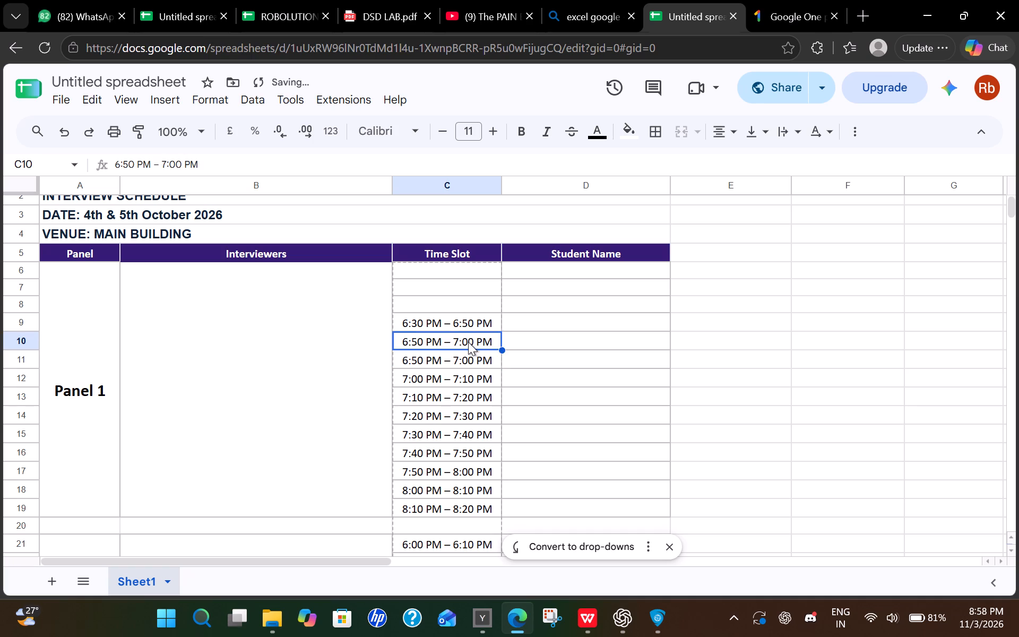
pyautogui.click(468, 342)
pyautogui.press('BackSpace')
pyautogui.press('1')
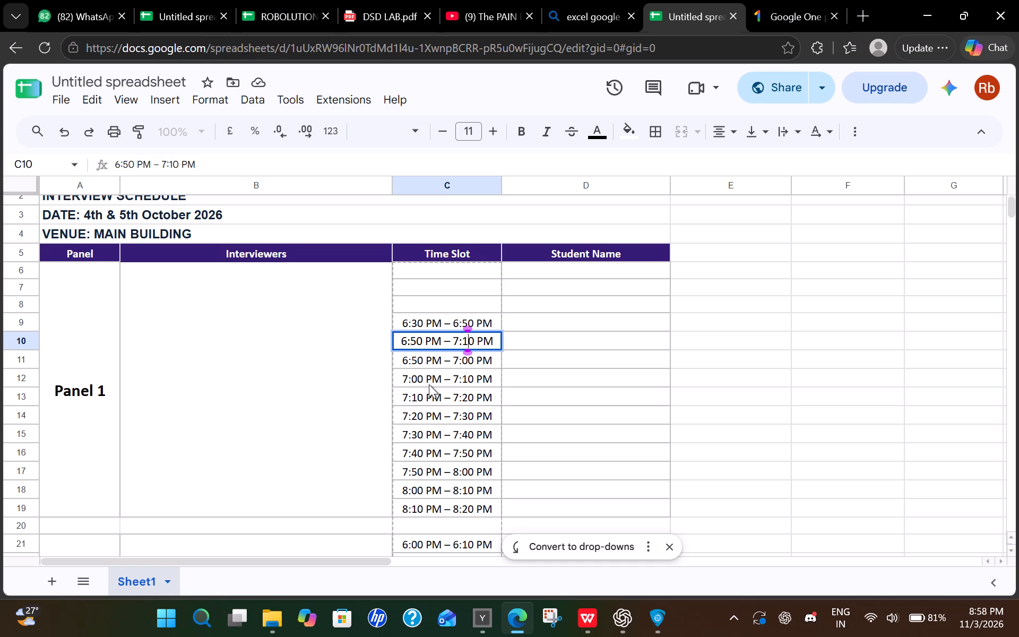
# Clear the two Panel 1 time slots in cells C11:C12.
pyautogui.moveTo(429, 384); pyautogui.dragTo(414, 356)
pyautogui.press('BackSpace')
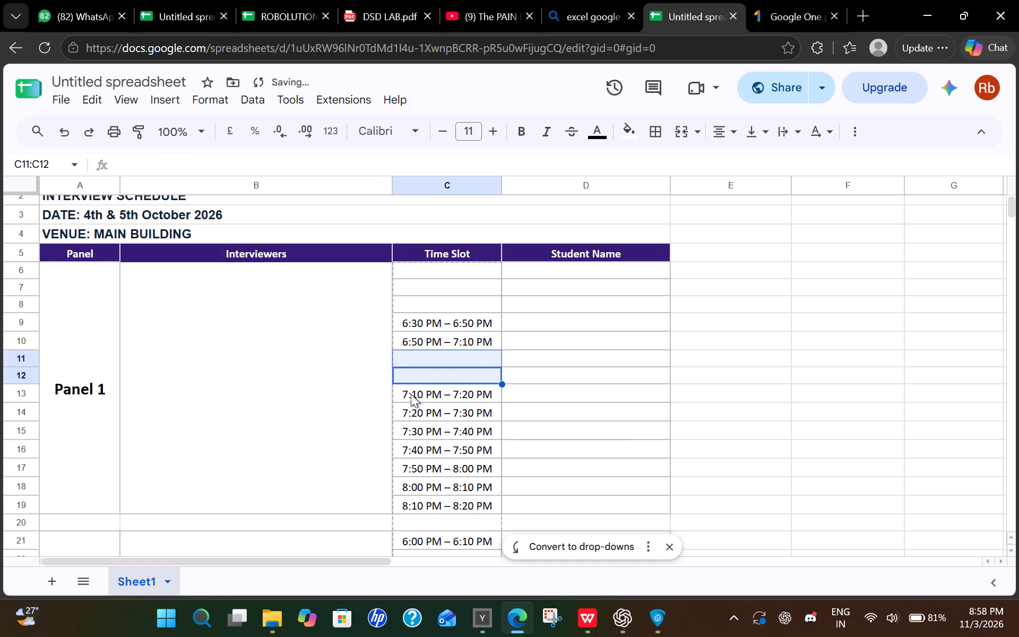
# Move the Panel 1 time slot from C13 up into the empty cell C11.
pyautogui.click(411, 394)
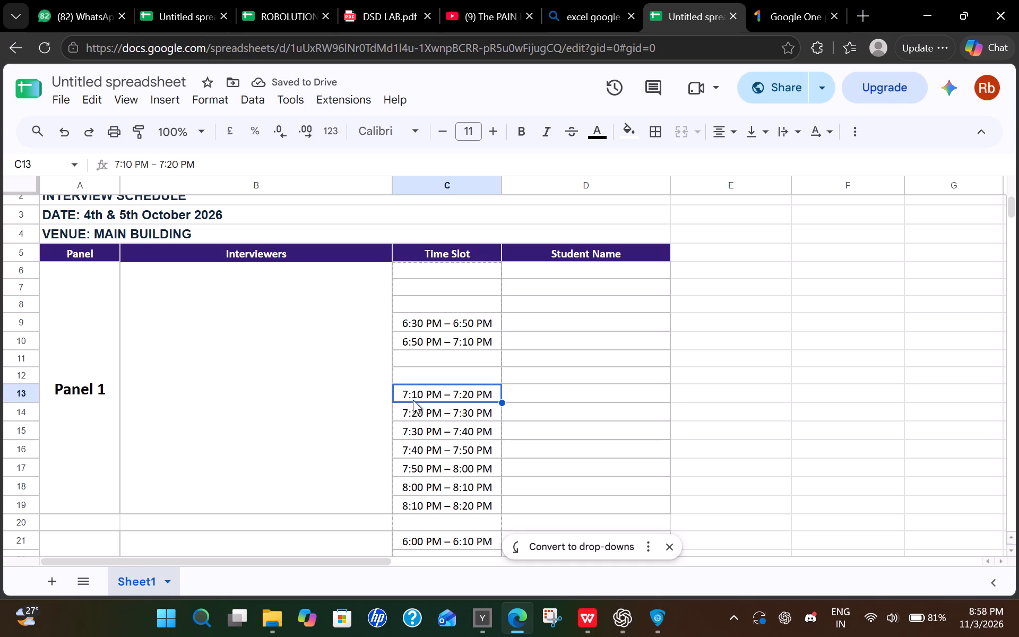
pyautogui.click(424, 402)
pyautogui.click(488, 399)
pyautogui.hotkey('ctrl', 'x')
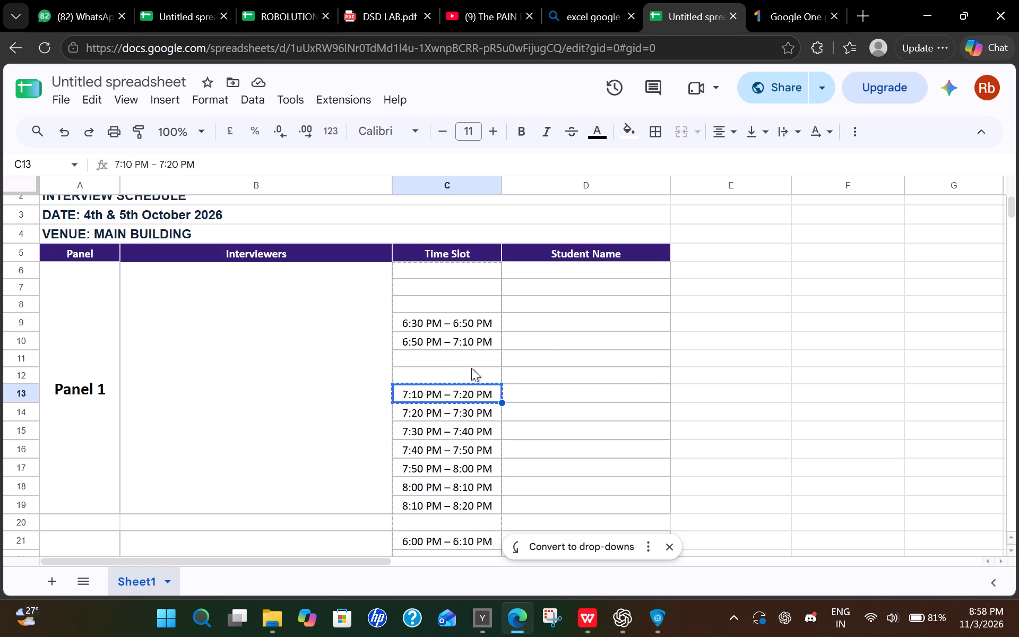
pyautogui.click(465, 360)
pyautogui.hotkey('ctrl', 'v')
# Change the end time of the slot in C11 so it reads 7:10 PM – 7:30 PM.
pyautogui.doubleClick(463, 363)
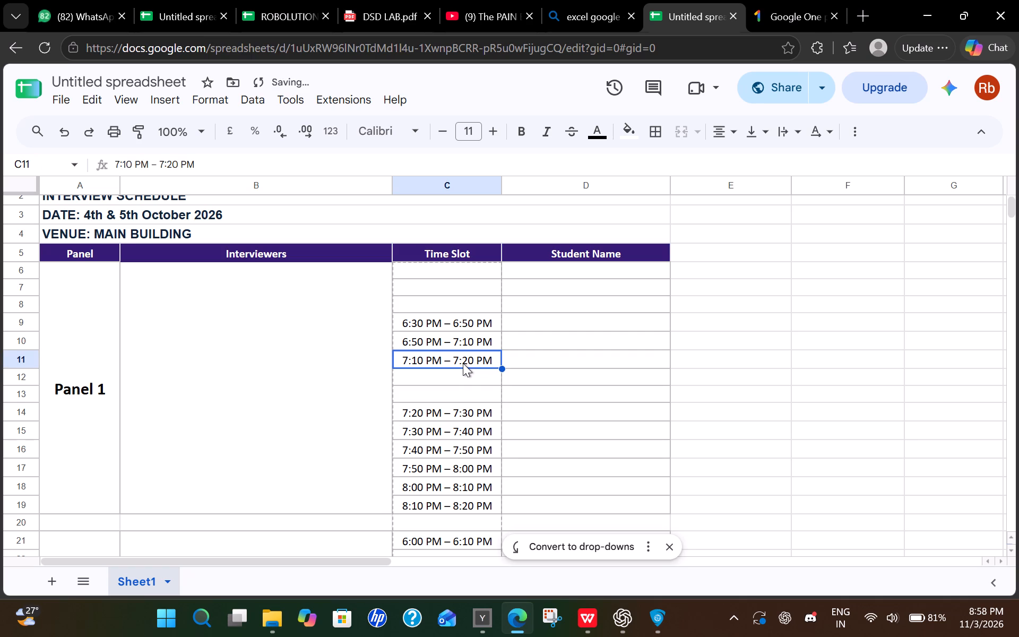
pyautogui.click(467, 363)
pyautogui.press('BackSpace')
pyautogui.press('c')
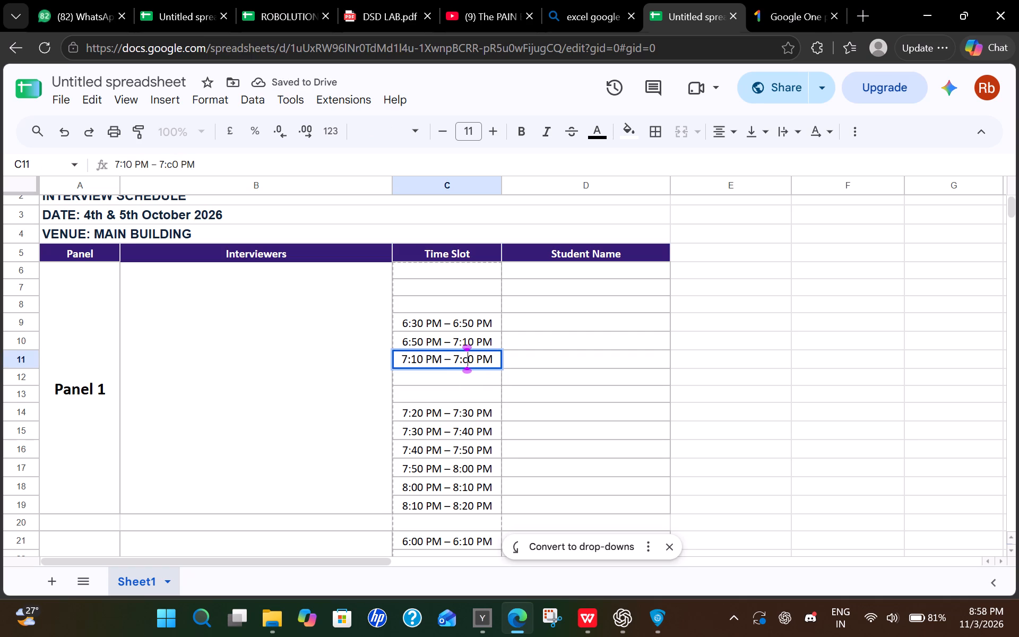
pyautogui.press('BackSpace')
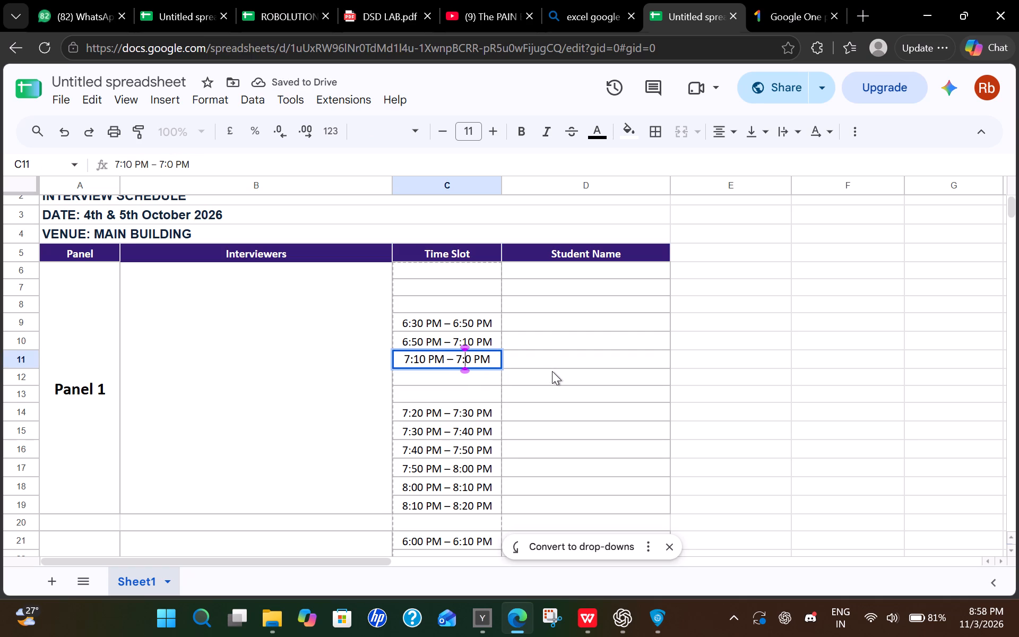
pyautogui.write('30')
pyautogui.press('BackSpace')
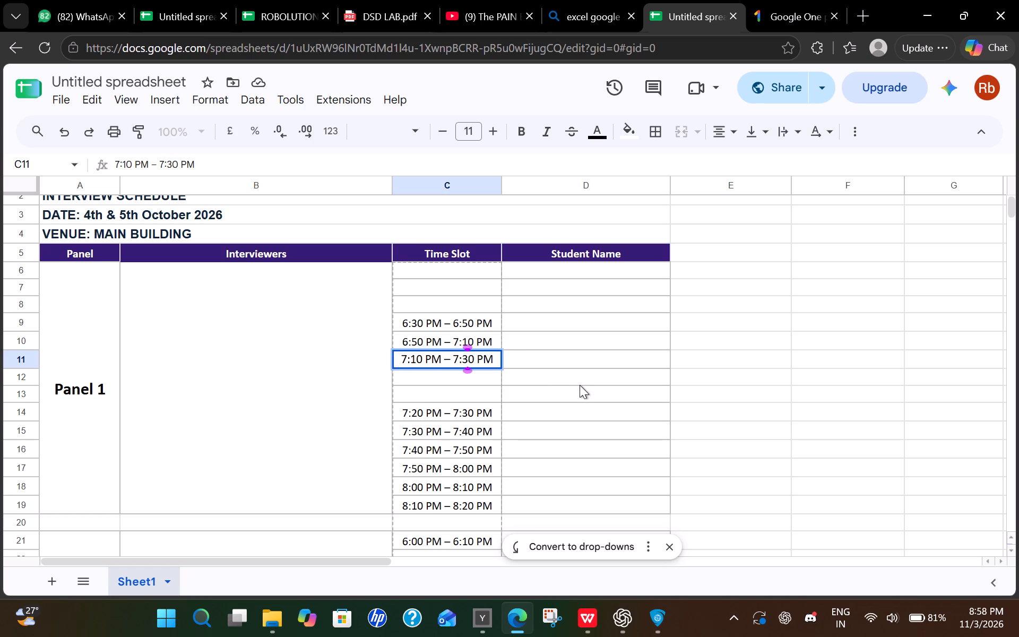
pyautogui.click(660, 389)
pyautogui.click(760, 378)
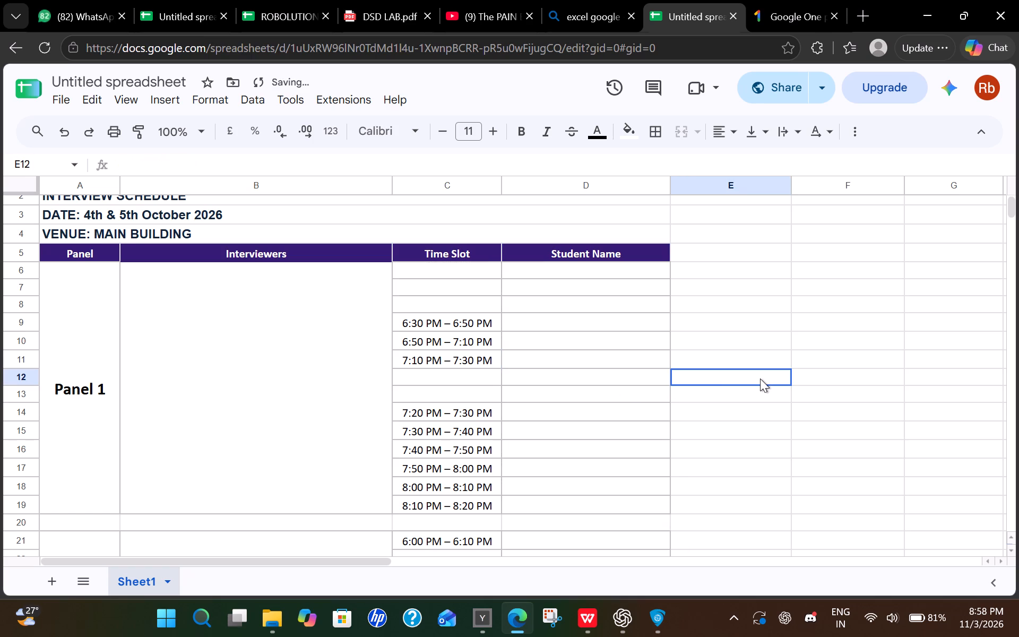
# Edit the Panel 1 time slot in C14 so it reads 7:30 PM – 7:50 PM.
pyautogui.click(454, 416)
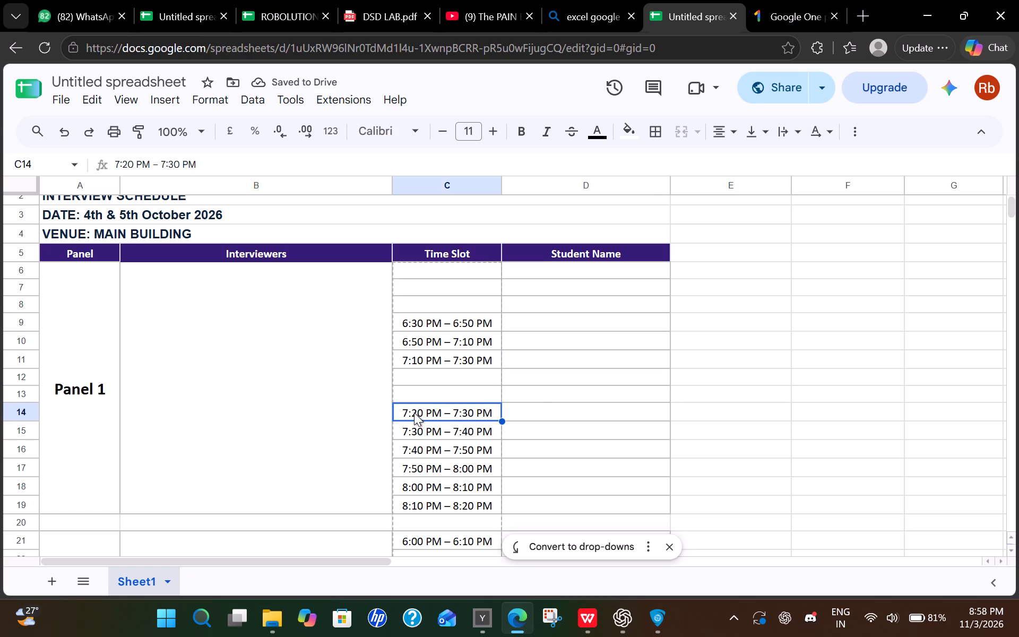
pyautogui.doubleClick(414, 412)
pyautogui.click(417, 411)
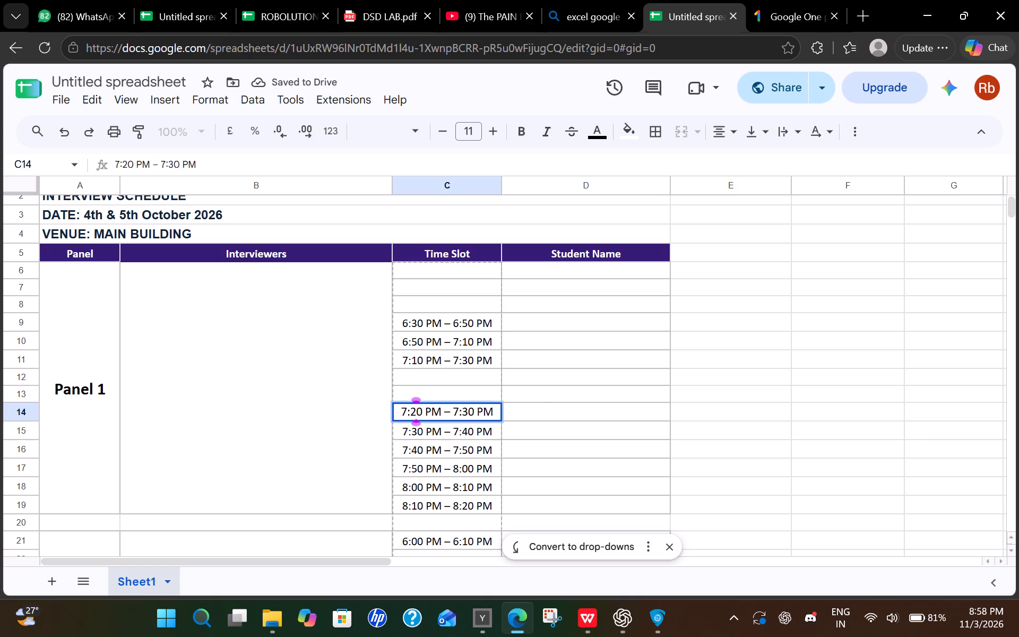
pyautogui.press('BackSpace')
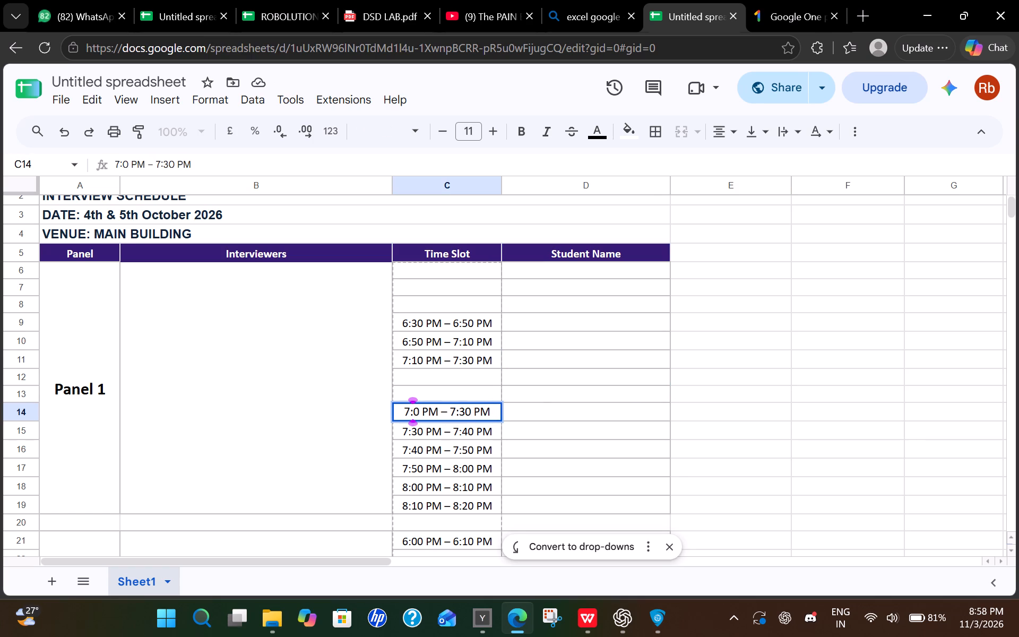
pyautogui.press('3')
pyautogui.press('Right')
pyautogui.press('Right')
pyautogui.press('Right')
pyautogui.press('Right')
pyautogui.press('Right')
pyautogui.press('Right')
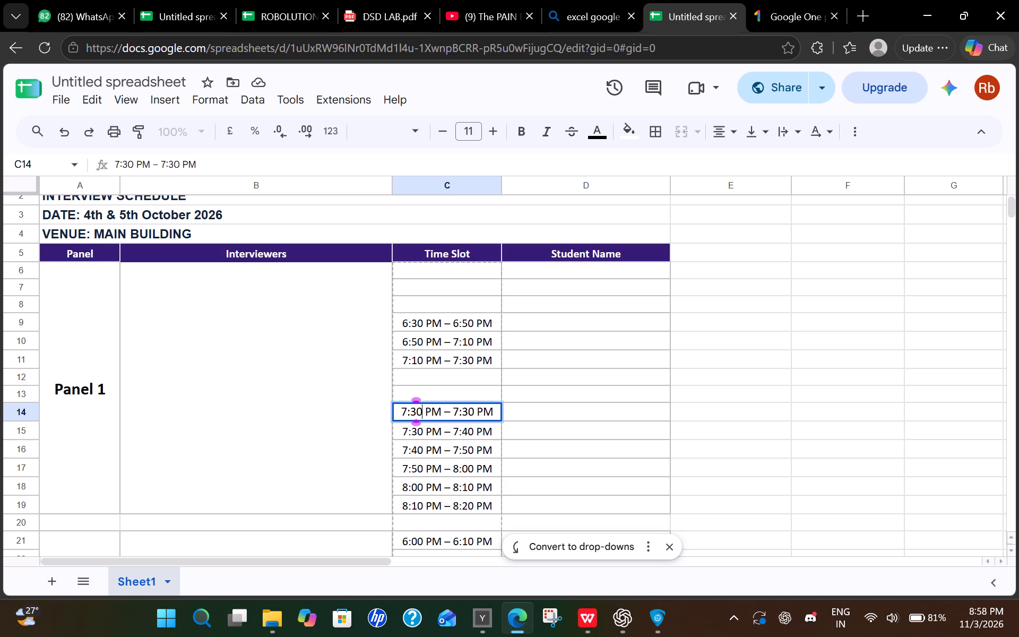
pyautogui.press('Right')
pyautogui.press('Right')
pyautogui.press('Right')
pyautogui.press('Right')
pyautogui.press('BackSpace')
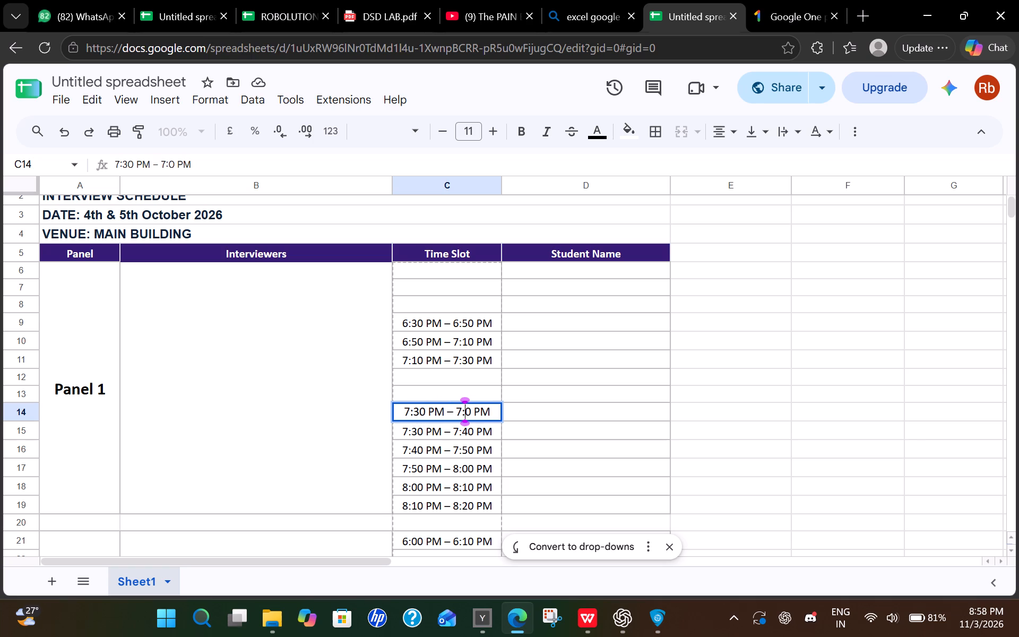
pyautogui.press('5')
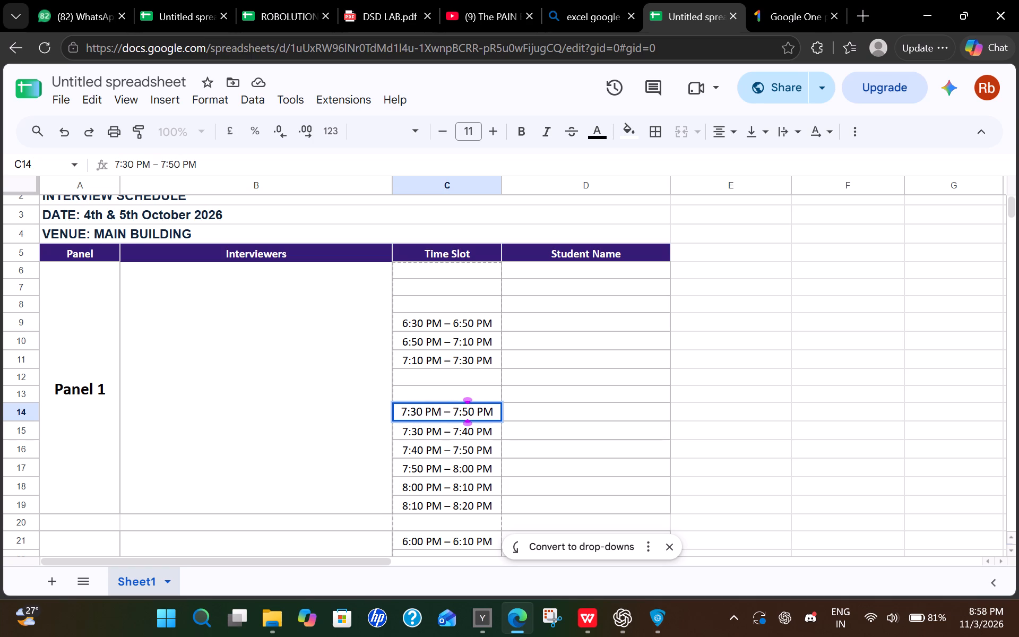
# Edit the Panel 1 time slot in C15 so it reads 7:50 PM – 8:10 PM.
pyautogui.doubleClick(433, 431)
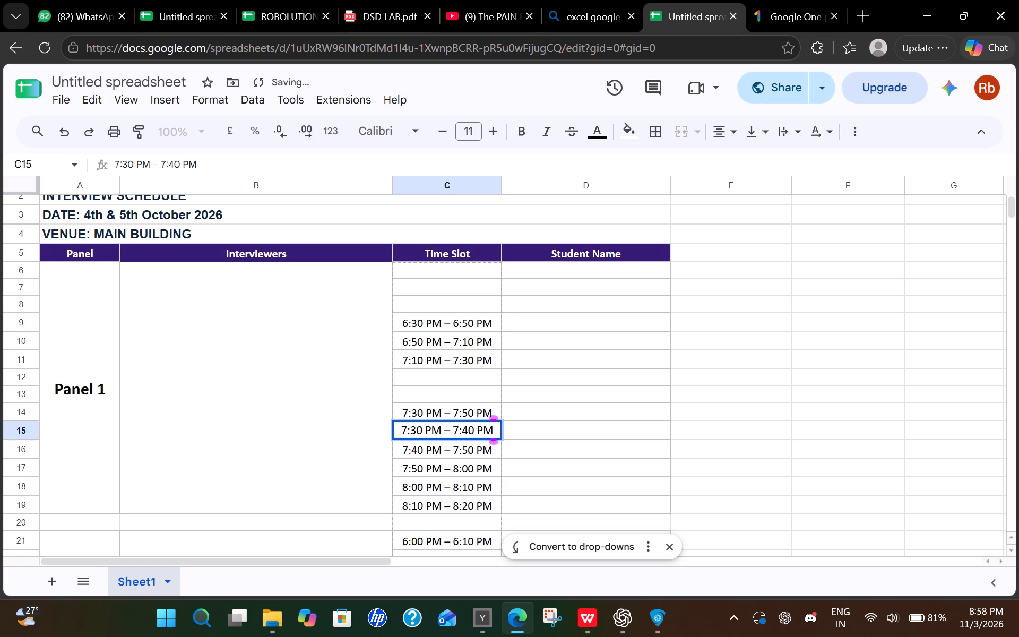
pyautogui.click(419, 431)
pyautogui.press('BackSpace')
pyautogui.press('5')
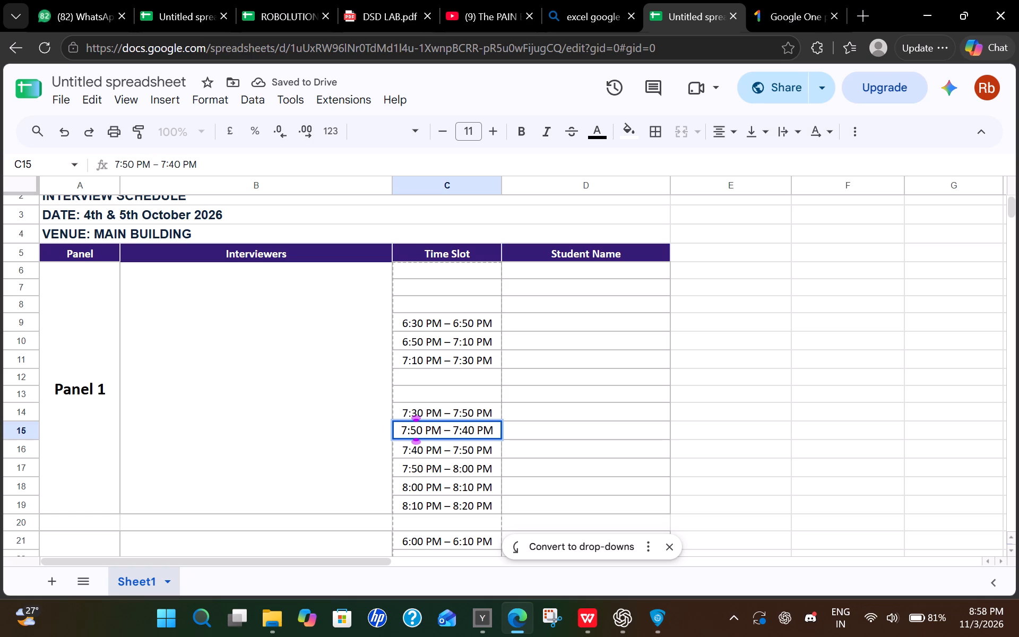
pyautogui.press('Right')
pyautogui.press('Right')
pyautogui.press('Right')
pyautogui.press('Right')
pyautogui.press('Right')
pyautogui.press('Right')
pyautogui.press('Right')
pyautogui.press('Right')
pyautogui.press('BackSpace')
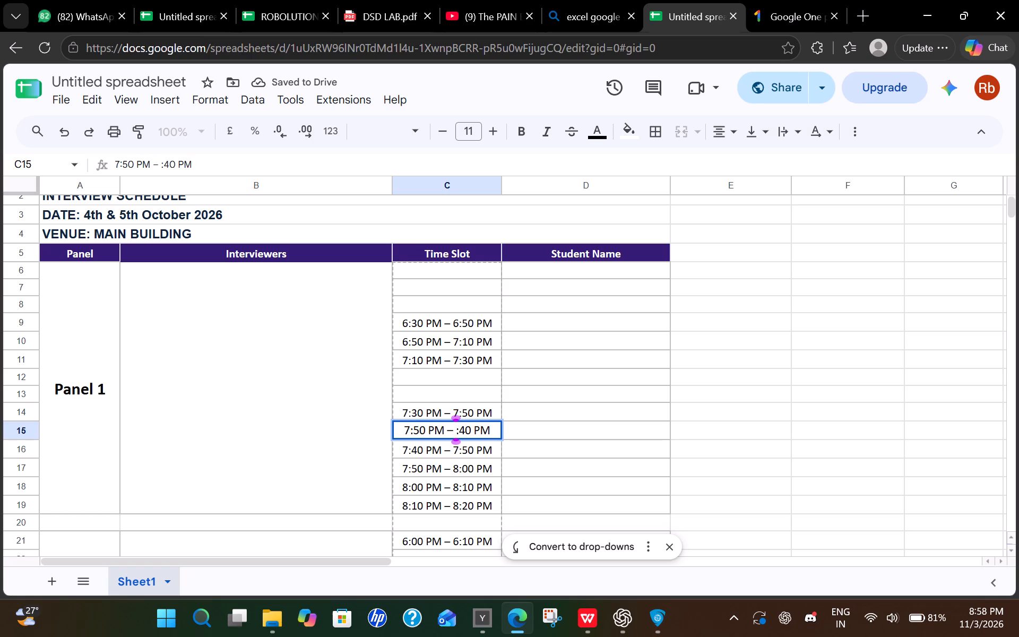
pyautogui.press('8')
pyautogui.press('Right')
pyautogui.press('Right')
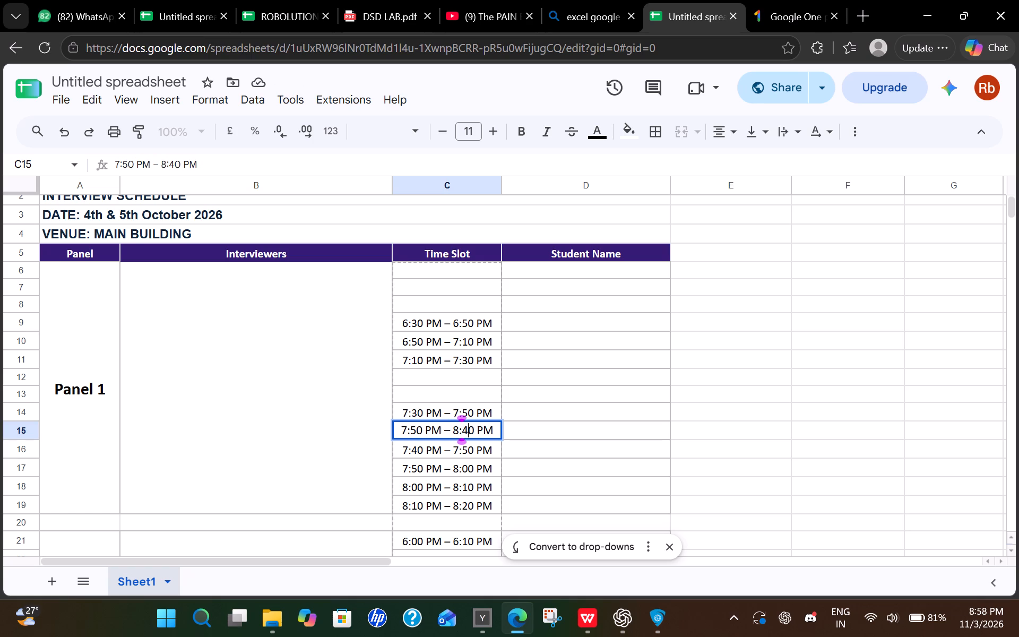
pyautogui.press('BackSpace')
pyautogui.press('1')
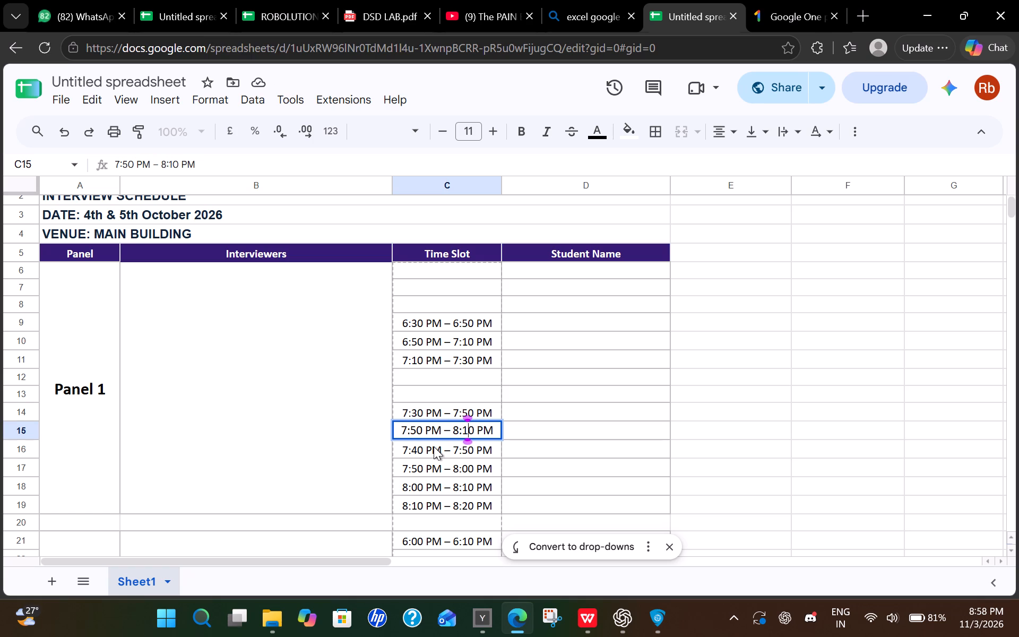
# Clear the three outdated Panel 1 time slots in cells C16:C18.
pyautogui.doubleClick(434, 446)
pyautogui.click(418, 449)
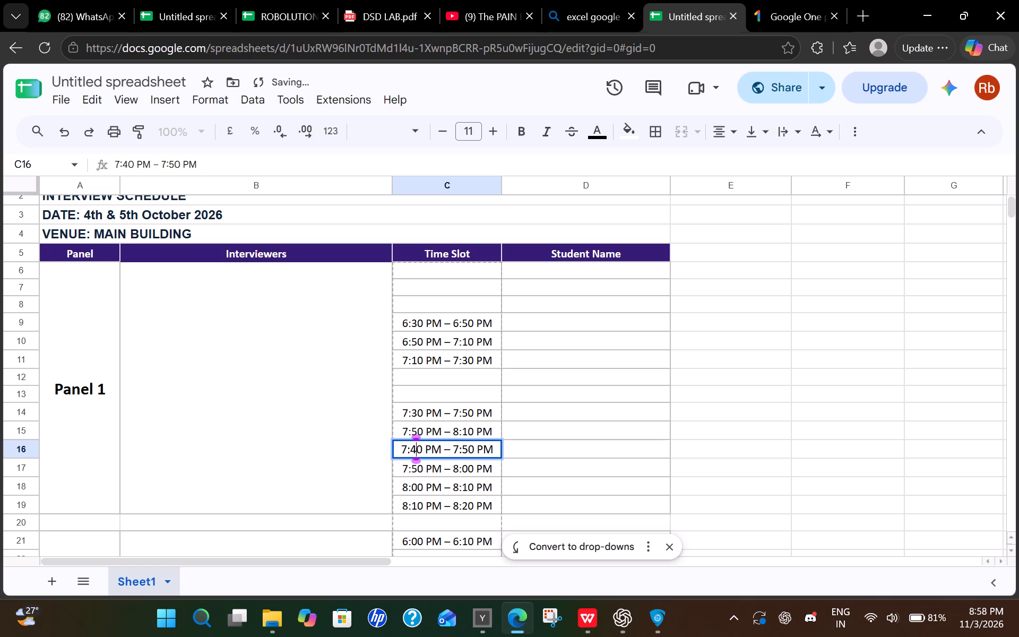
pyautogui.click(537, 444)
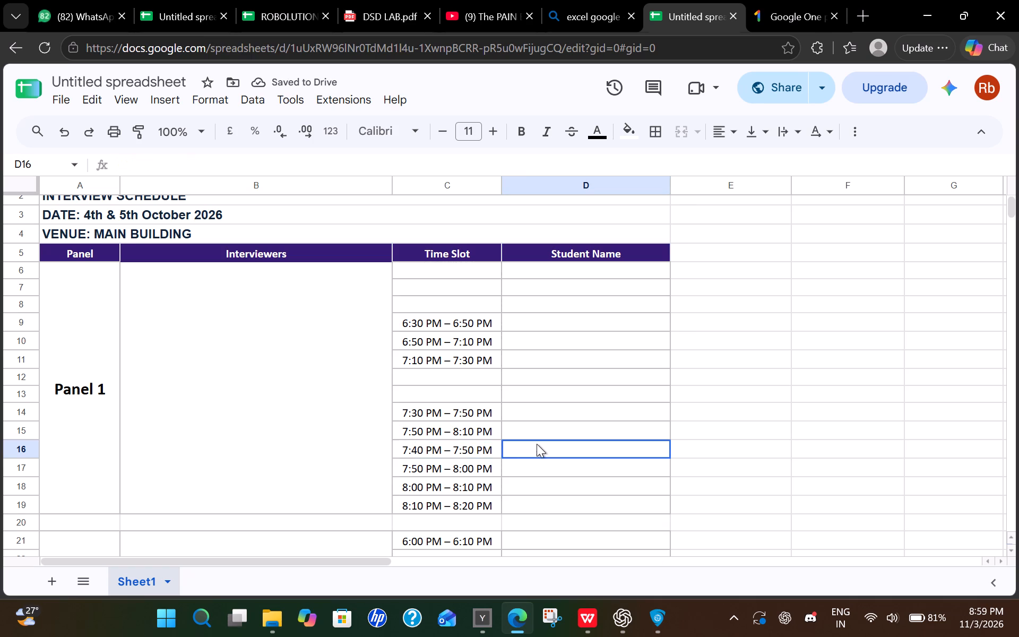
pyautogui.click(472, 449)
pyautogui.press('BackSpace')
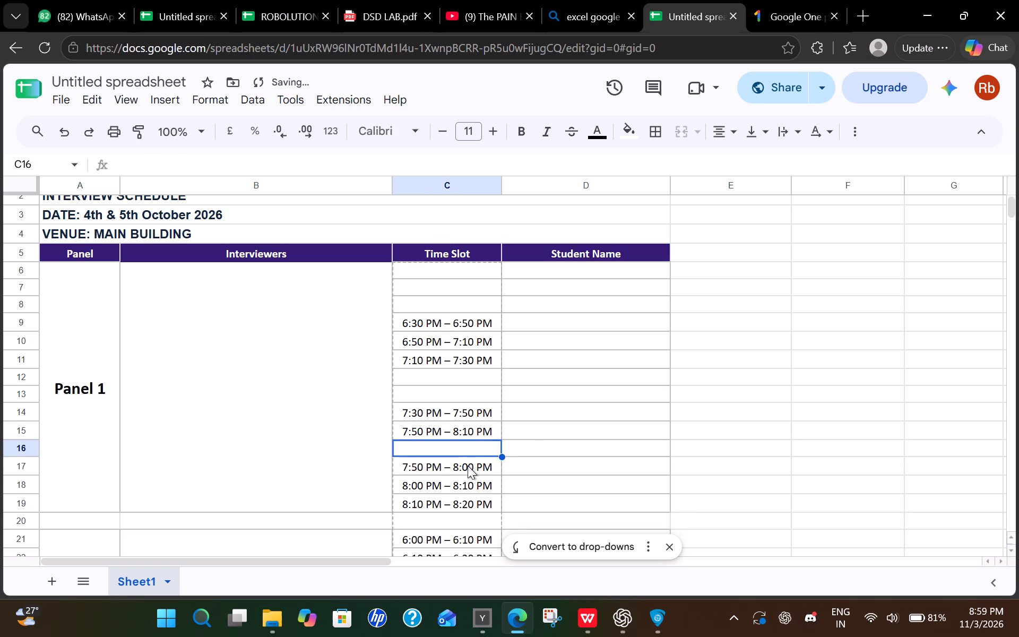
pyautogui.click(468, 466)
pyautogui.moveTo(425, 484); pyautogui.dragTo(417, 464)
pyautogui.press('BackSpace')
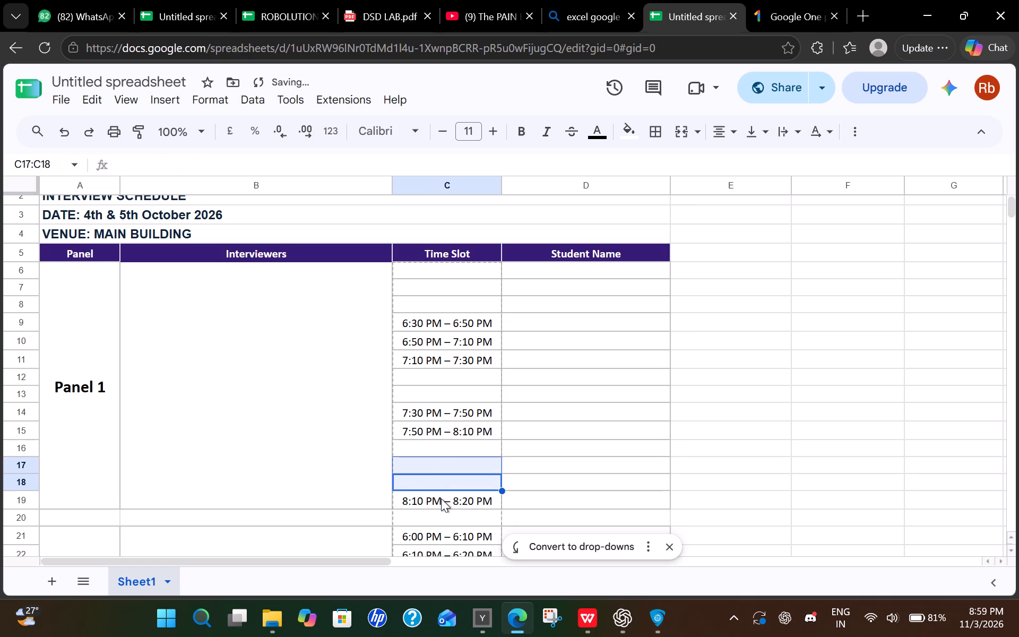
# Change the end time of the slot in C19 so it reads 8:10 PM – 8:30 PM.
pyautogui.click(441, 498)
pyautogui.click(426, 498)
pyautogui.moveTo(426, 498); pyautogui.dragTo(421, 499)
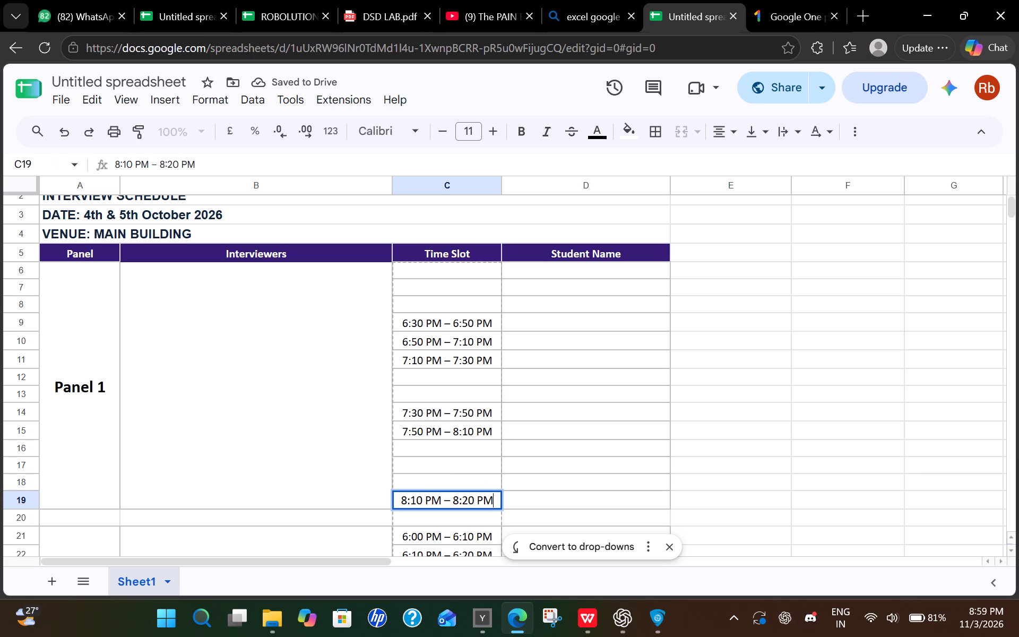
pyautogui.doubleClick(421, 499)
pyautogui.click(414, 501)
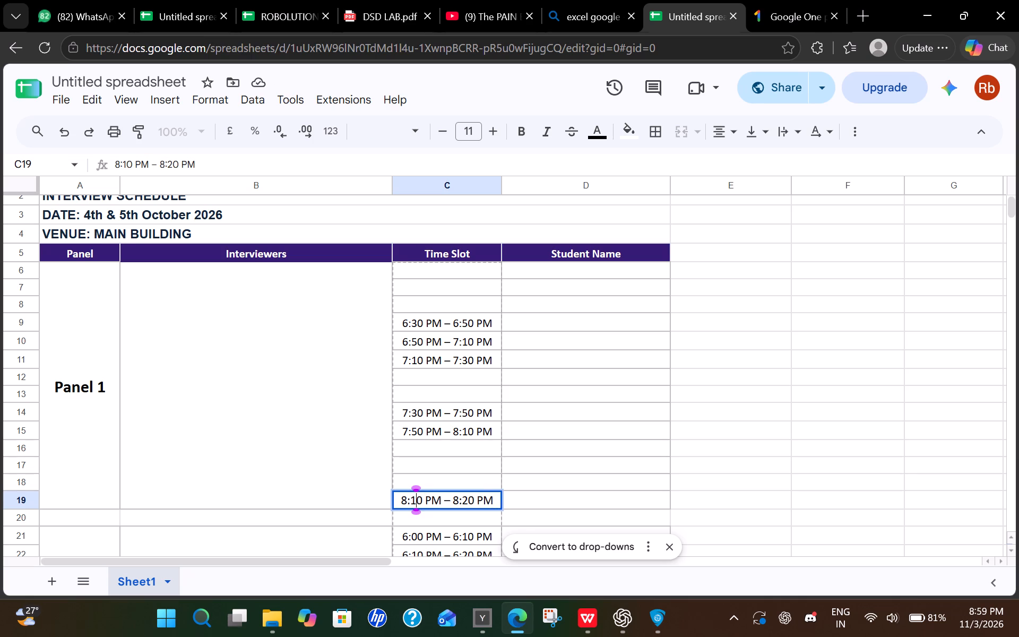
pyautogui.click(468, 500)
pyautogui.press('BackSpace')
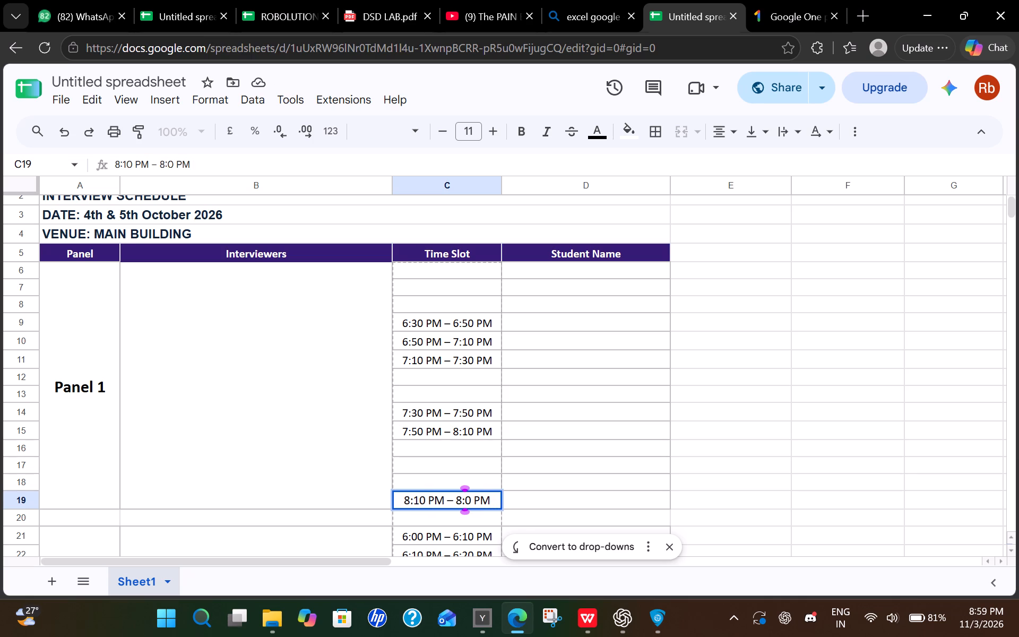
pyautogui.press('3')
pyautogui.click(756, 366)
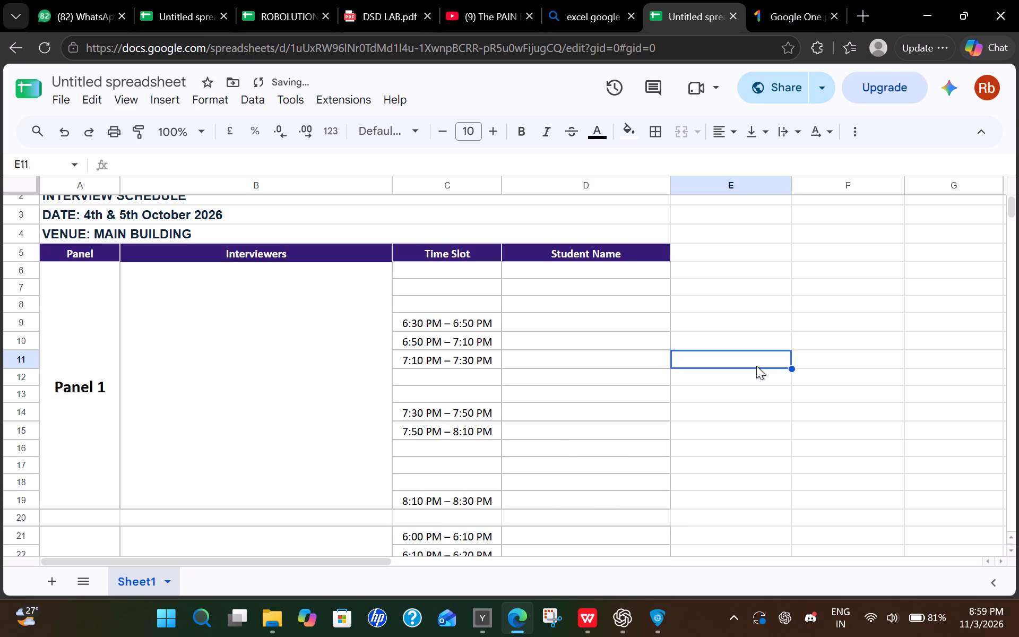
# Move the three Panel 1 time slots from C9:C11 up to C6:C8, directly below the Time Slot header.
pyautogui.moveTo(441, 319); pyautogui.dragTo(463, 359)
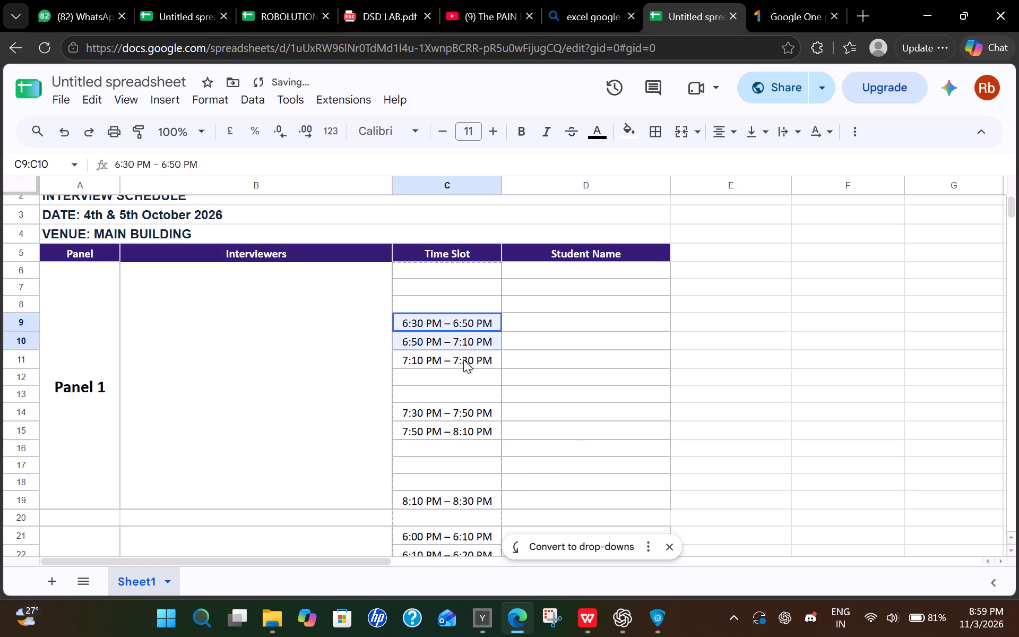
pyautogui.moveTo(463, 359); pyautogui.dragTo(464, 365)
pyautogui.hotkey('ctrl', 'x')
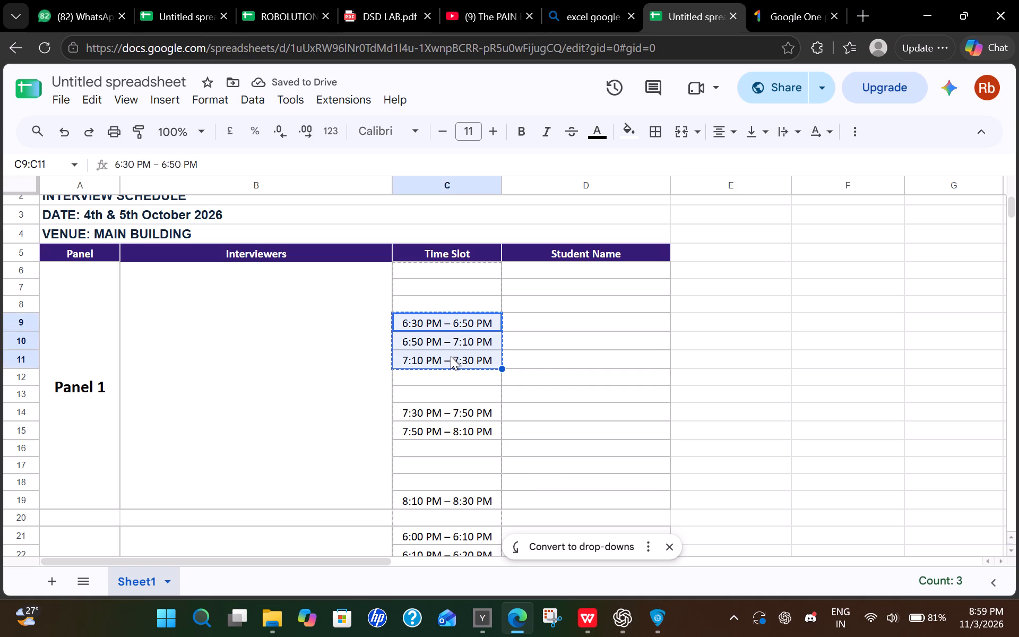
pyautogui.click(398, 266)
pyautogui.hotkey('ctrl', 'v')
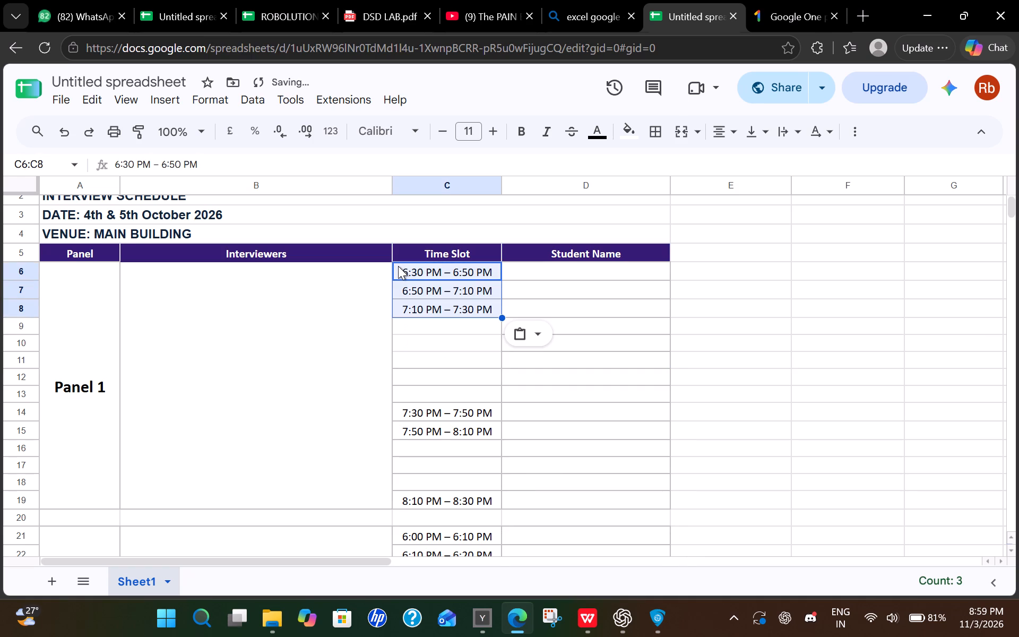
# Move the remaining Panel 1 time slots from C14:C15 and C19 up into C9:C11, closing the gaps.
pyautogui.moveTo(446, 416); pyautogui.dragTo(457, 425)
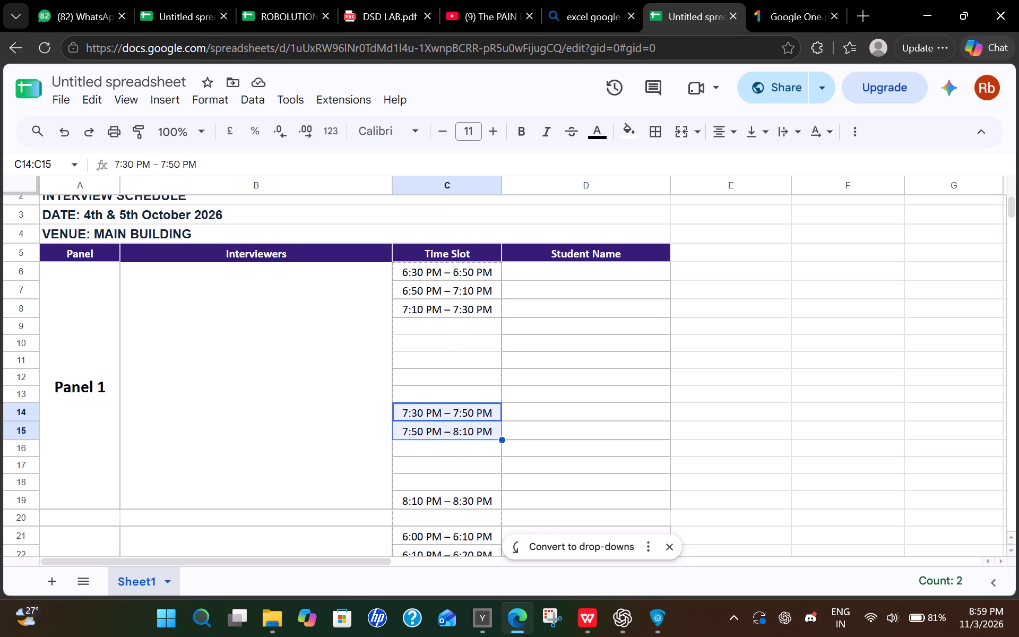
pyautogui.moveTo(441, 440); pyautogui.dragTo(439, 340)
pyautogui.click(418, 496)
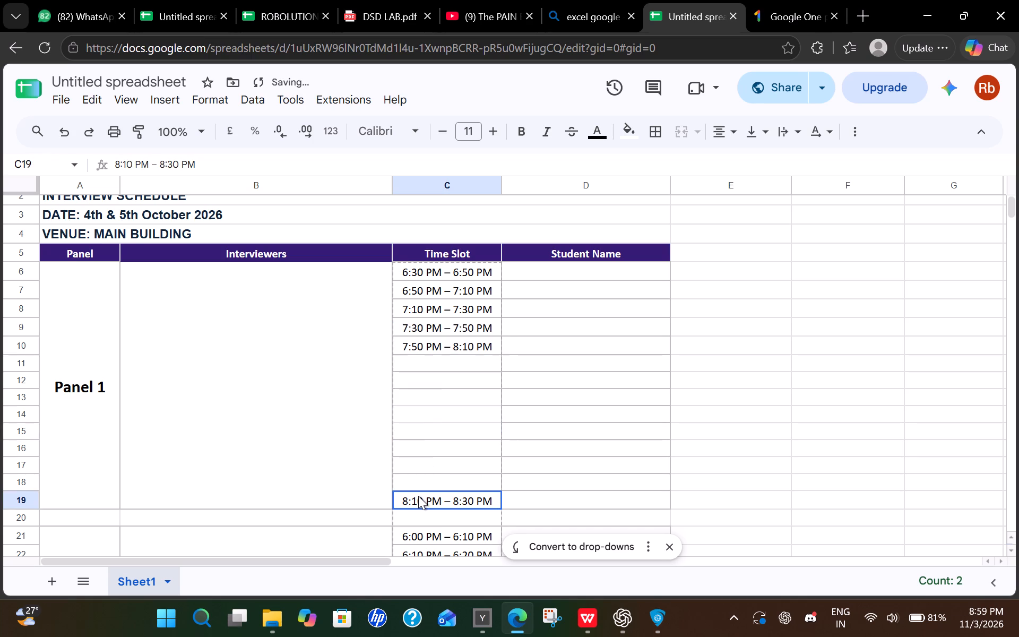
pyautogui.click(430, 502)
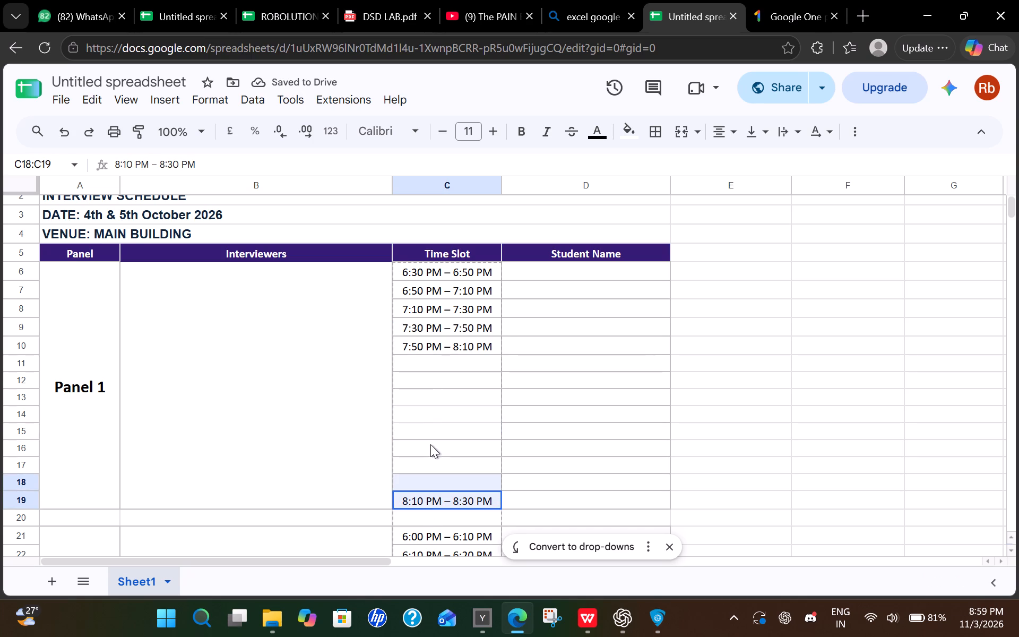
pyautogui.moveTo(429, 492); pyautogui.dragTo(428, 365)
pyautogui.click(534, 367)
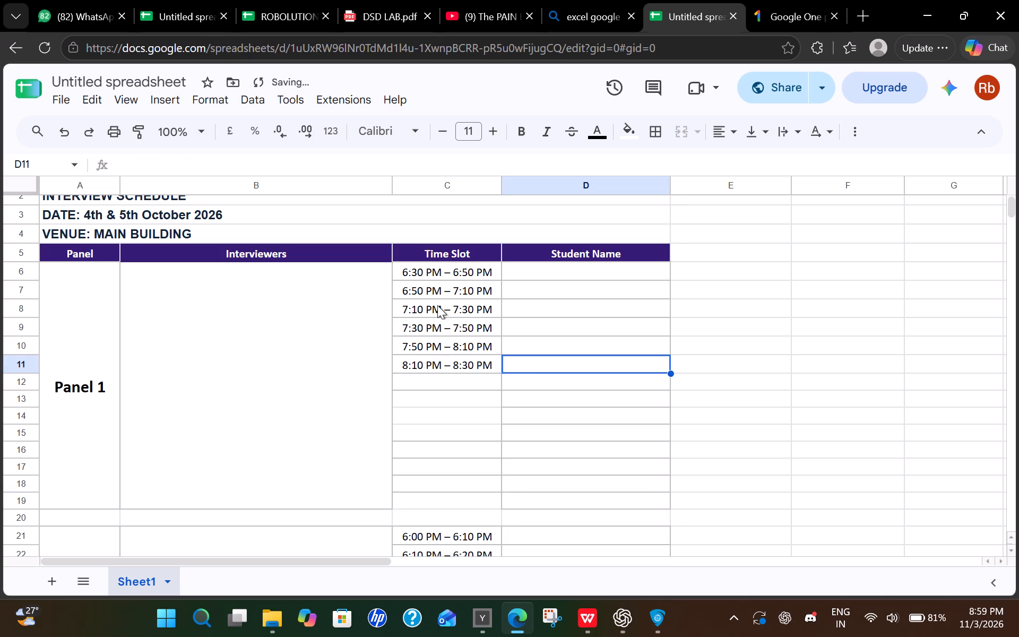
# Copy the six Panel 1 time slots in C6:C11 into C13:C18, leaving C12 blank between the two sets.
pyautogui.moveTo(425, 274); pyautogui.dragTo(453, 358)
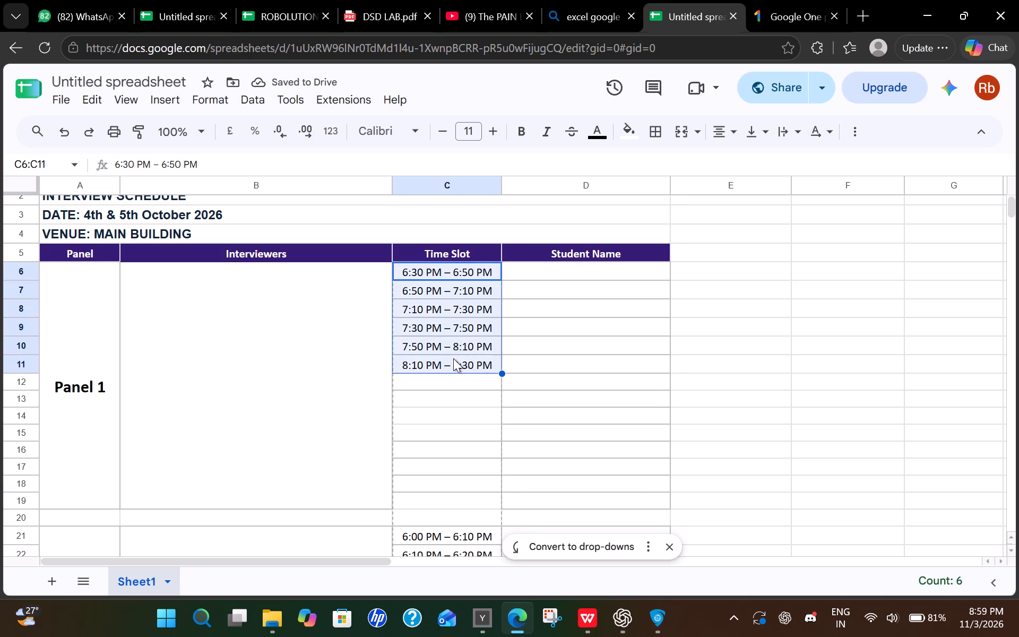
pyautogui.hotkey('ctrl', 'c')
pyautogui.click(448, 394)
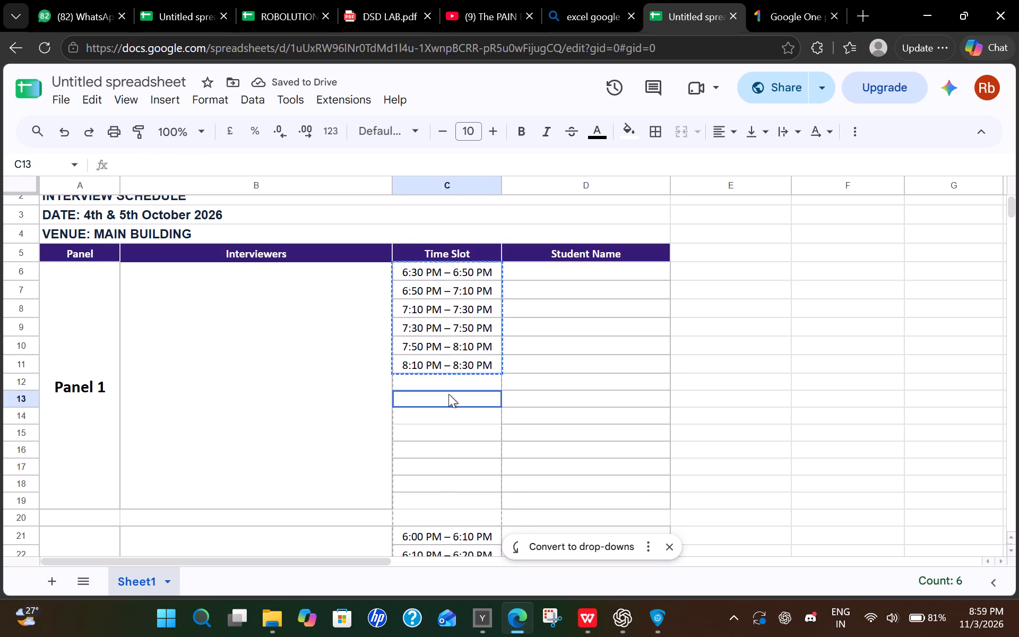
pyautogui.hotkey('ctrl', 'v')
pyautogui.click(785, 403)
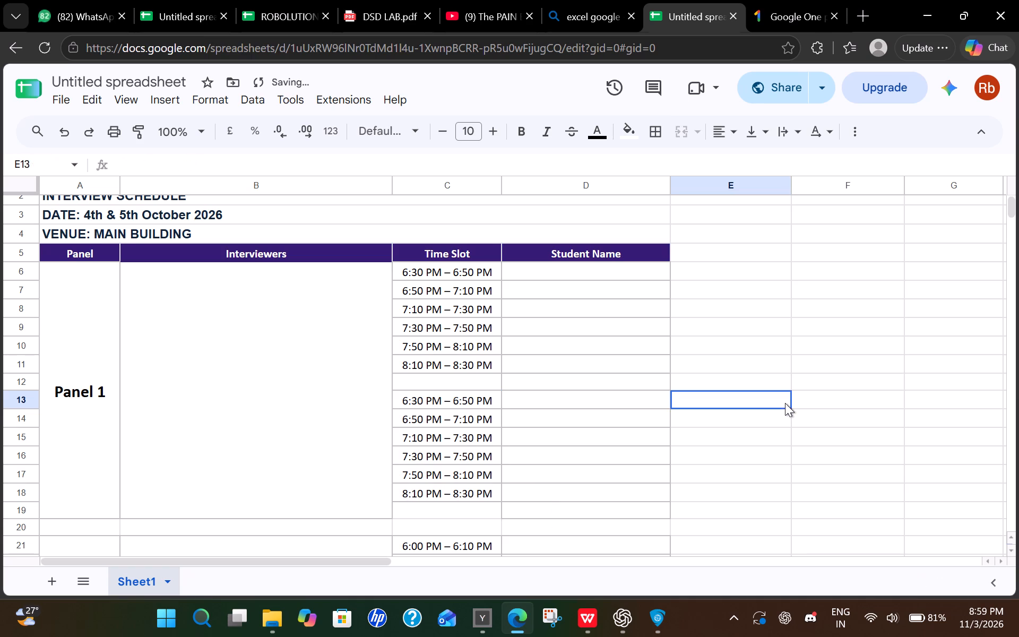
pyautogui.scroll(-1, 739, 399)
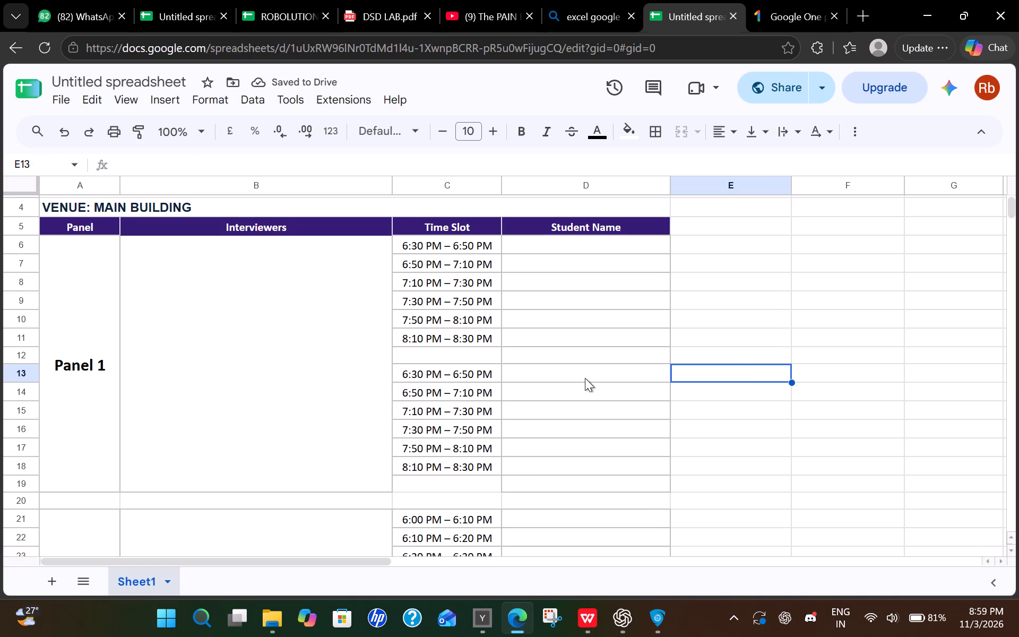
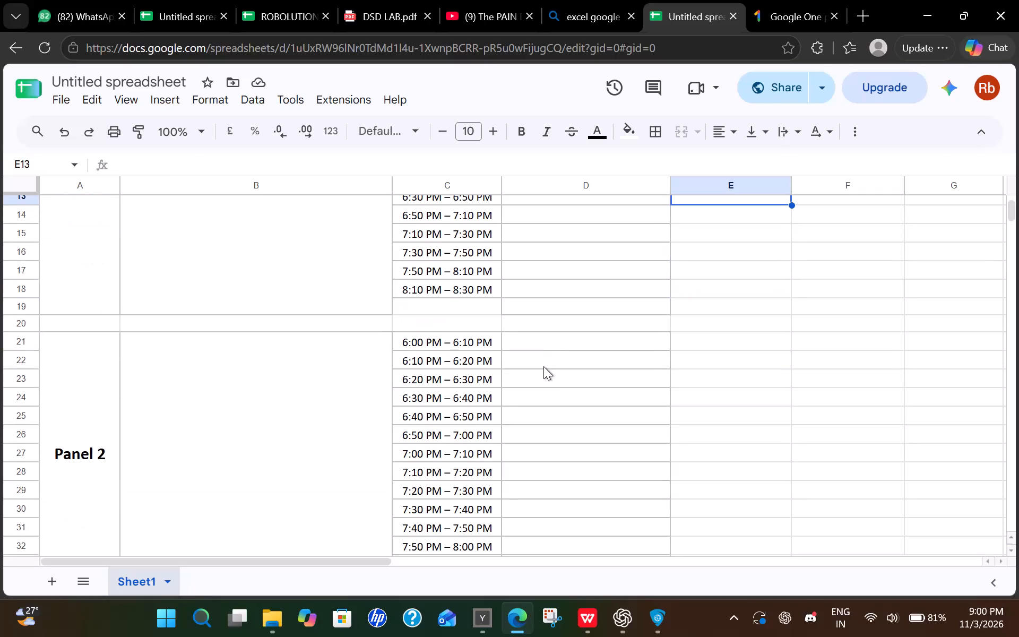
# Copy the six Panel 1 time slots in C6:C11 over the first six Panel 2 slots in C21:C26.
pyautogui.scroll(2, 507, 334)
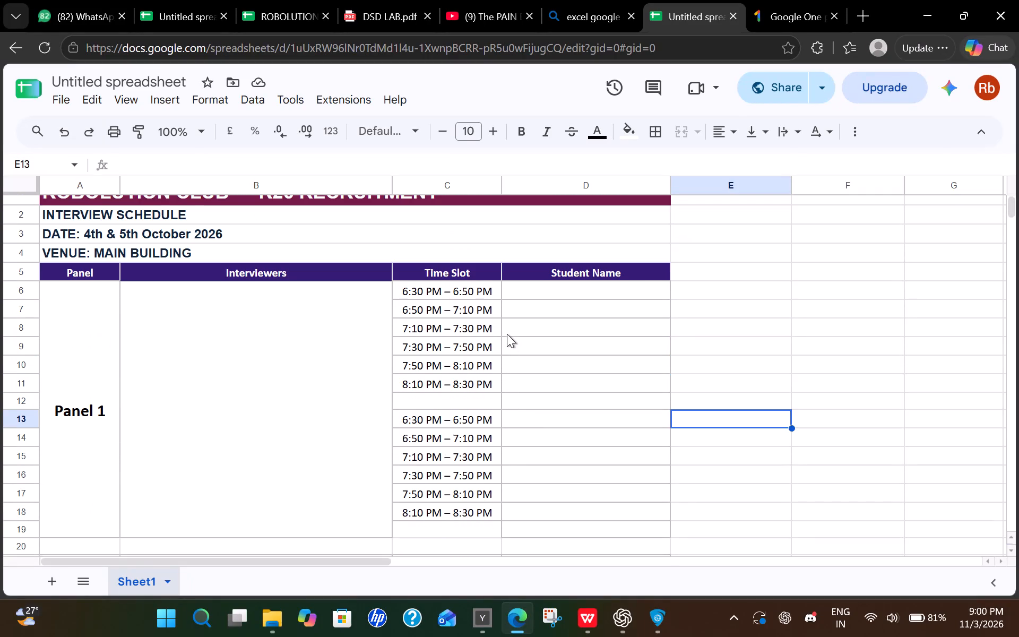
pyautogui.moveTo(423, 291); pyautogui.dragTo(467, 380)
pyautogui.hotkey('ctrl', 'c')
pyautogui.click(703, 433)
pyautogui.scroll(-3, 703, 433)
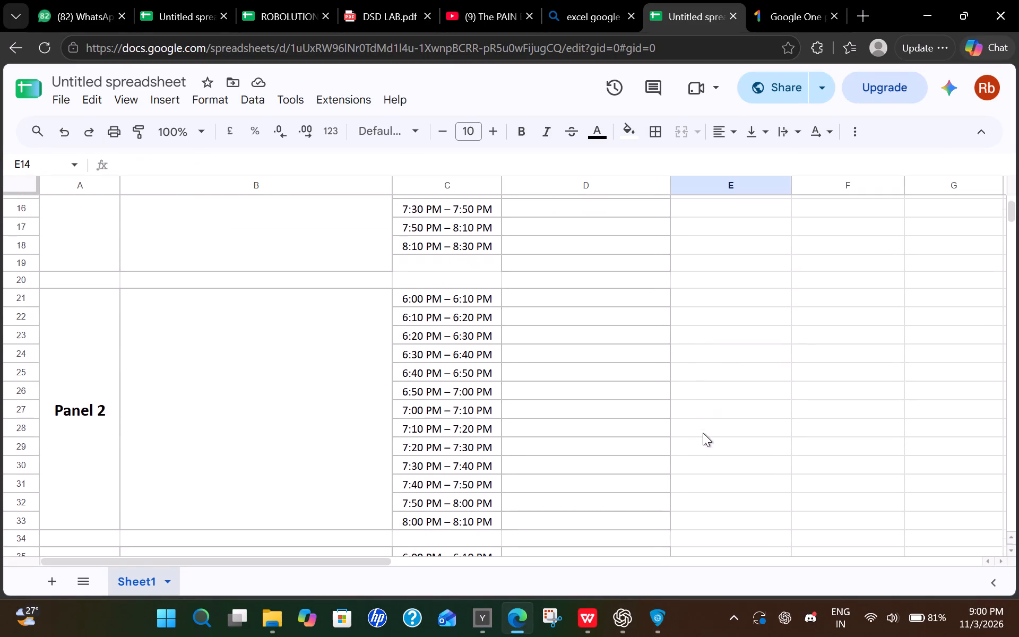
pyautogui.moveTo(418, 276); pyautogui.dragTo(462, 369)
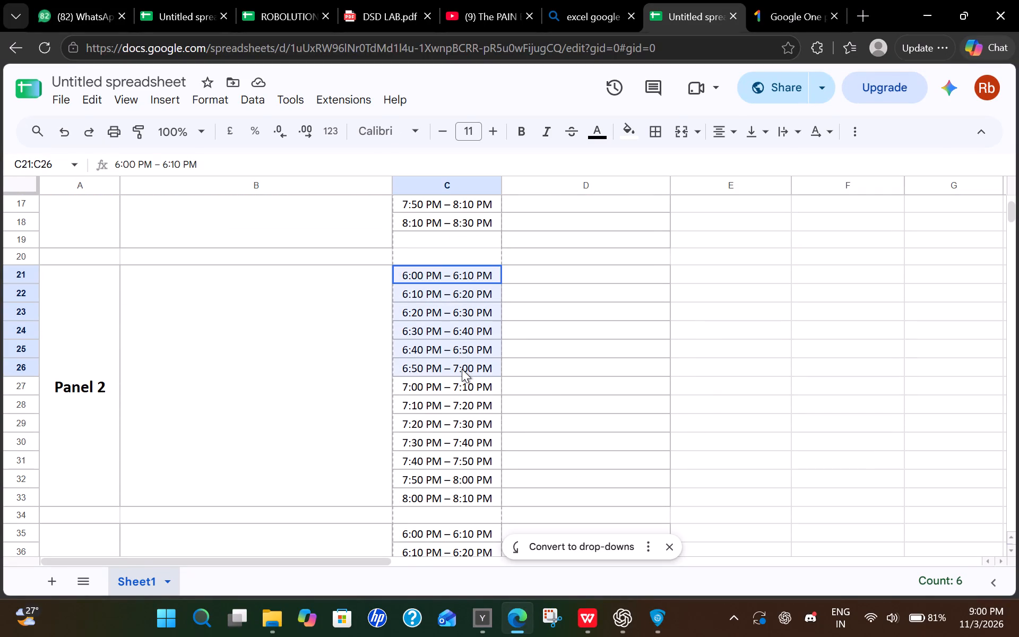
pyautogui.moveTo(462, 369); pyautogui.dragTo(462, 368)
pyautogui.hotkey('ctrl', 'v')
pyautogui.click(713, 332)
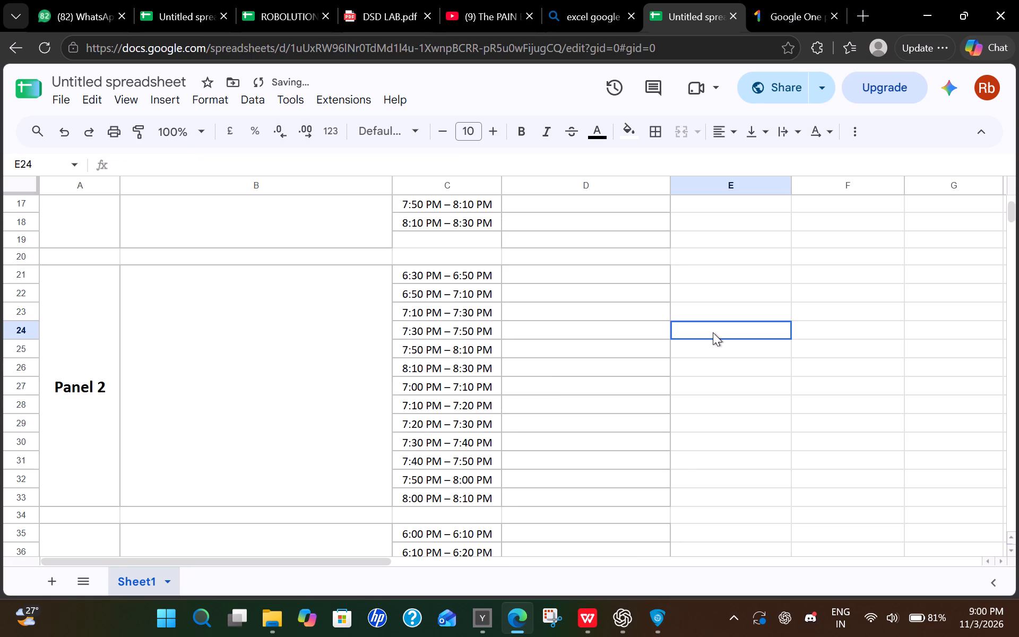
# Paste the copied six slots into C28:C33 as Panel 2's second set, and clear C27 between the two sets.
pyautogui.click(416, 386)
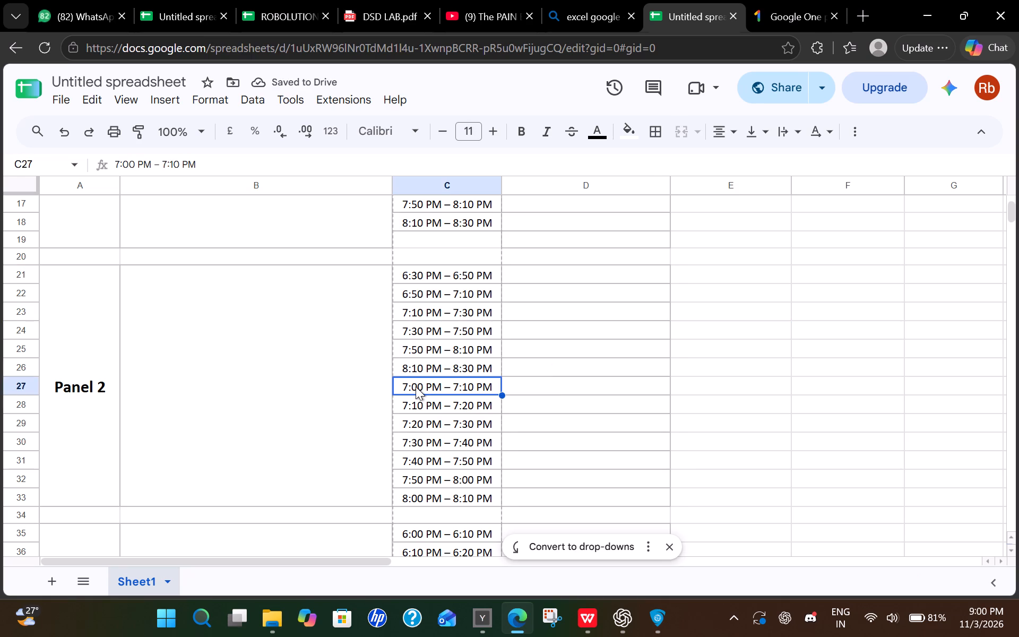
pyautogui.click(414, 404)
pyautogui.hotkey('ctrl', 'v')
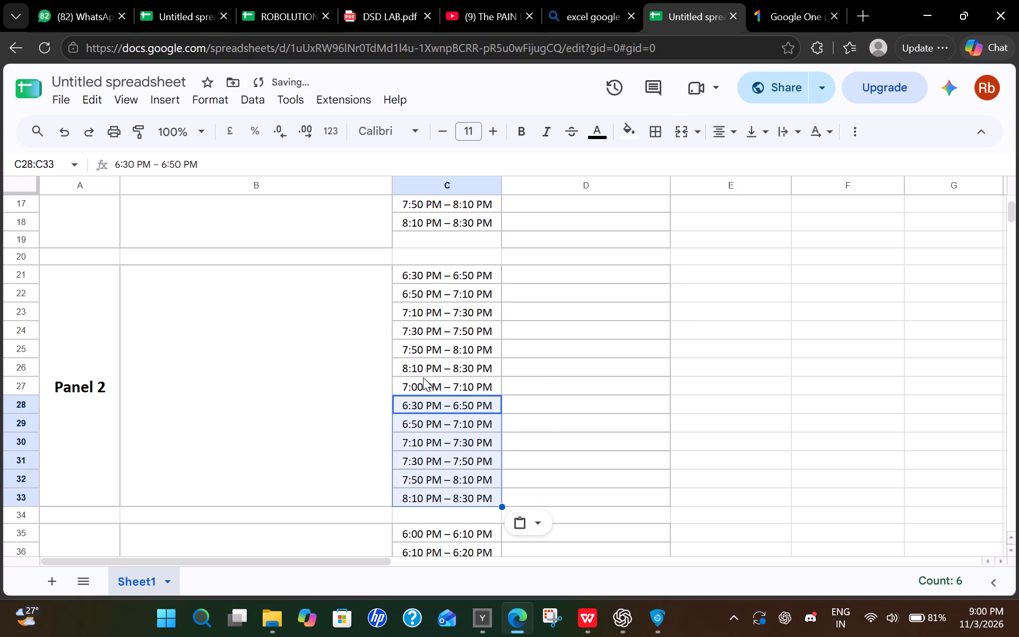
pyautogui.click(423, 378)
pyautogui.click(423, 383)
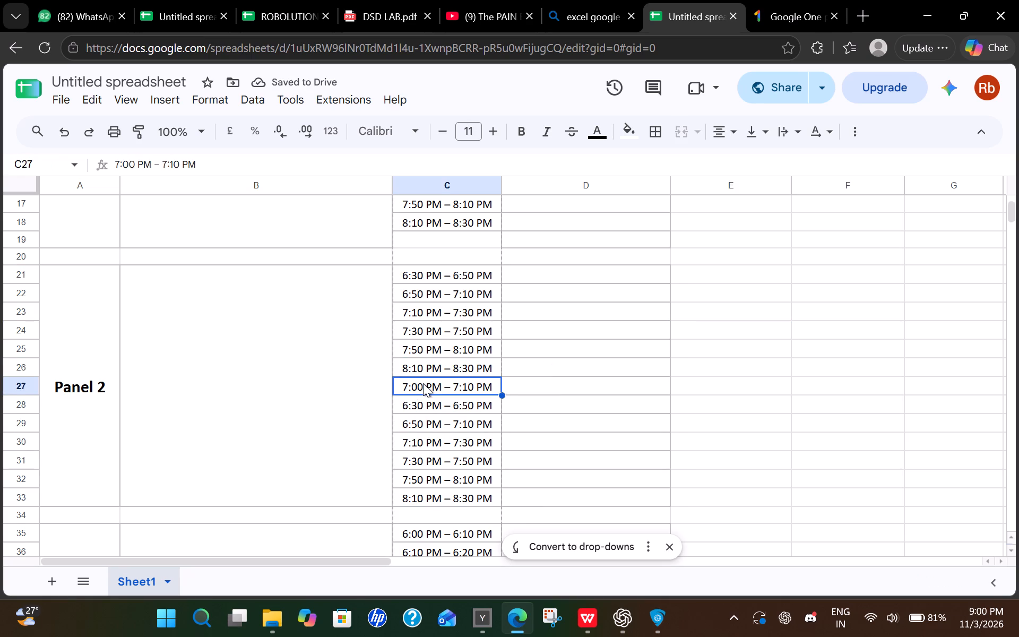
pyautogui.press('BackSpace')
pyautogui.click(760, 392)
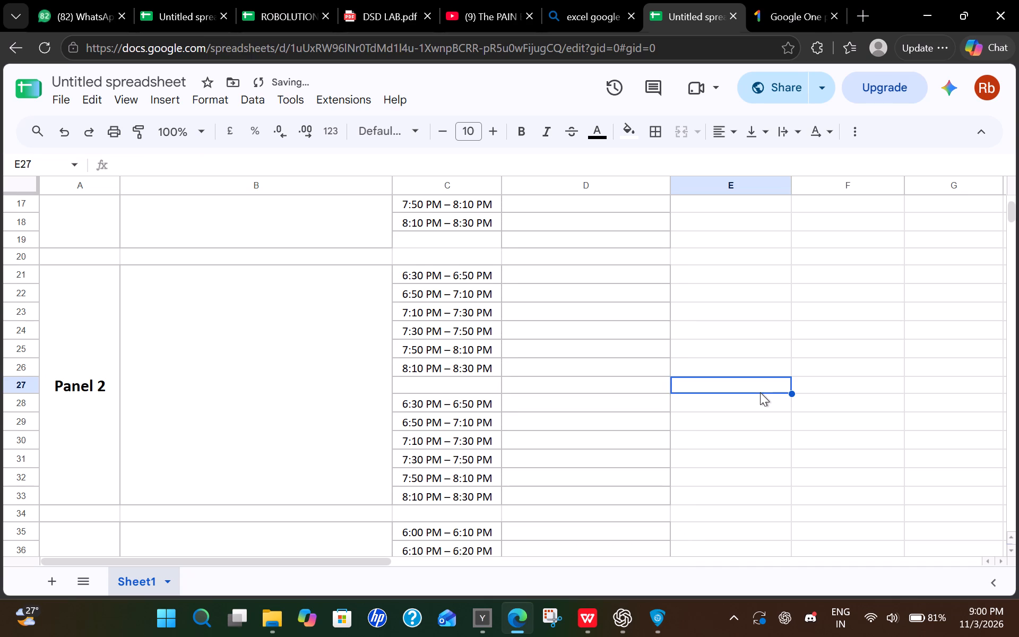
# Replace the Panel 3 slots with the copied six in C35:C40 and again in C42:C47, clearing C41 between them.
pyautogui.scroll(-1, 760, 392)
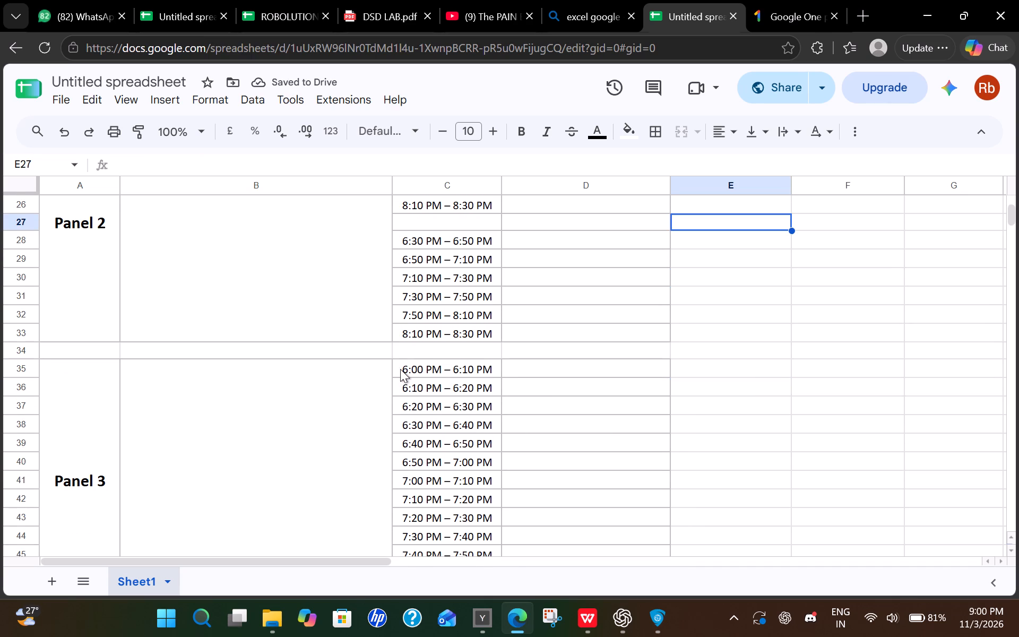
pyautogui.click(401, 369)
pyautogui.hotkey('ctrl', 'v')
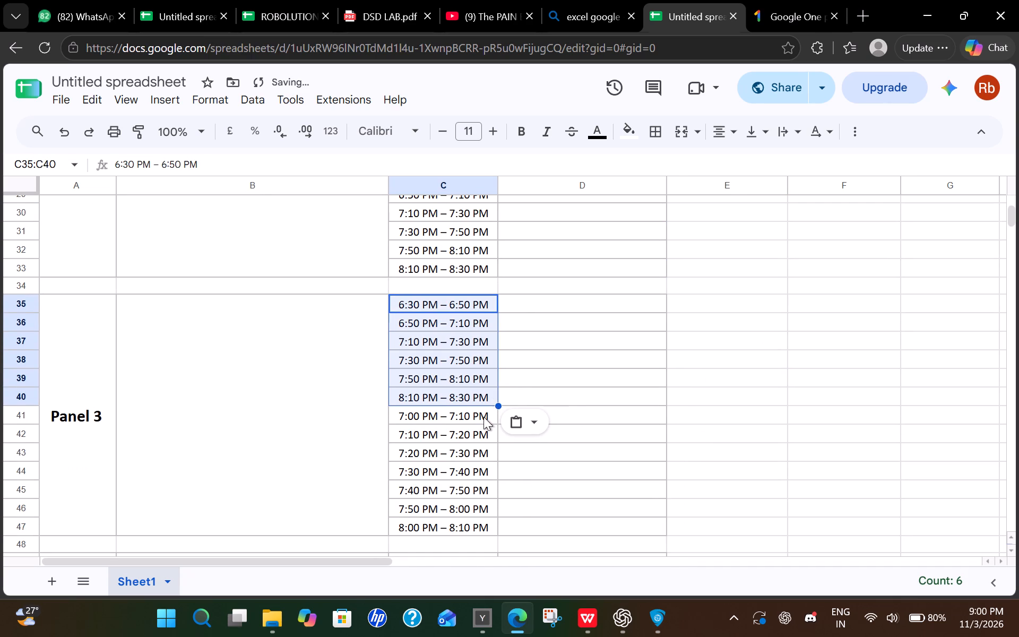
pyautogui.click(483, 417)
pyautogui.press('BackSpace')
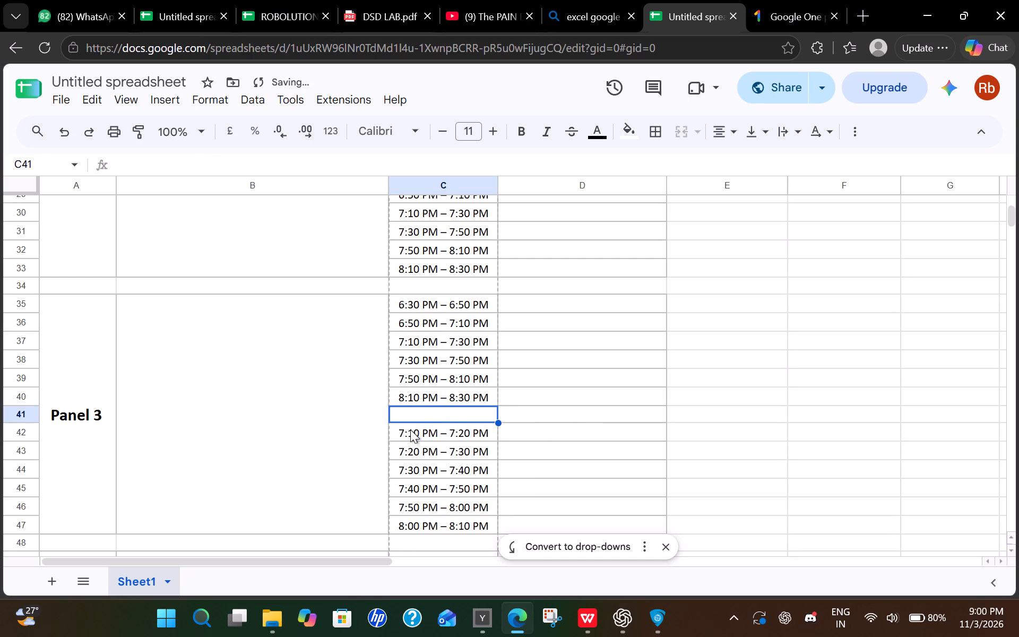
pyautogui.click(410, 429)
pyautogui.hotkey('ctrl', 'v')
pyautogui.click(810, 303)
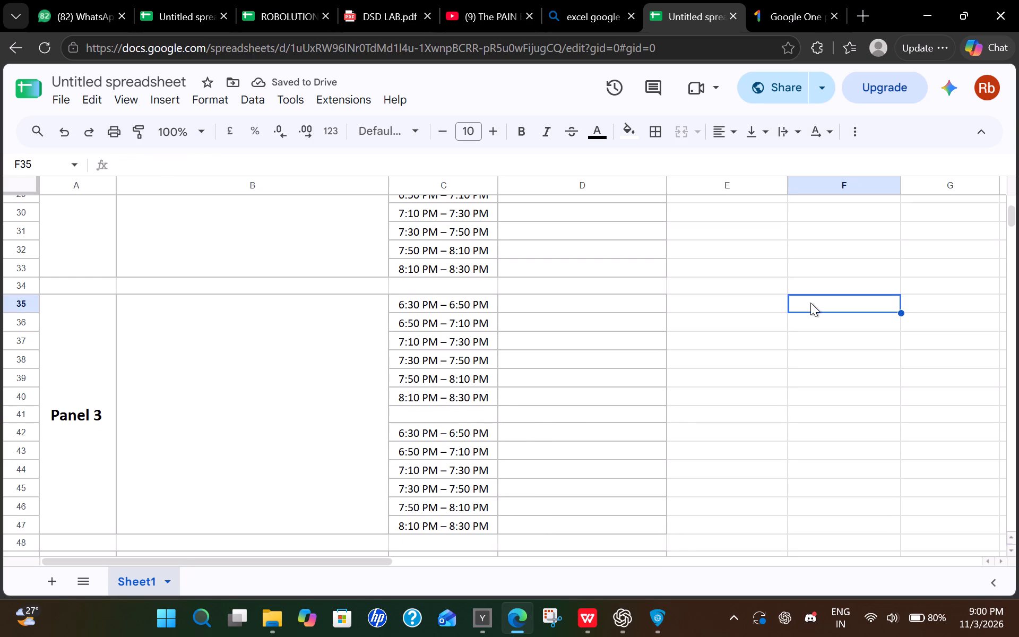
# Replace the Panel 4 slots with two consecutive sets of the copied six, in C49:C54 and C55:C60.
pyautogui.scroll(-3, 810, 303)
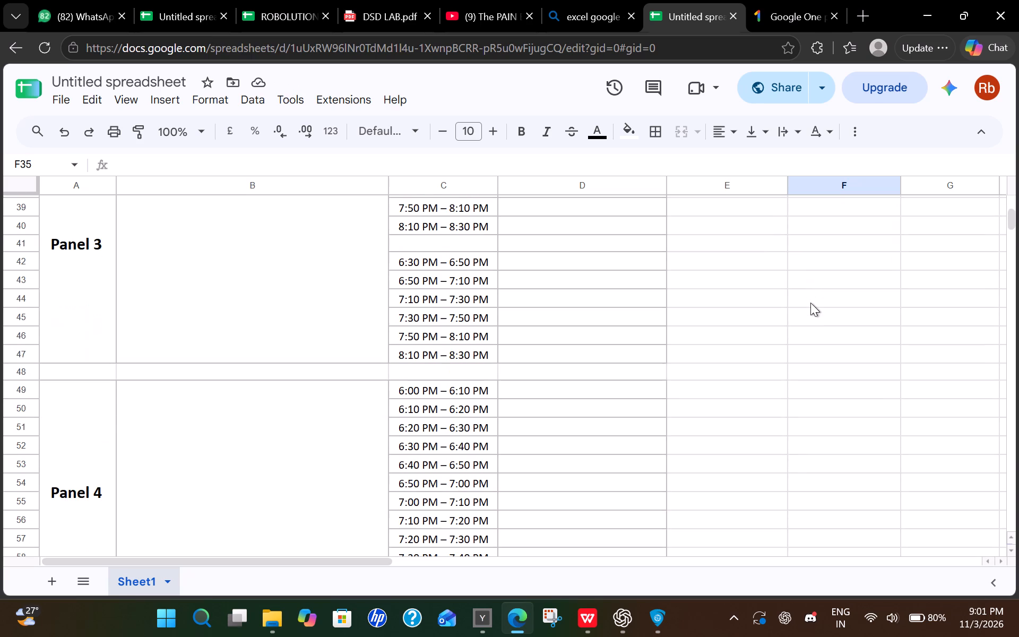
pyautogui.click(398, 392)
pyautogui.hotkey('ctrl', 'v')
pyautogui.scroll(-1, 398, 392)
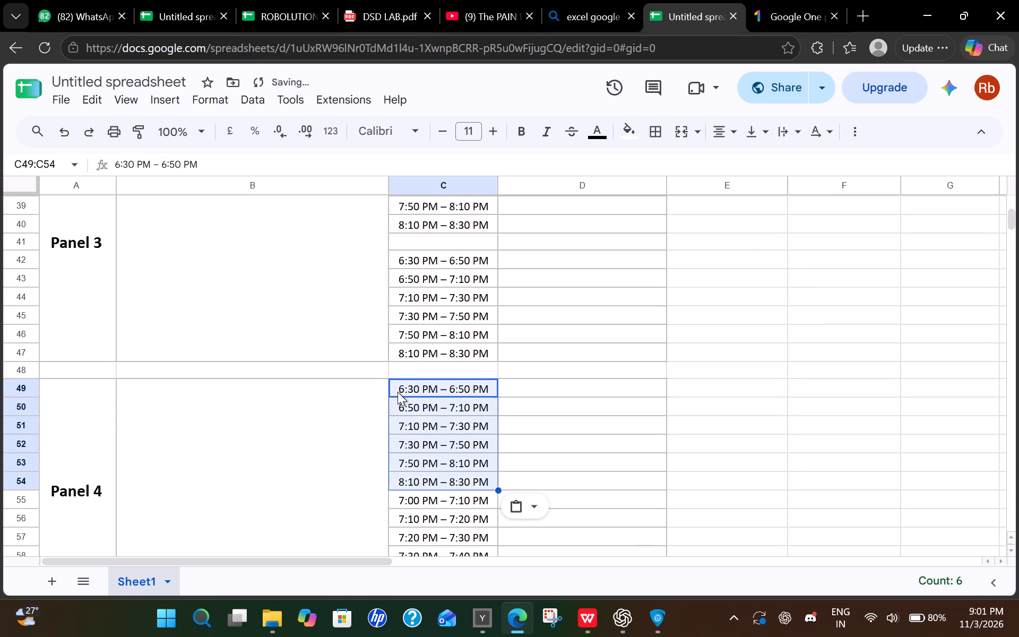
pyautogui.scroll(-1, 398, 392)
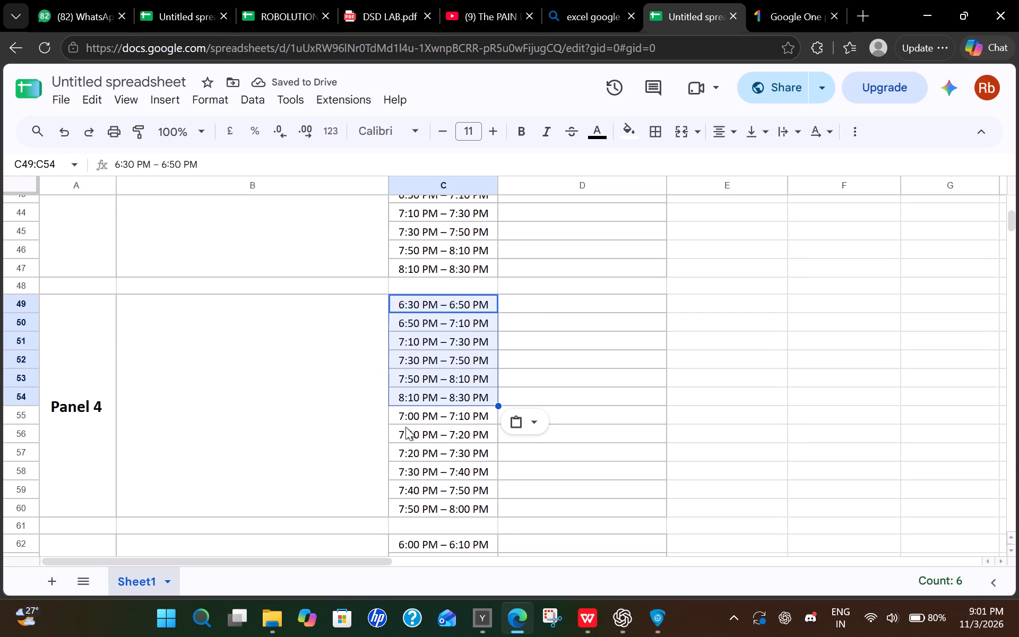
pyautogui.click(405, 427)
pyautogui.click(410, 418)
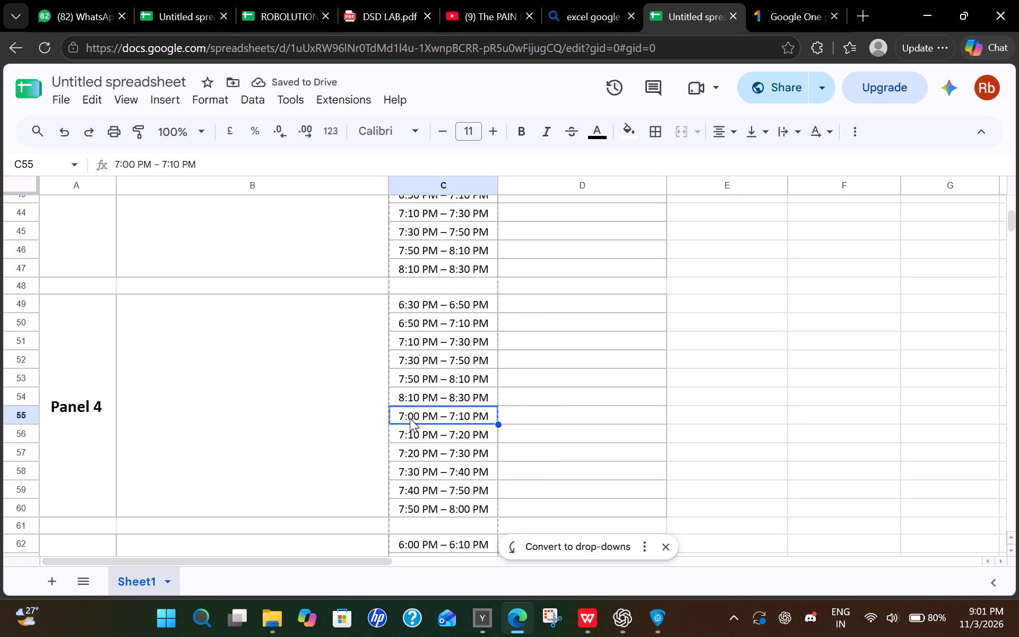
pyautogui.hotkey('ctrl', 'v')
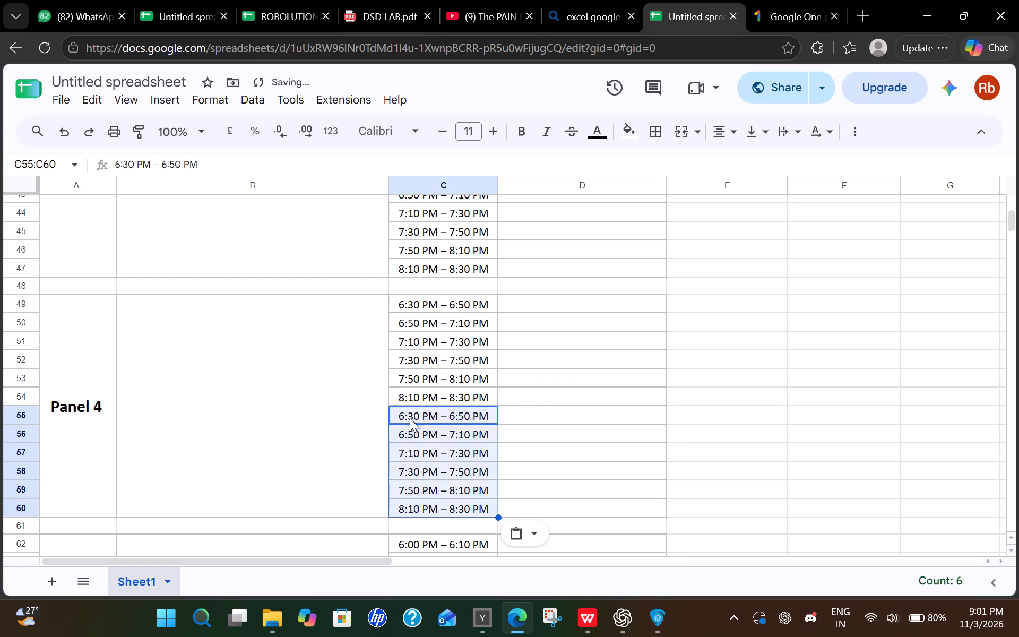
pyautogui.click(524, 405)
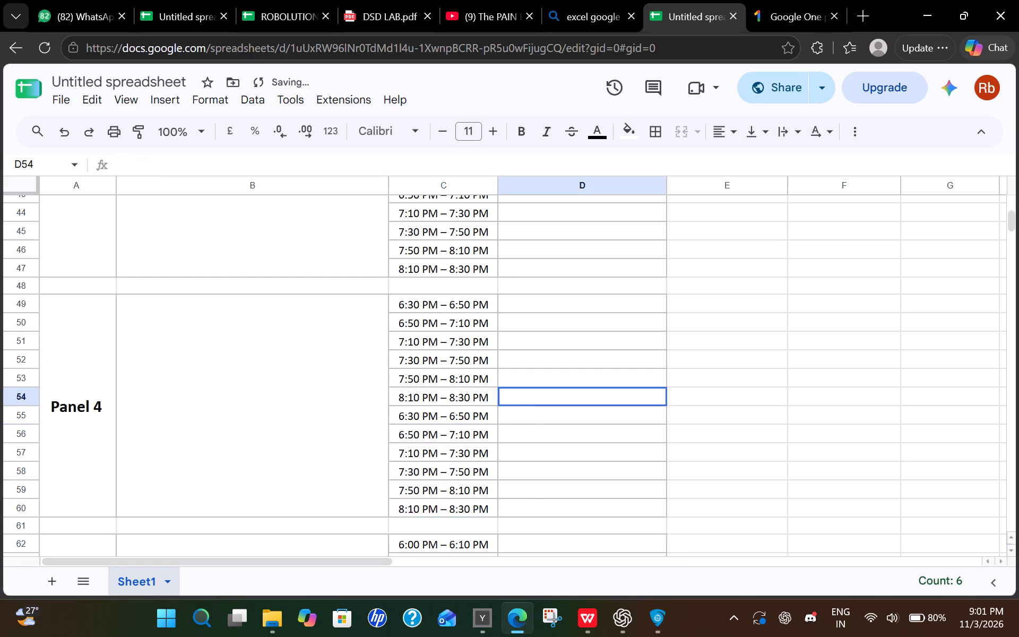
# Review the time slots of Panels 1 to 4 from the end of Panel 4 back up to the sheet title.
pyautogui.scroll(-1, 524, 405)
pyautogui.click(410, 374)
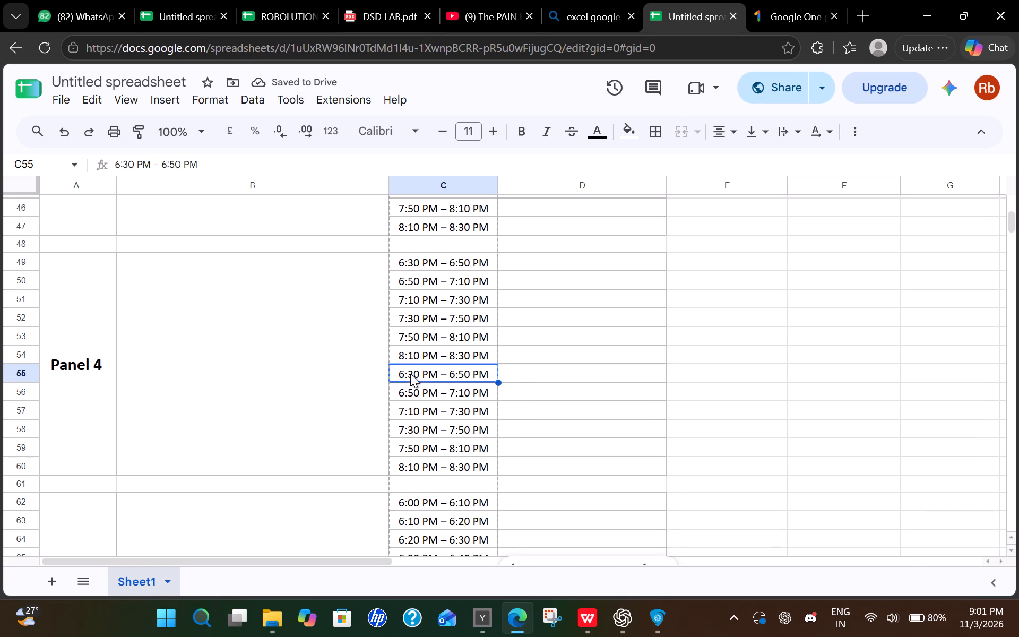
pyautogui.scroll(4, 492, 377)
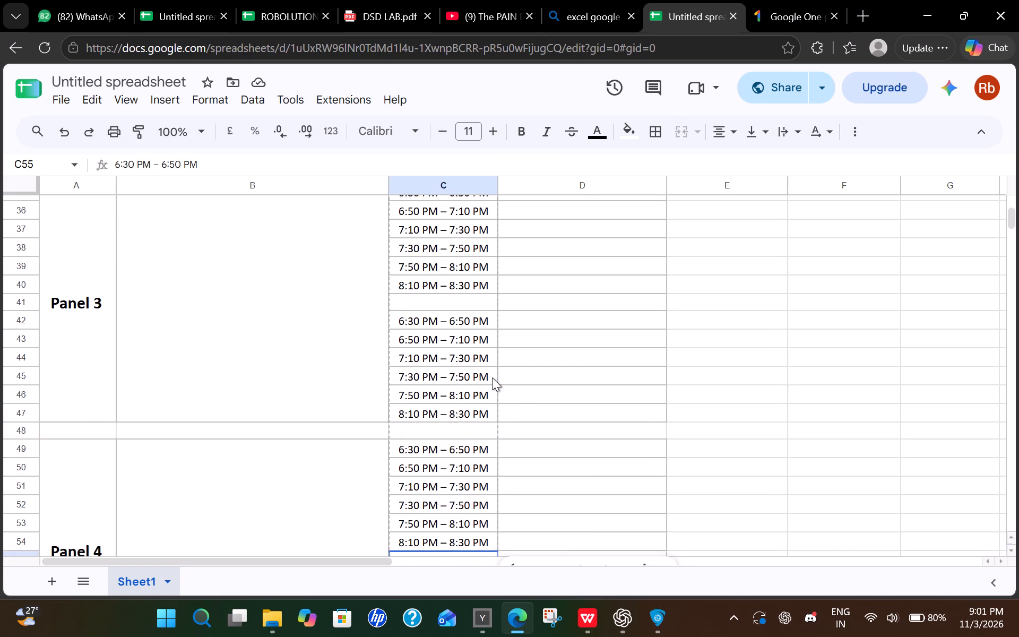
pyautogui.scroll(7, 492, 377)
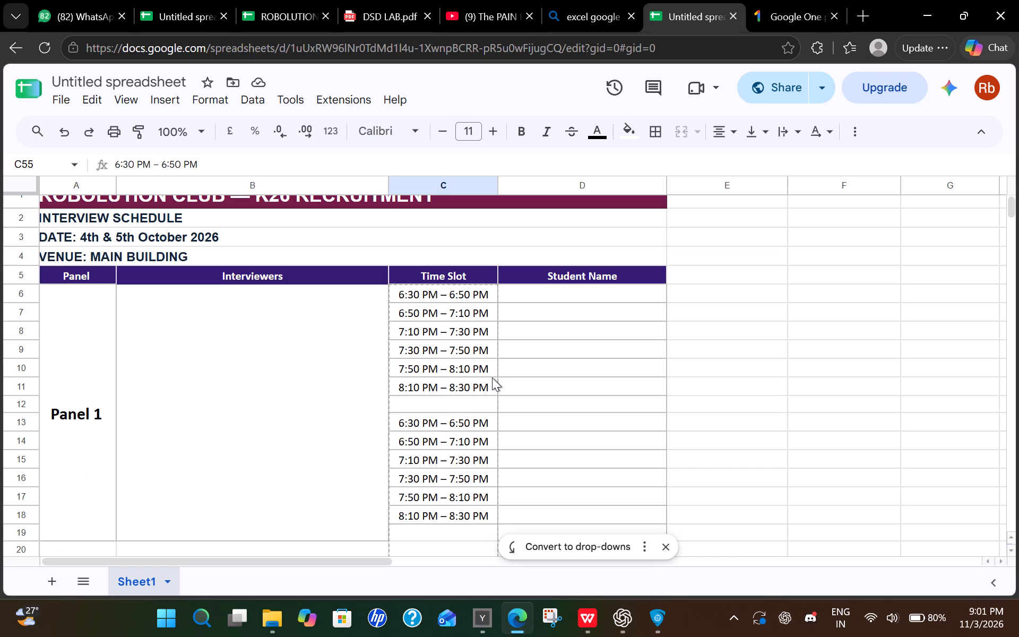
pyautogui.scroll(-1, 492, 377)
pyautogui.scroll(1, 492, 377)
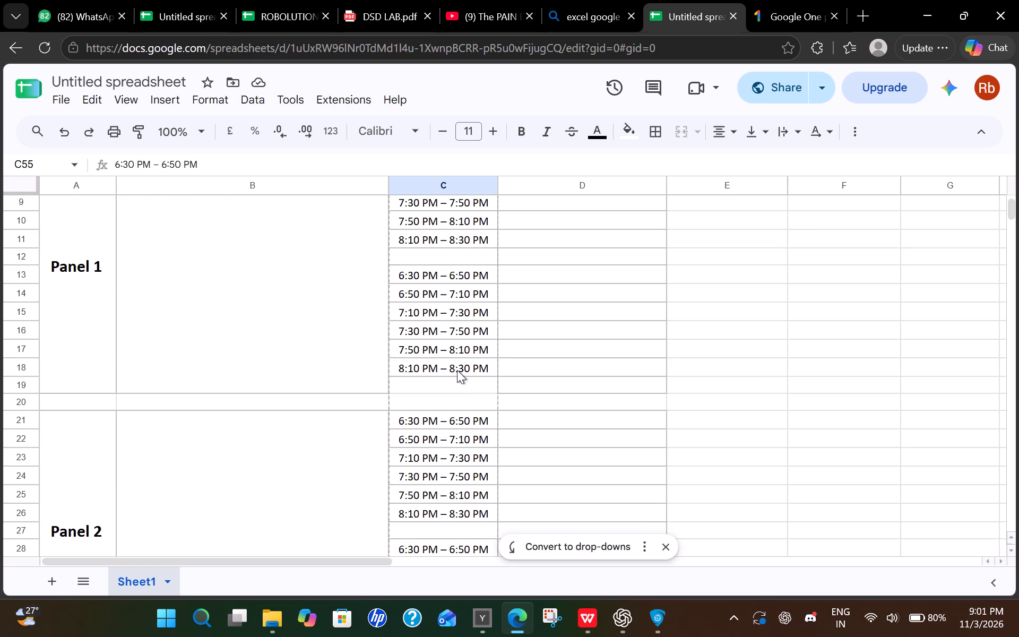
pyautogui.scroll(1, 457, 370)
pyautogui.scroll(4, 419, 227)
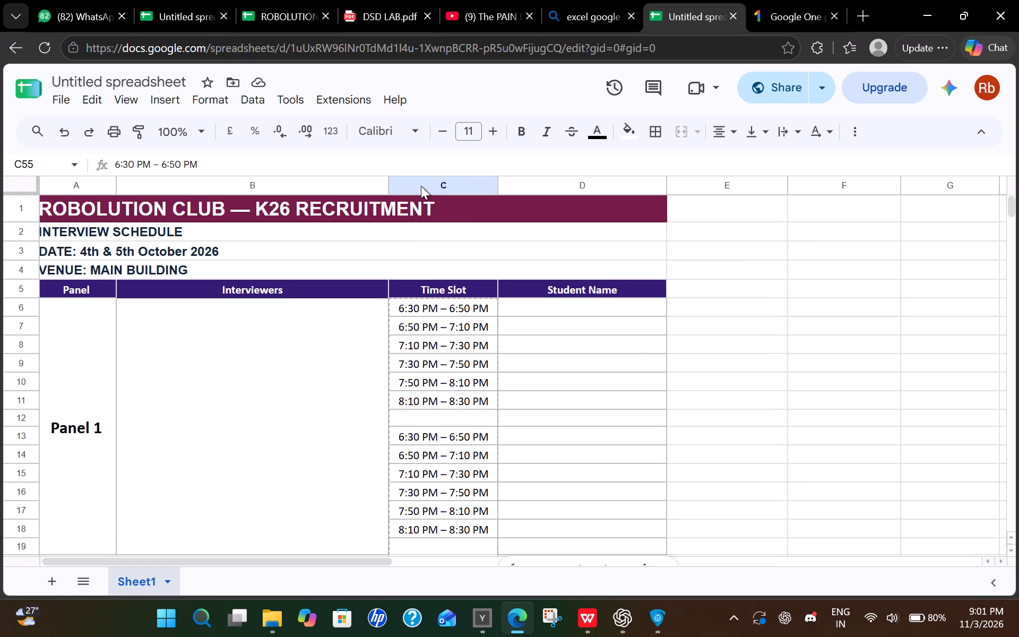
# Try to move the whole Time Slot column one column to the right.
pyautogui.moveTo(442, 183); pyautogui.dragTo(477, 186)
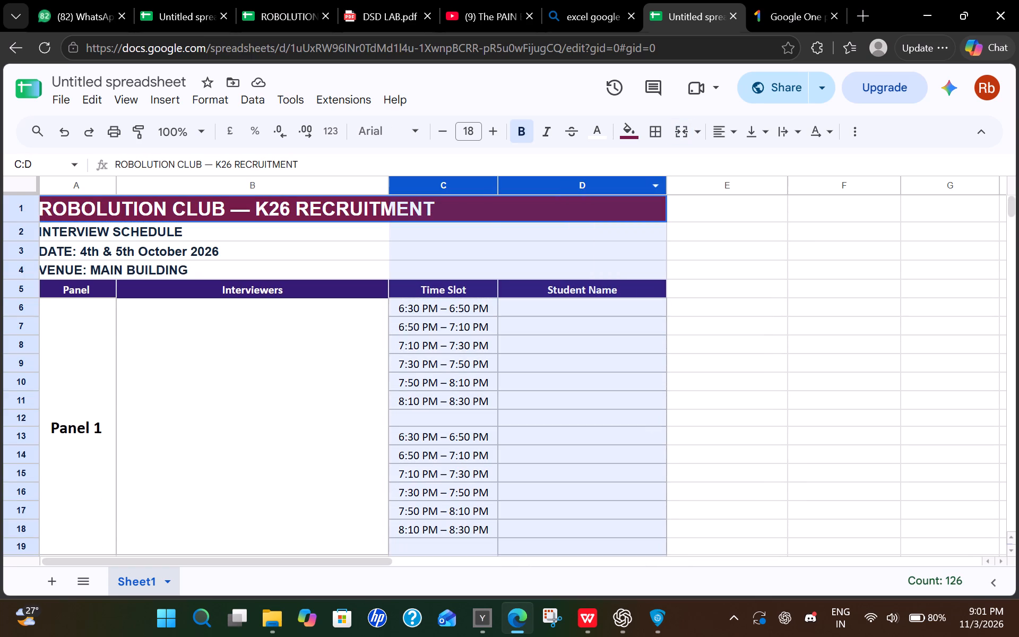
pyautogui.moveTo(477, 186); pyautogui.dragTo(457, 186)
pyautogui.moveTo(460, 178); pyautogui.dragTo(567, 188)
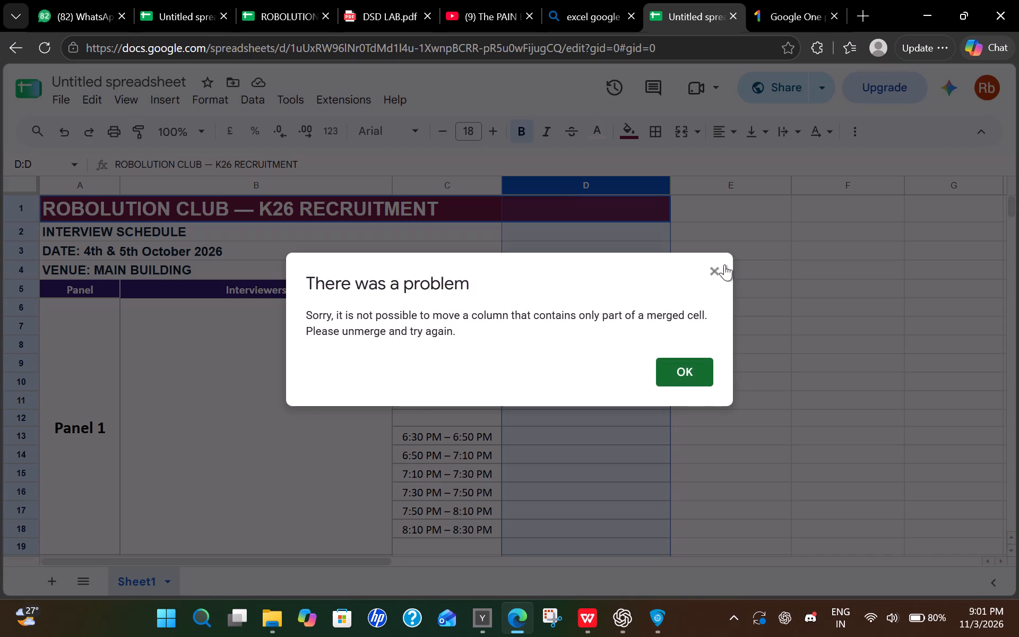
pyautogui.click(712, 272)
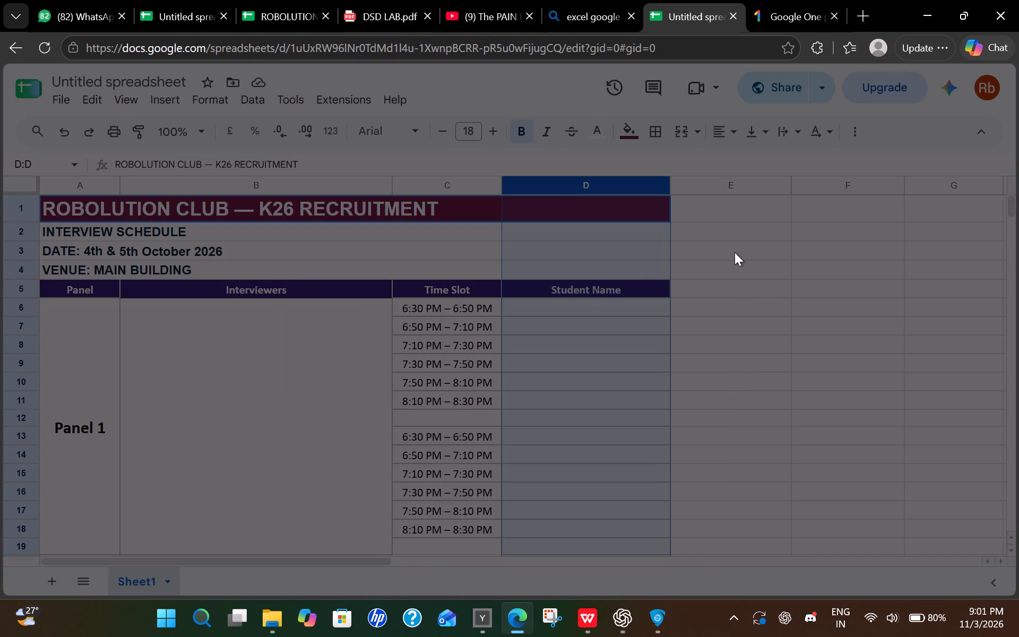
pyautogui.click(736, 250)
# Move the Time Slot and Student Name block C5:D142 one column right, leaving column C empty beside Interviewers.
pyautogui.click(435, 294)
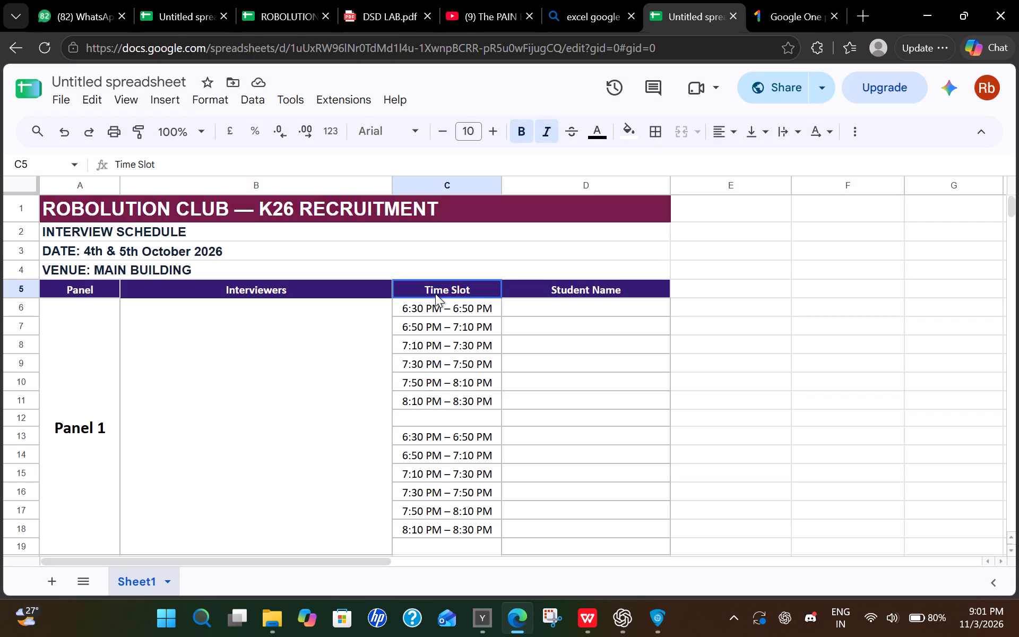
pyautogui.moveTo(446, 291); pyautogui.dragTo(615, 636)
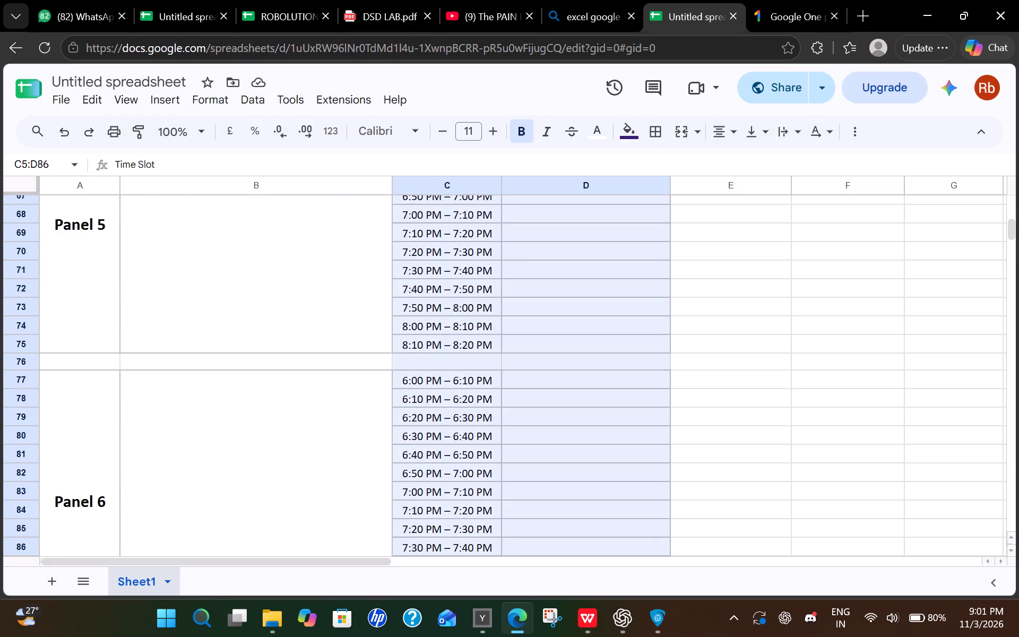
pyautogui.moveTo(615, 636); pyautogui.dragTo(571, 541)
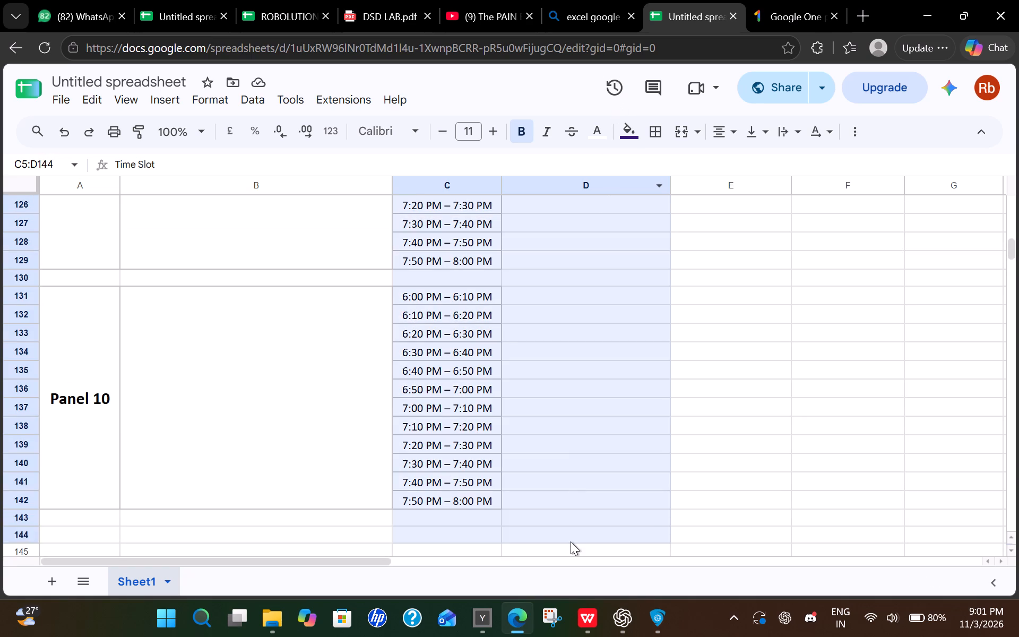
pyautogui.moveTo(571, 541); pyautogui.dragTo(582, 500)
pyautogui.moveTo(582, 509); pyautogui.dragTo(679, 509)
pyautogui.click(849, 444)
# Fill the empty header cell C5 with the same dark purple as the rest of the header row.
pyautogui.scroll(2, 849, 444)
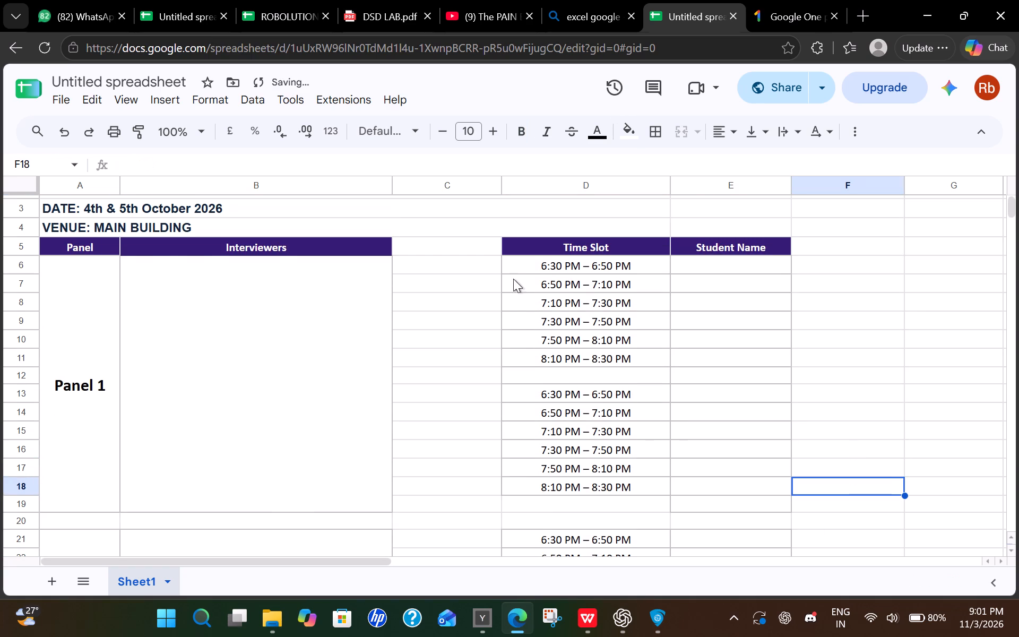
pyautogui.click(510, 292)
pyautogui.click(464, 295)
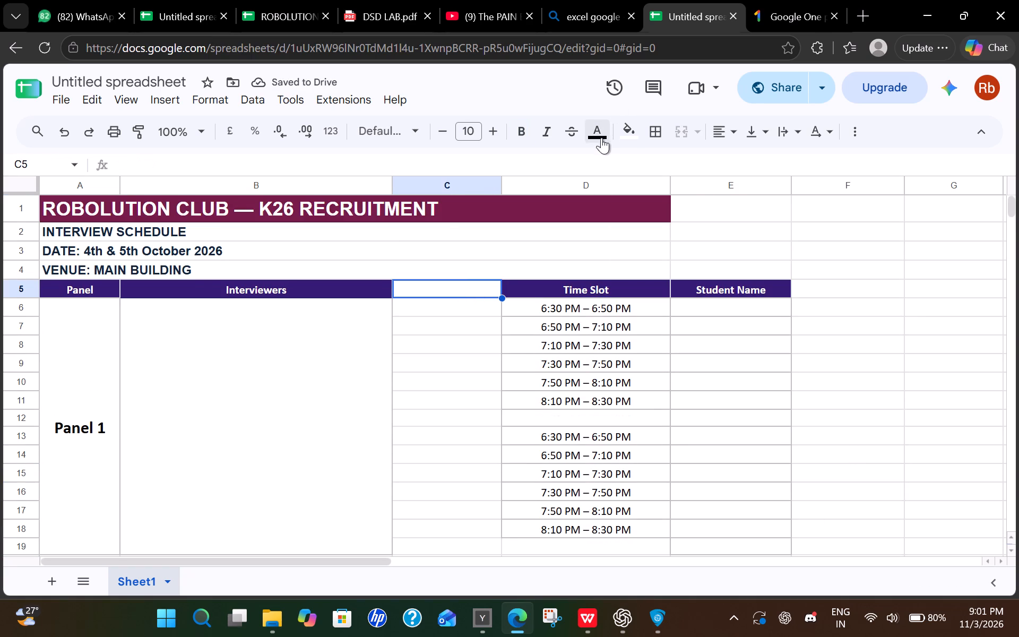
pyautogui.click(636, 131)
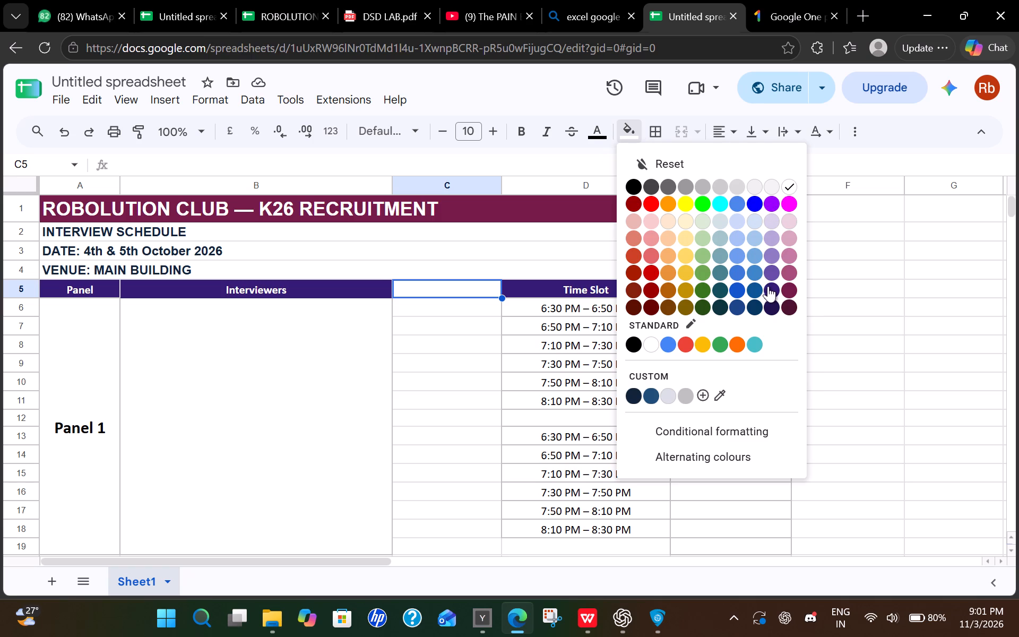
pyautogui.click(768, 287)
pyautogui.click(840, 305)
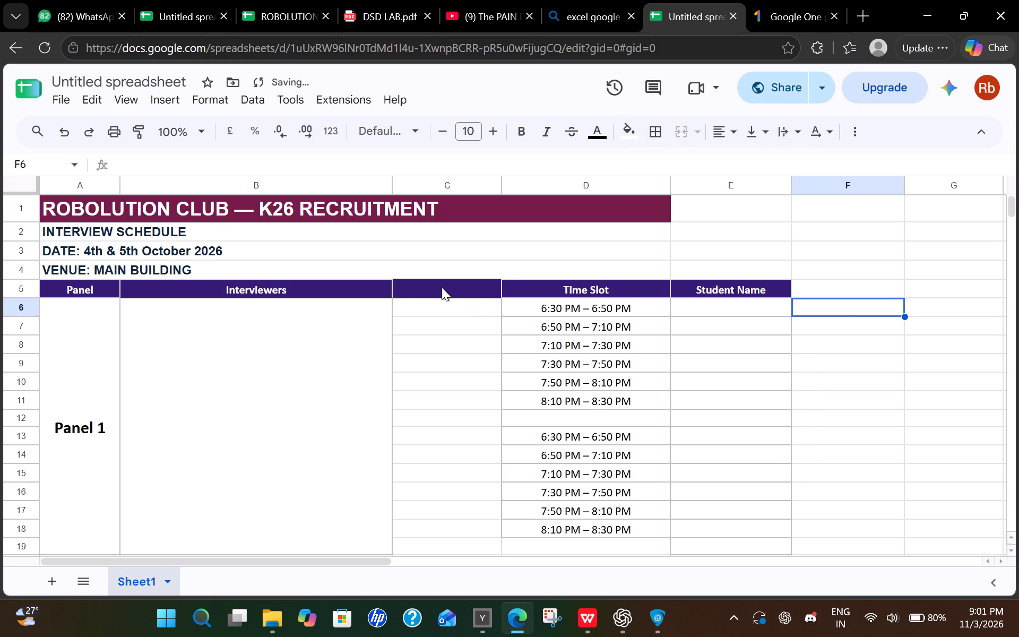
# Enter "Day 1" in the empty header cell C5 between Interviewers and Time Slot.
pyautogui.doubleClick(442, 287)
pyautogui.write('day')
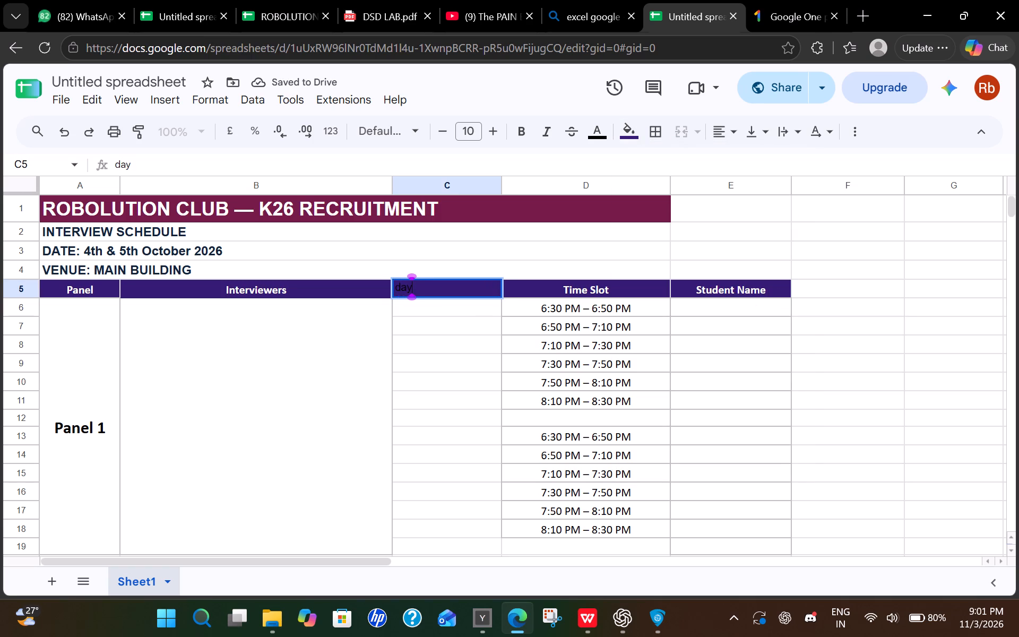
pyautogui.press('space')
pyautogui.press('BackSpace')
pyautogui.press('BackSpace')
pyautogui.press('BackSpace')
pyautogui.press('BackSpace')
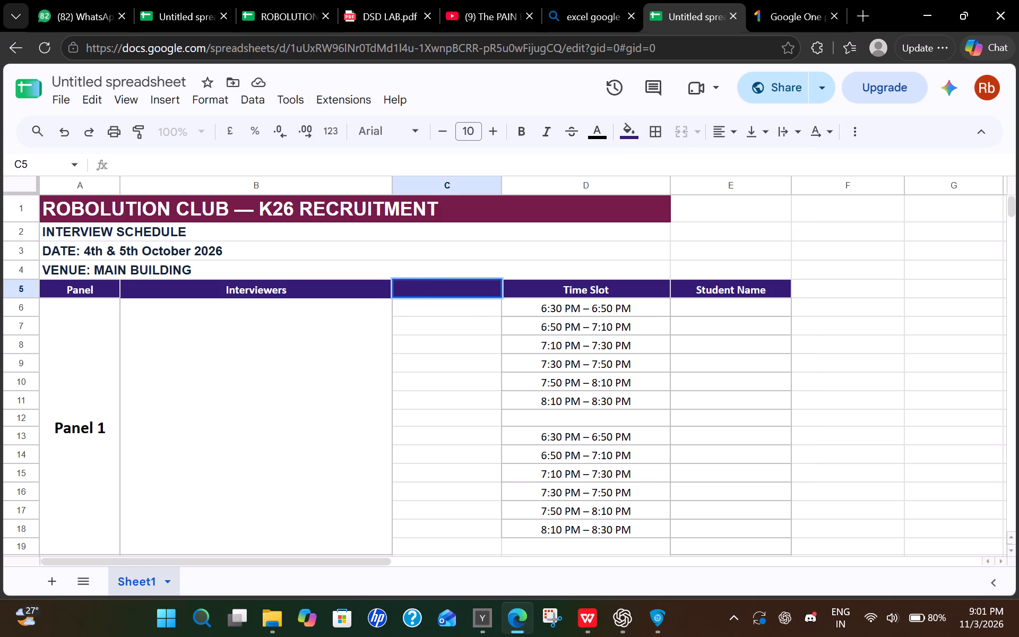
pyautogui.write('day')
pyautogui.press('space')
pyautogui.press('BackSpace')
pyautogui.press('BackSpace')
pyautogui.press('BackSpace')
pyautogui.press('BackSpace')
pyautogui.write('ay')
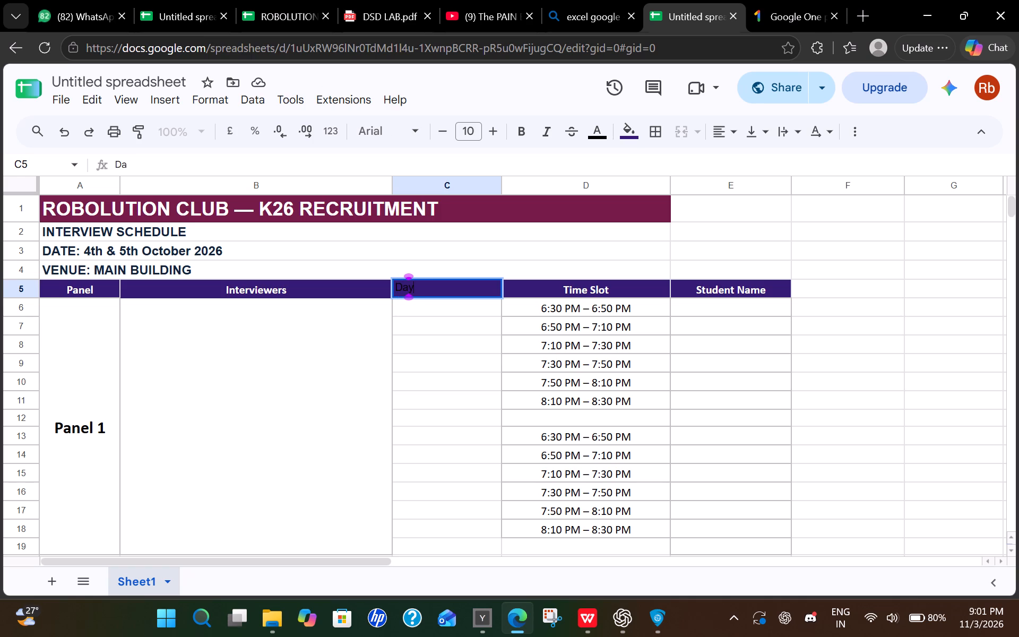
pyautogui.press('space')
pyautogui.write('1')
pyautogui.click(883, 330)
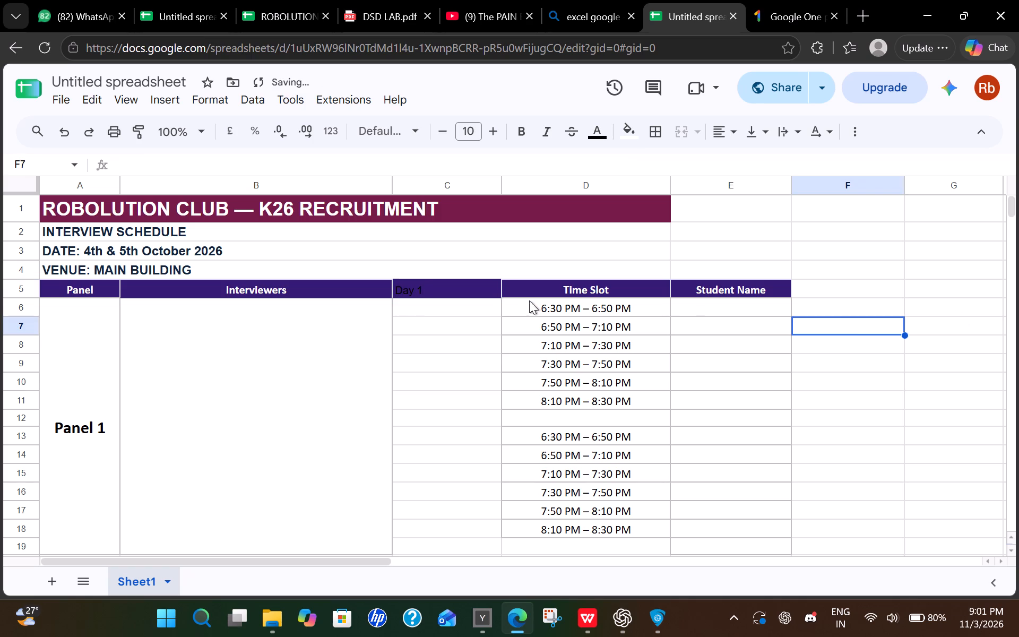
# Centre the contents of column C horizontally from header C5 down to C142 at the end of Panel 10.
pyautogui.click(480, 290)
pyautogui.click(462, 291)
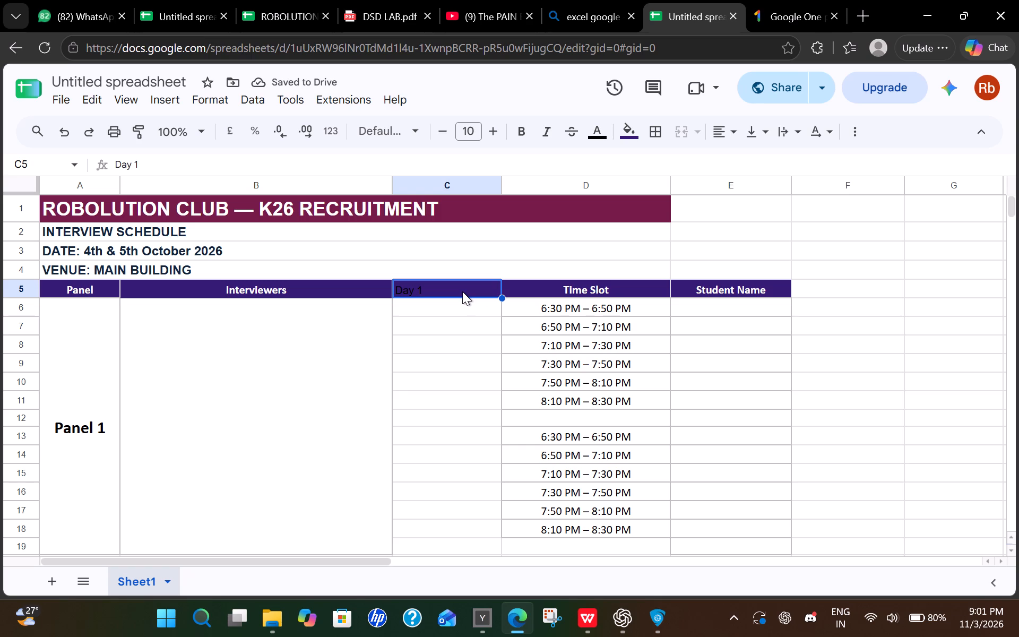
pyautogui.moveTo(462, 291); pyautogui.dragTo(478, 610)
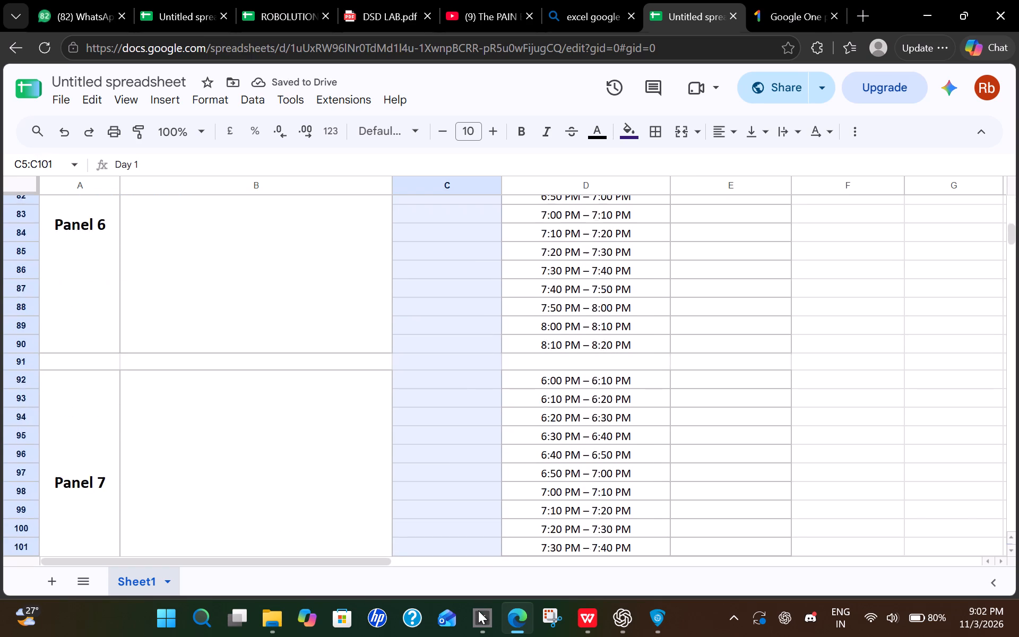
pyautogui.moveTo(478, 610); pyautogui.dragTo(454, 477)
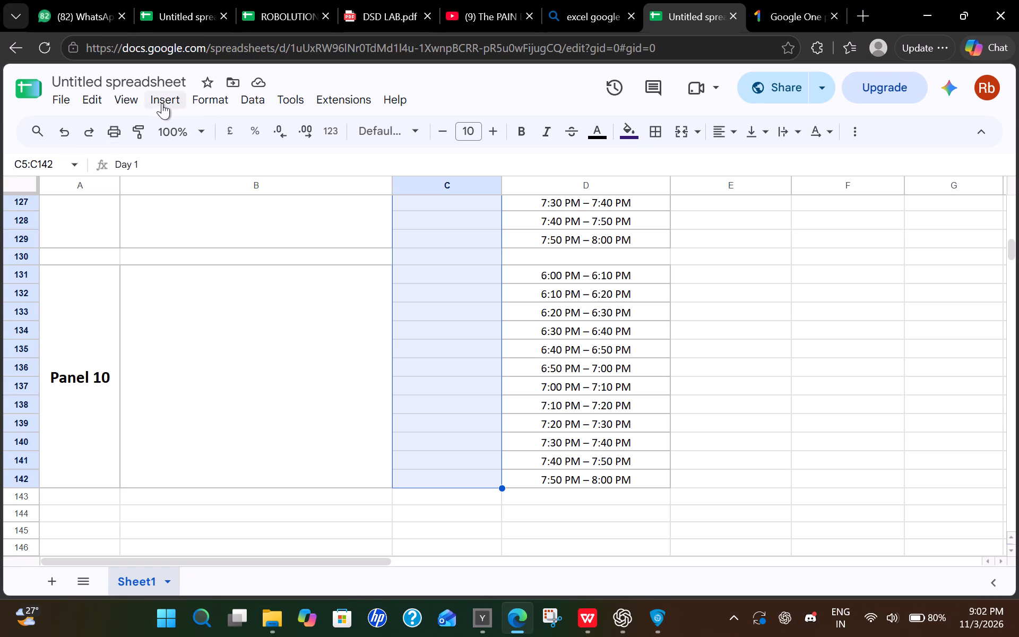
pyautogui.click(197, 96)
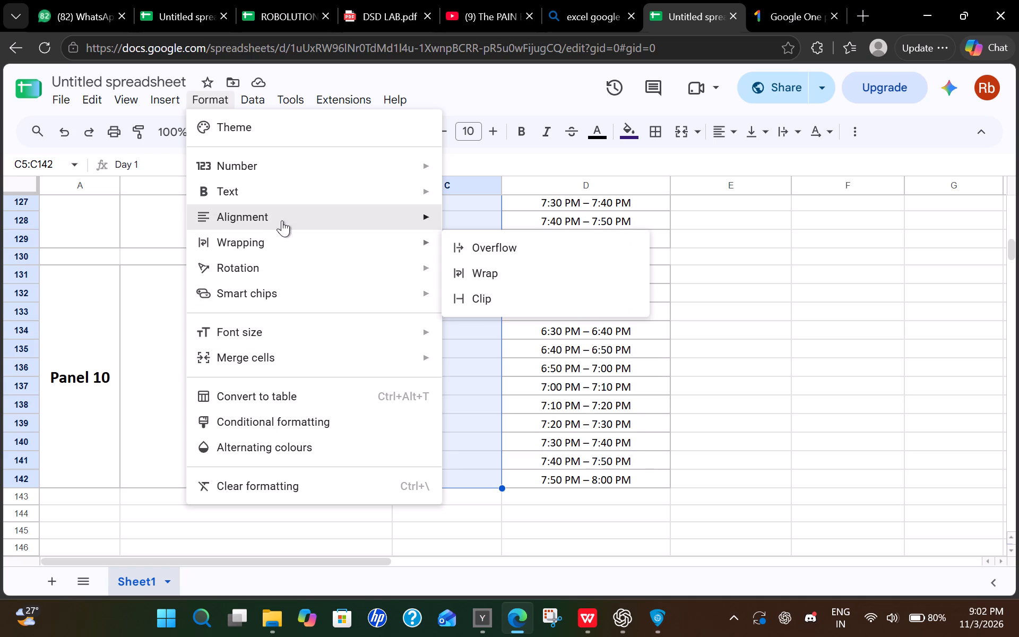
pyautogui.click(479, 247)
pyautogui.click(766, 336)
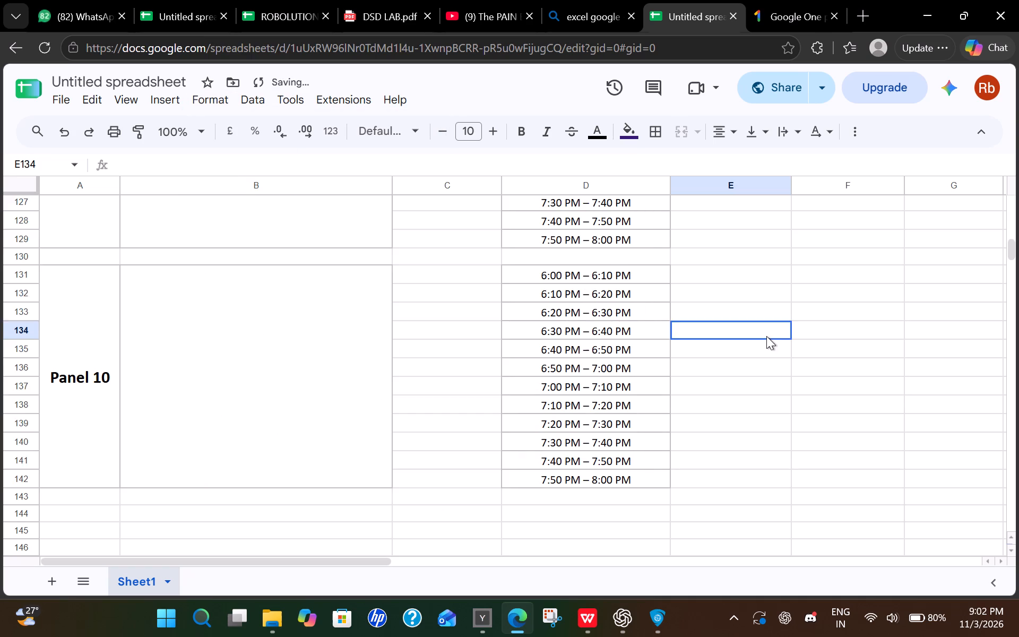
# Merge cells C6:C11 into one day cell beside Panel 1's first set of time slots.
pyautogui.scroll(14, 766, 336)
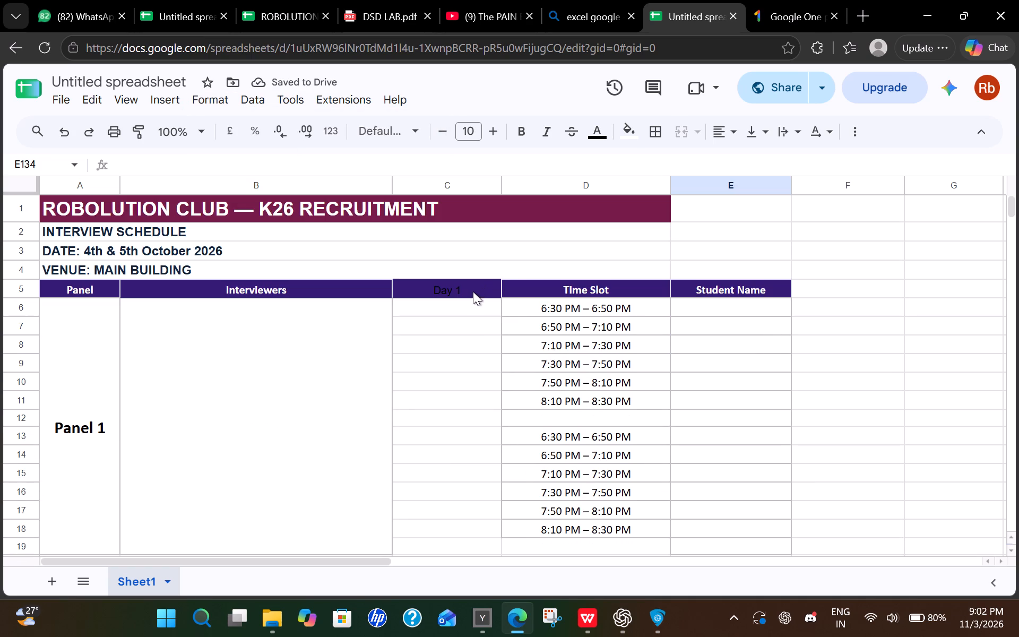
pyautogui.click(473, 292)
pyautogui.moveTo(447, 309); pyautogui.dragTo(474, 402)
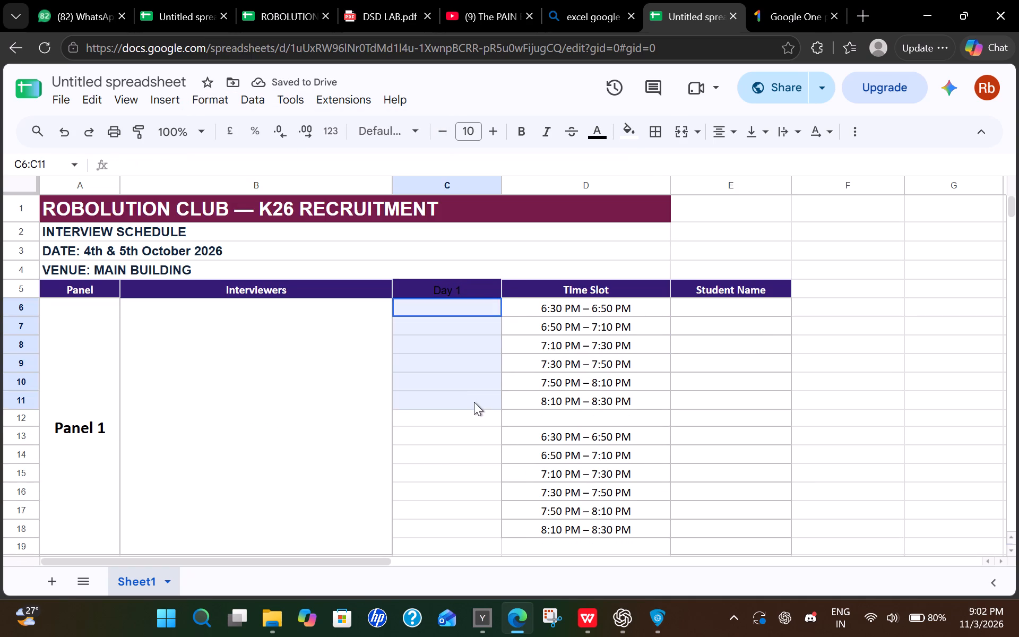
pyautogui.moveTo(474, 402); pyautogui.dragTo(473, 402)
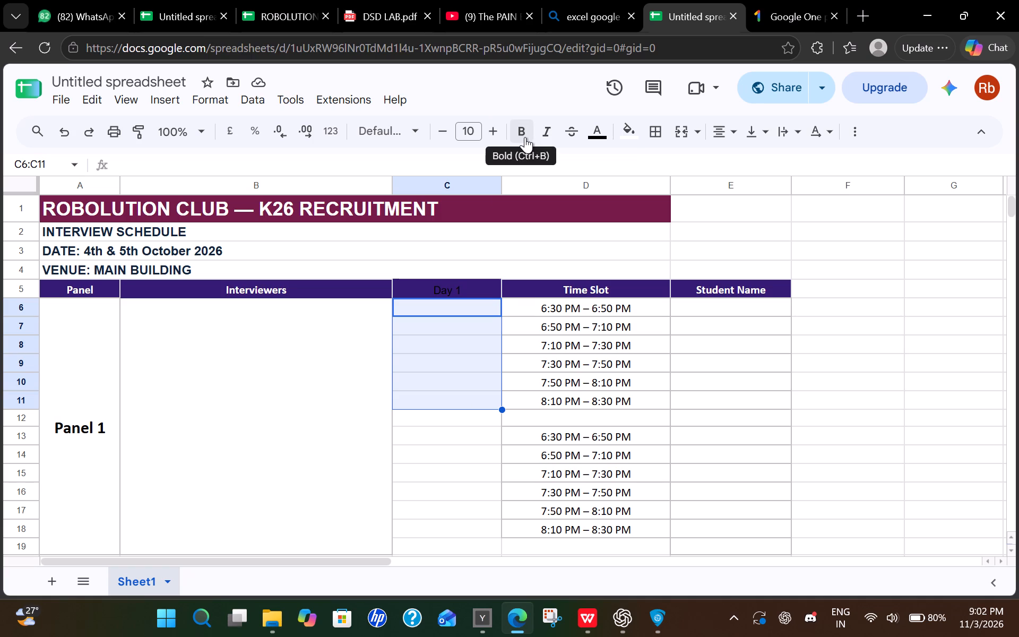
pyautogui.click(227, 102)
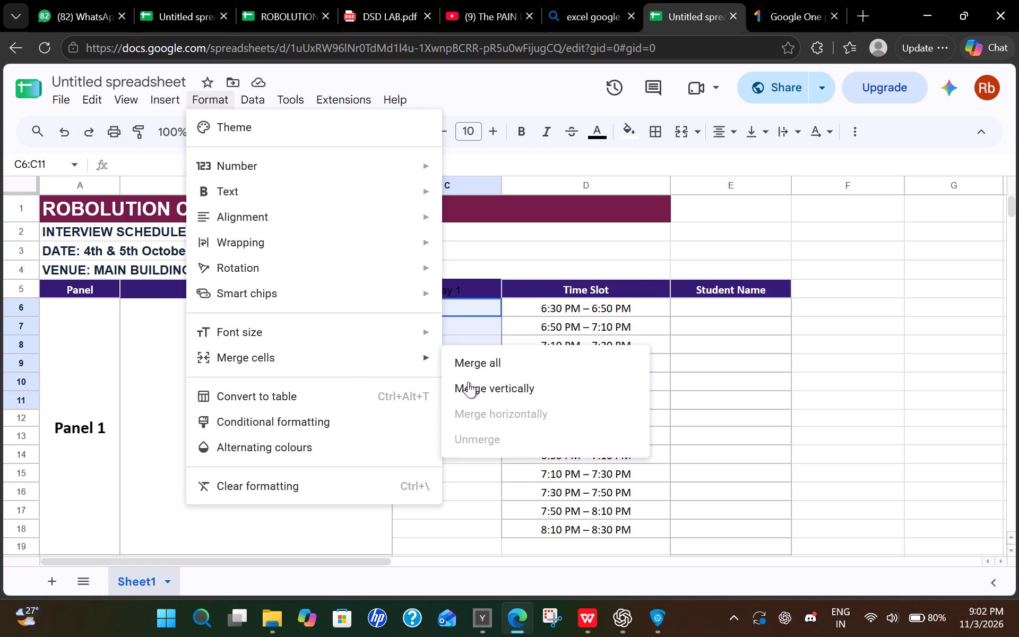
pyautogui.click(471, 369)
pyautogui.click(754, 349)
# Copy the merged day cell C6:C11 to C13:C18 beside Panel 1's second set of time slots.
pyautogui.scroll(-1, 754, 349)
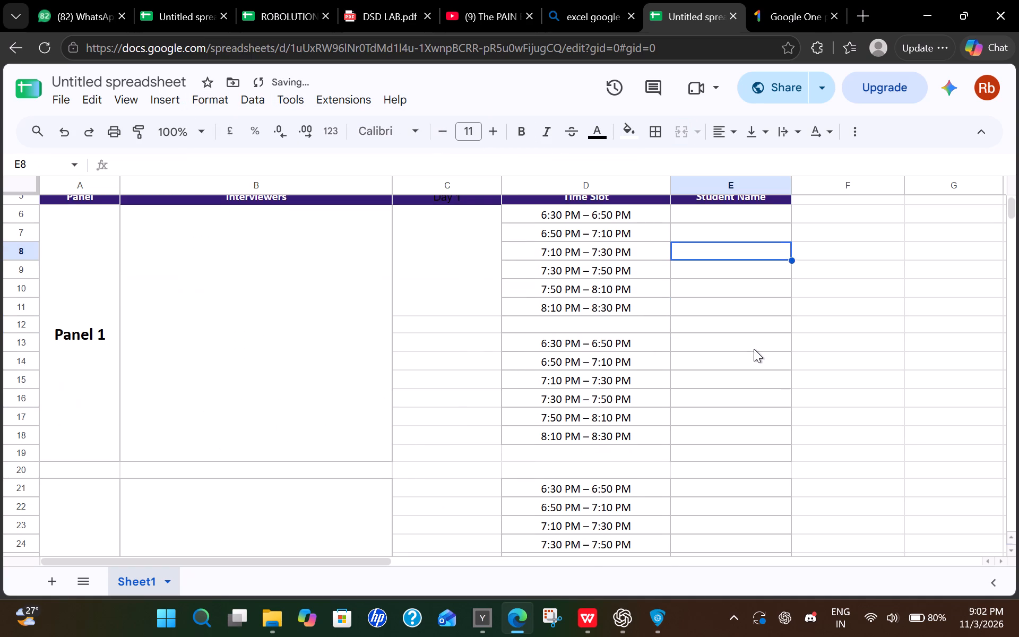
pyautogui.click(461, 340)
pyautogui.click(444, 300)
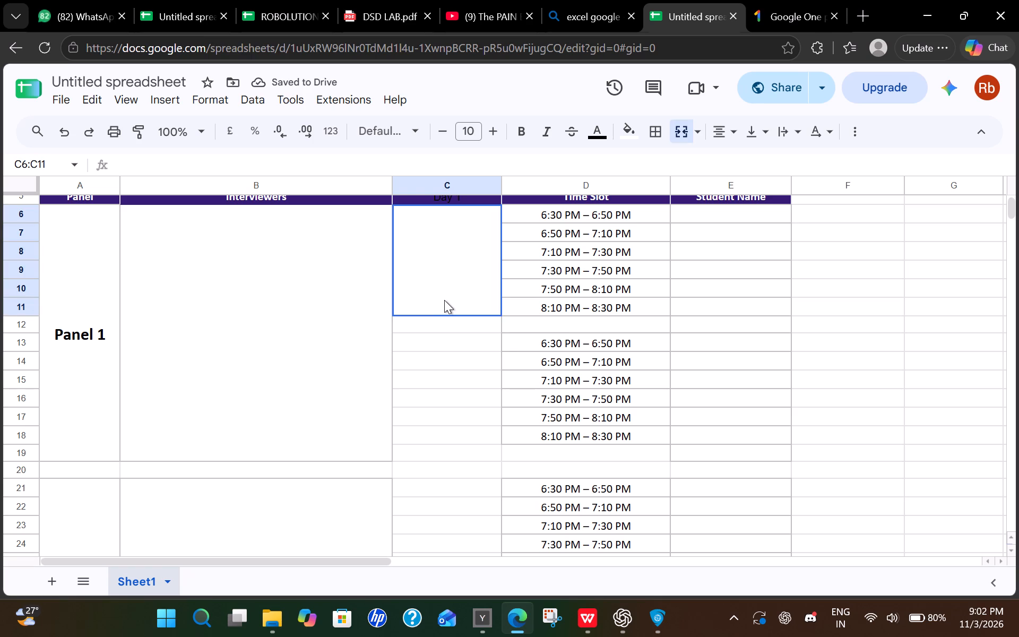
pyautogui.hotkey('ctrl', 'c')
pyautogui.click(448, 342)
pyautogui.hotkey('ctrl', 'v')
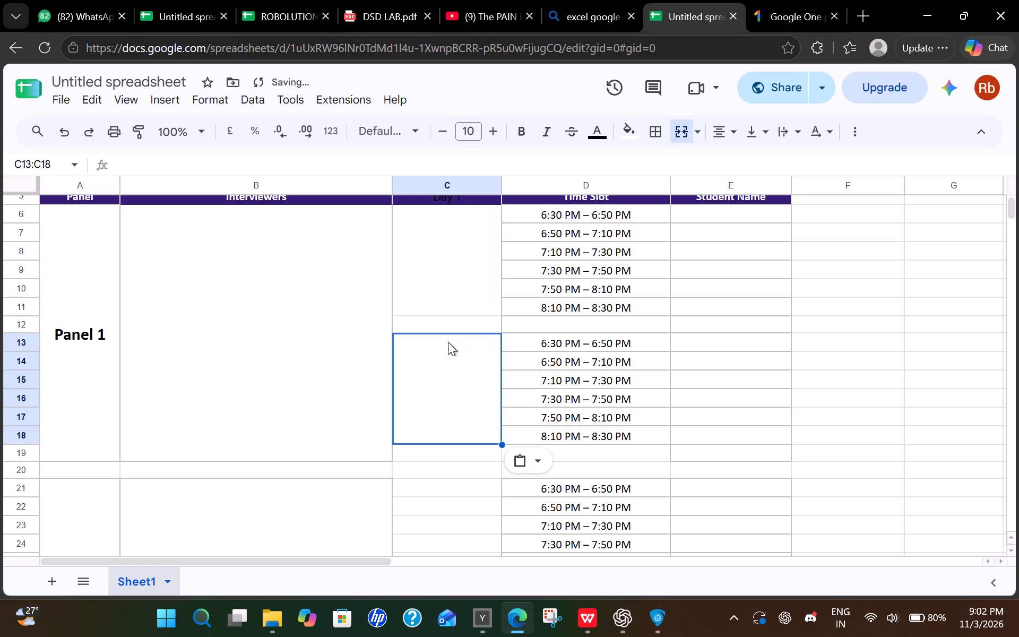
pyautogui.click(933, 391)
# Copy Panel 1's day cell block C6:C19 to Panels 2 and 3, starting at C21 and C35.
pyautogui.scroll(-2, 933, 391)
pyautogui.scroll(1, 629, 335)
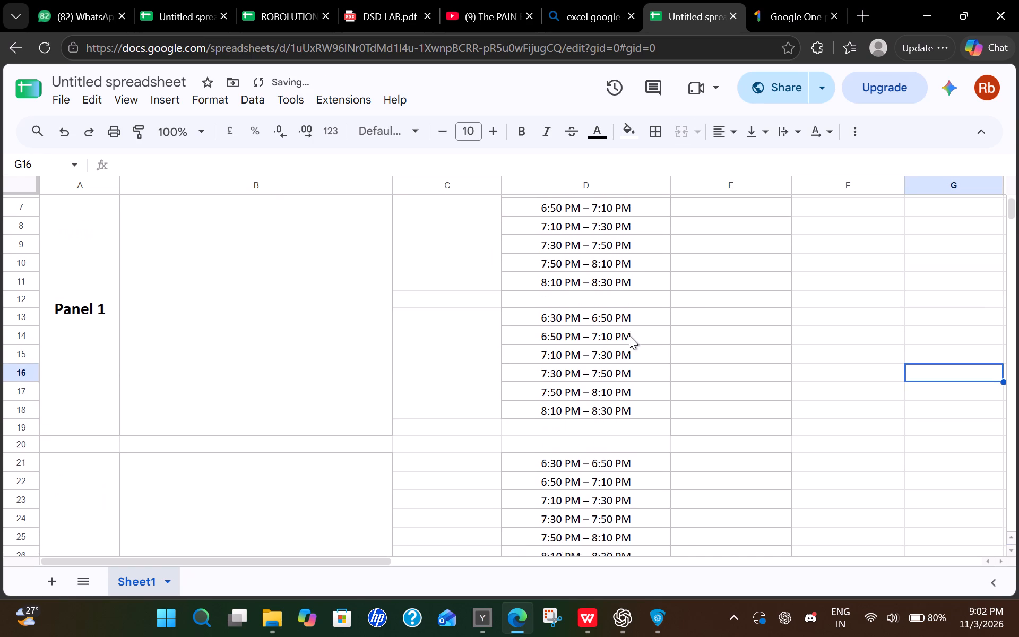
pyautogui.scroll(1, 490, 335)
pyautogui.moveTo(419, 254); pyautogui.dragTo(424, 272)
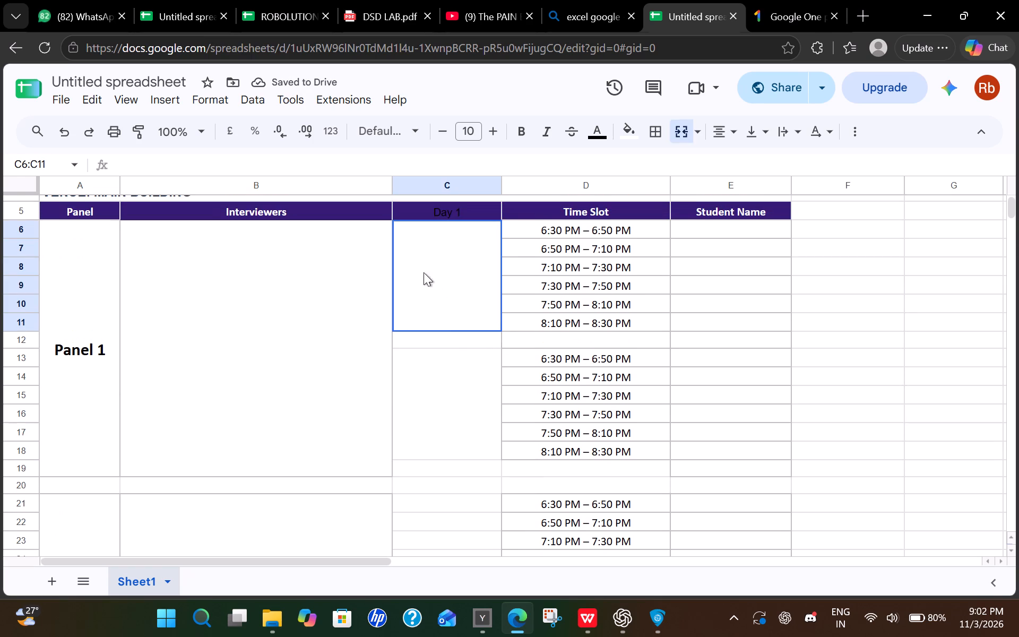
pyautogui.moveTo(424, 272); pyautogui.dragTo(451, 467)
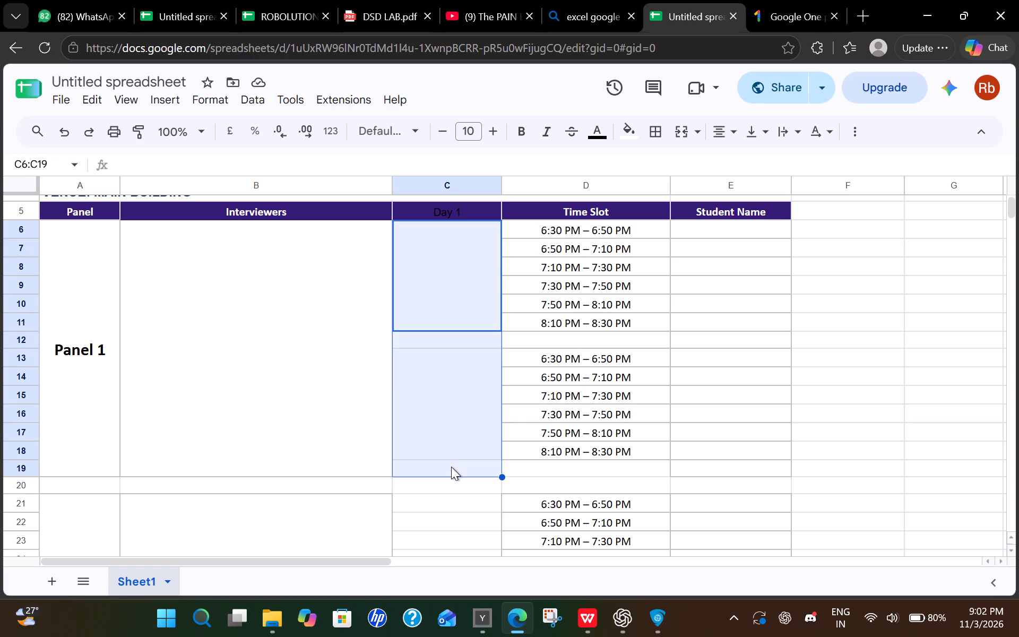
pyautogui.hotkey('ctrl', 'c')
pyautogui.scroll(-2, 451, 467)
pyautogui.click(403, 282)
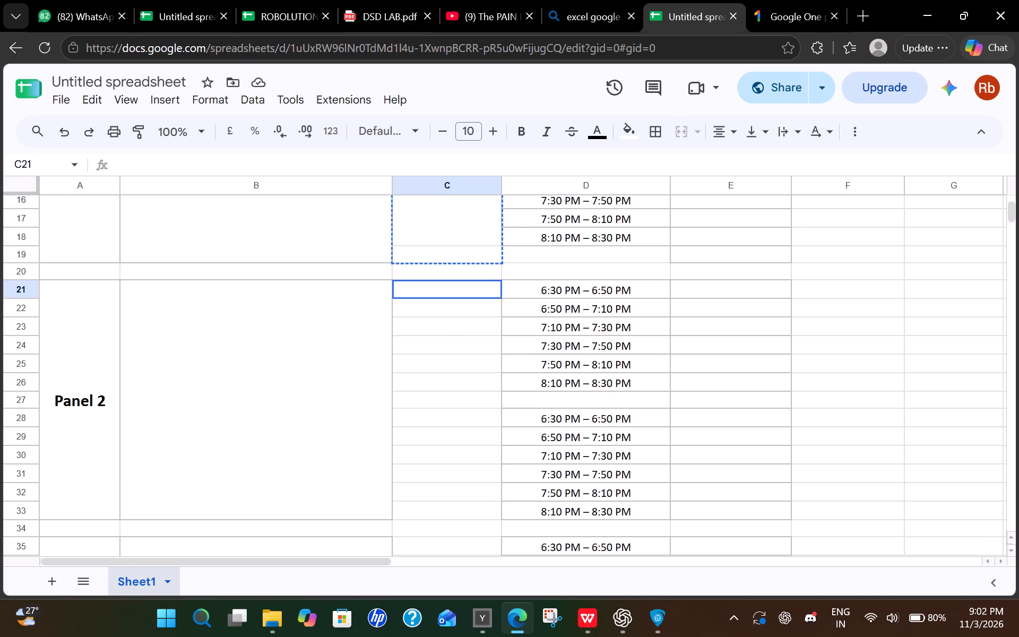
pyautogui.hotkey('ctrl', 'v')
pyautogui.scroll(-1, 403, 282)
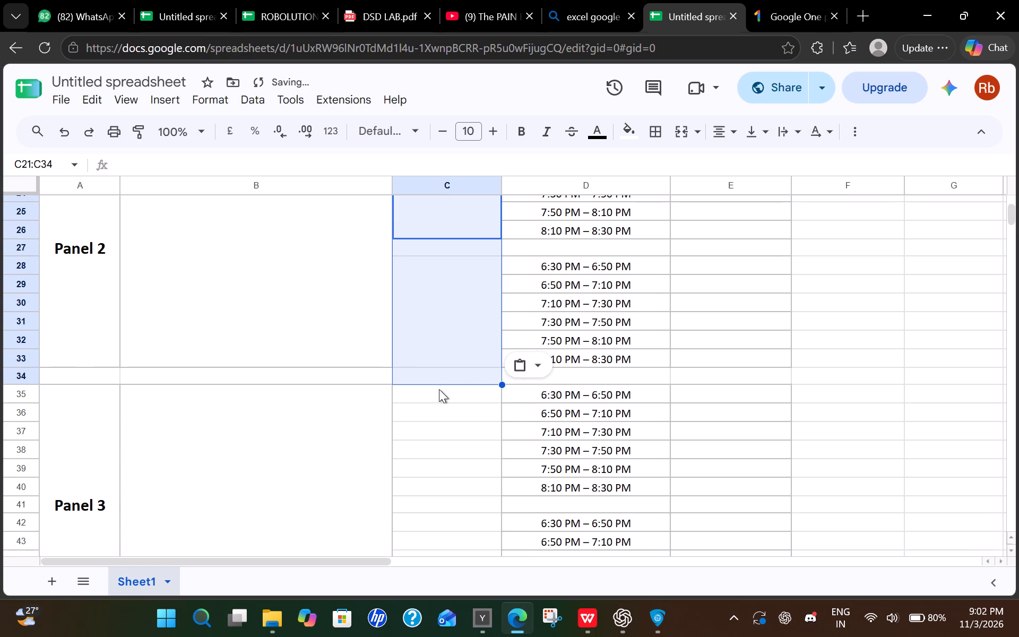
pyautogui.click(437, 389)
pyautogui.hotkey('ctrl', 'v')
# Merge cells C49:C54 into one day cell beside Panel 4's first set of time slots.
pyautogui.scroll(-2, 437, 389)
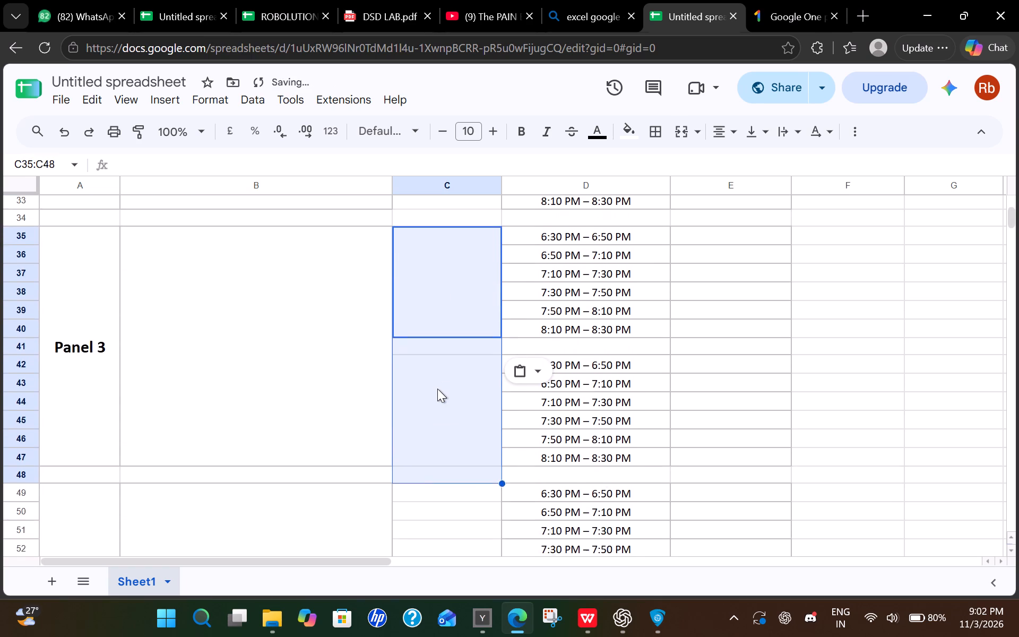
pyautogui.scroll(-2, 437, 389)
pyautogui.click(409, 337)
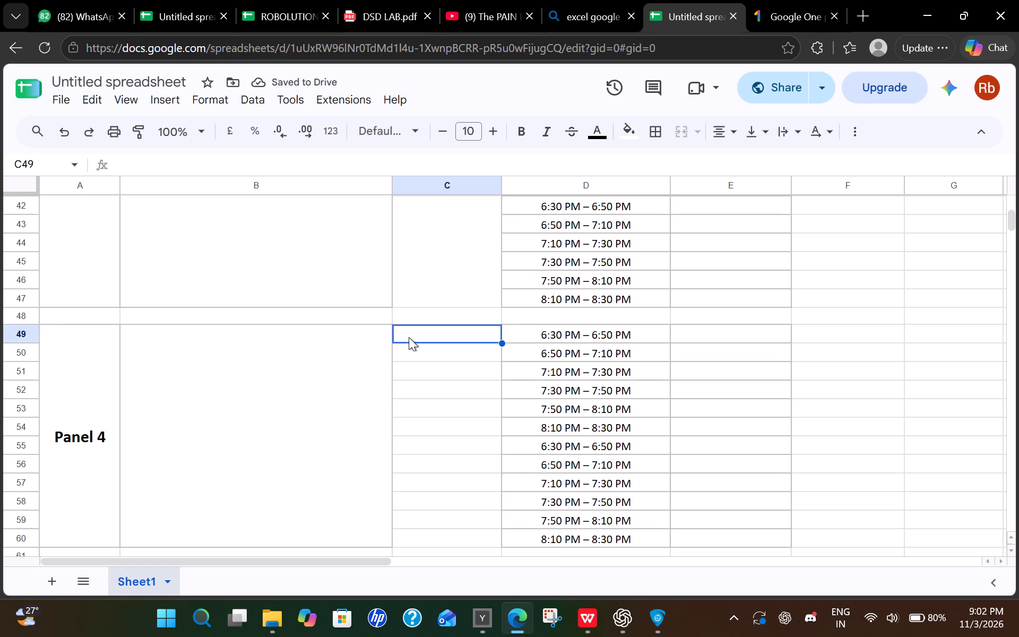
pyautogui.scroll(1, 409, 337)
pyautogui.scroll(-1, 409, 337)
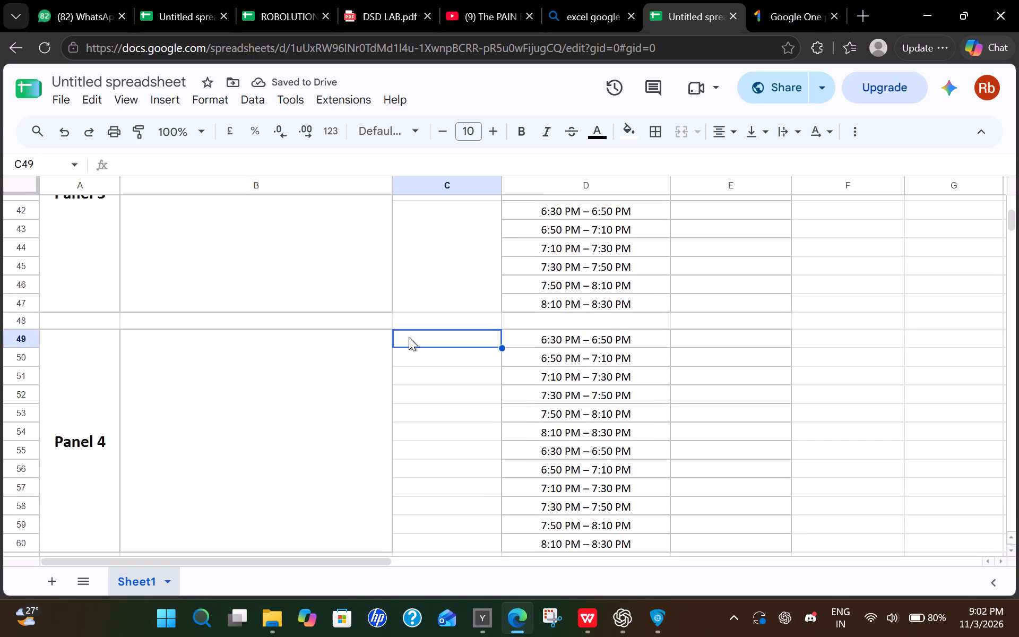
pyautogui.scroll(-1, 409, 337)
pyautogui.scroll(1, 409, 337)
pyautogui.moveTo(432, 376); pyautogui.dragTo(476, 463)
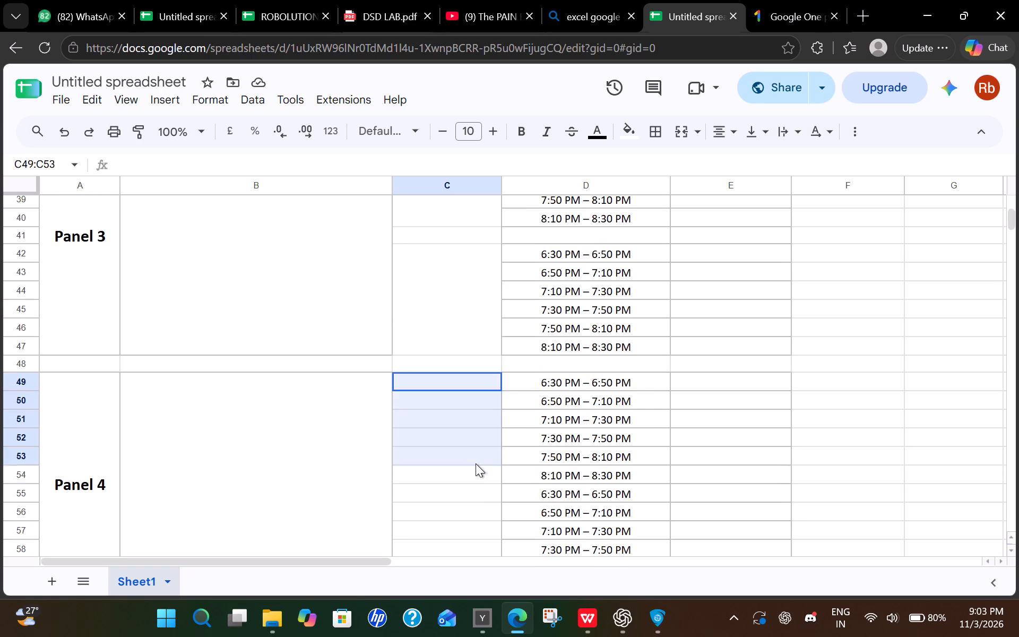
pyautogui.moveTo(476, 463); pyautogui.dragTo(476, 466)
pyautogui.click(476, 477)
pyautogui.moveTo(474, 476); pyautogui.dragTo(410, 381)
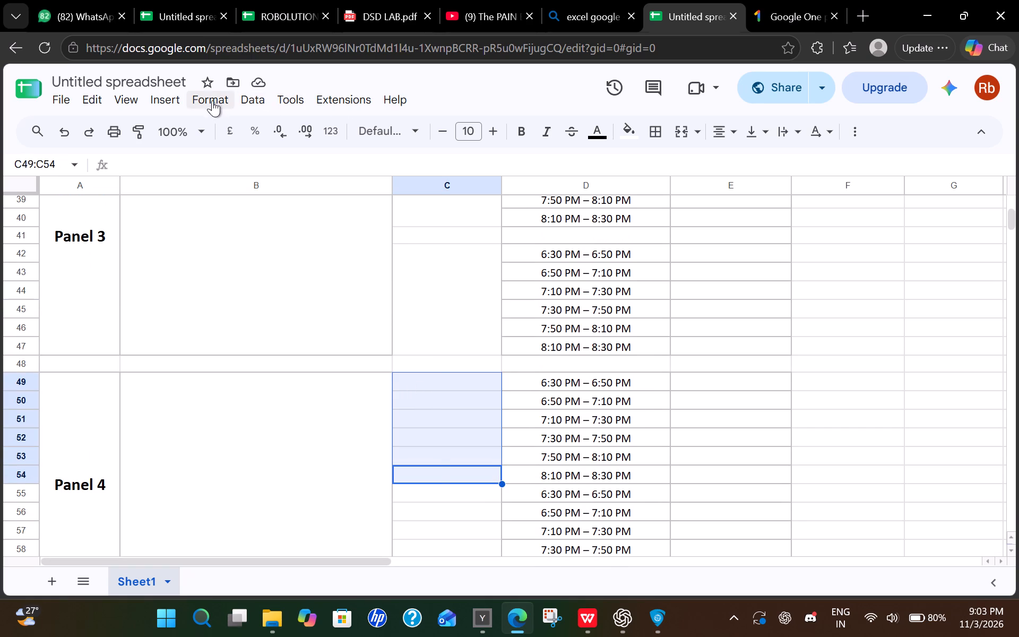
pyautogui.click(214, 97)
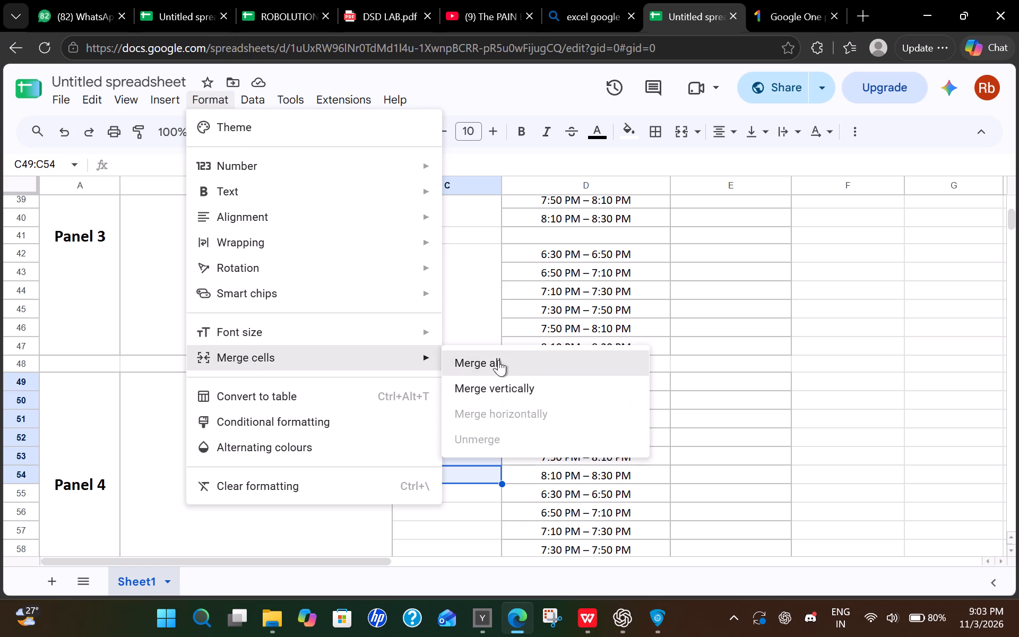
pyautogui.click(529, 355)
pyautogui.click(644, 361)
# Merge cells C55:C60 into one day cell beside Panel 4's second set of time slots.
pyautogui.scroll(-2, 644, 361)
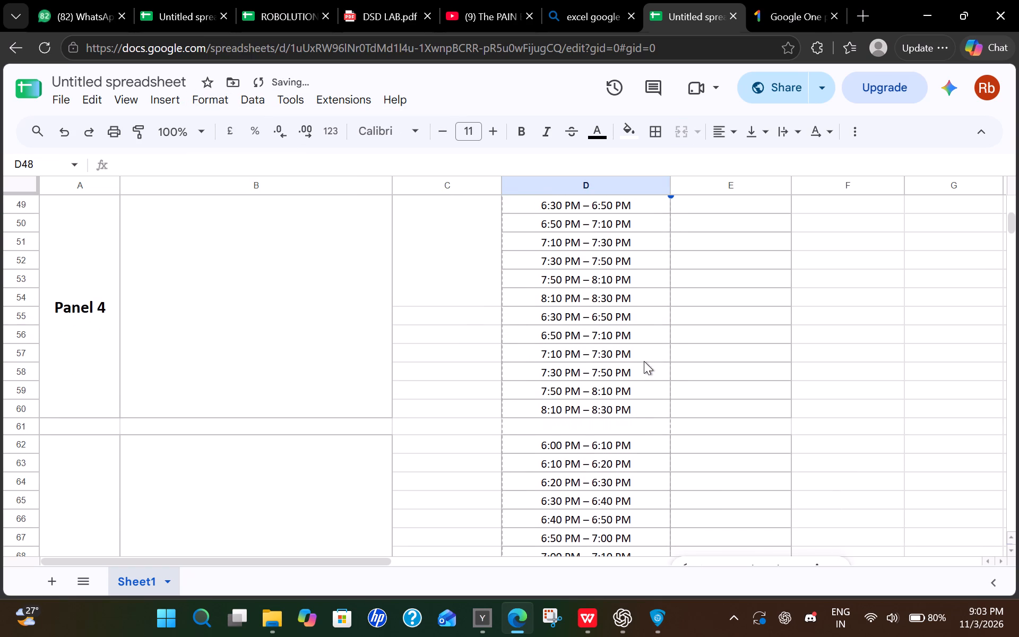
pyautogui.moveTo(451, 320); pyautogui.dragTo(468, 408)
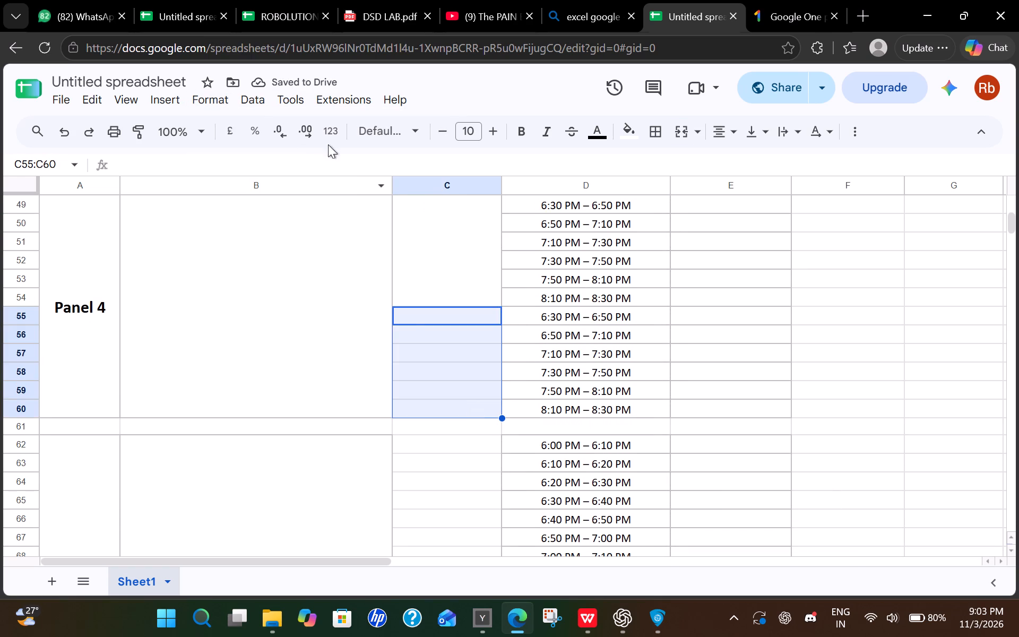
pyautogui.click(211, 100)
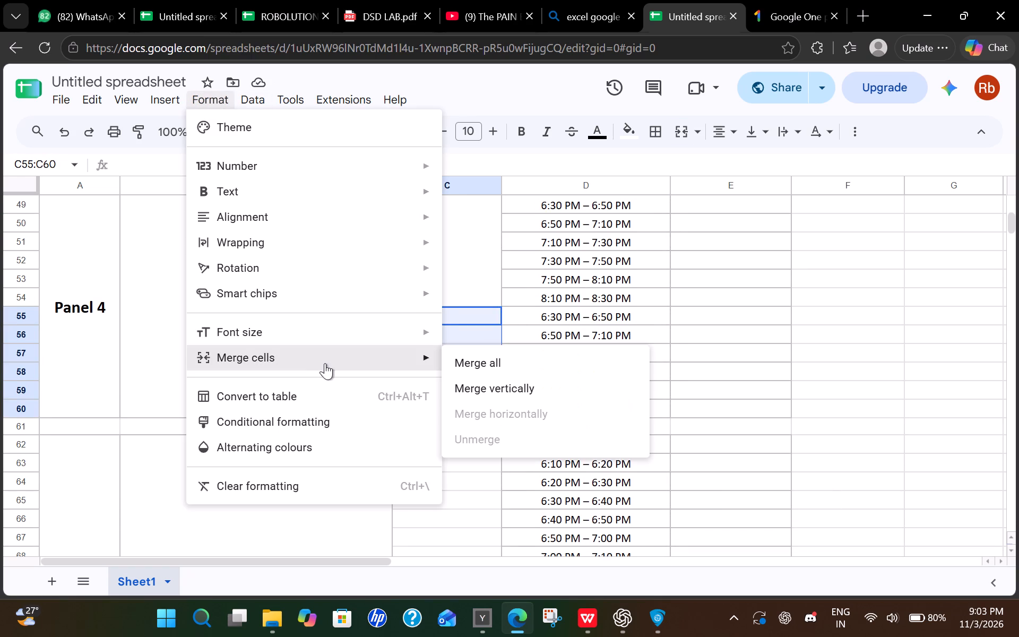
pyautogui.click(463, 365)
pyautogui.click(704, 373)
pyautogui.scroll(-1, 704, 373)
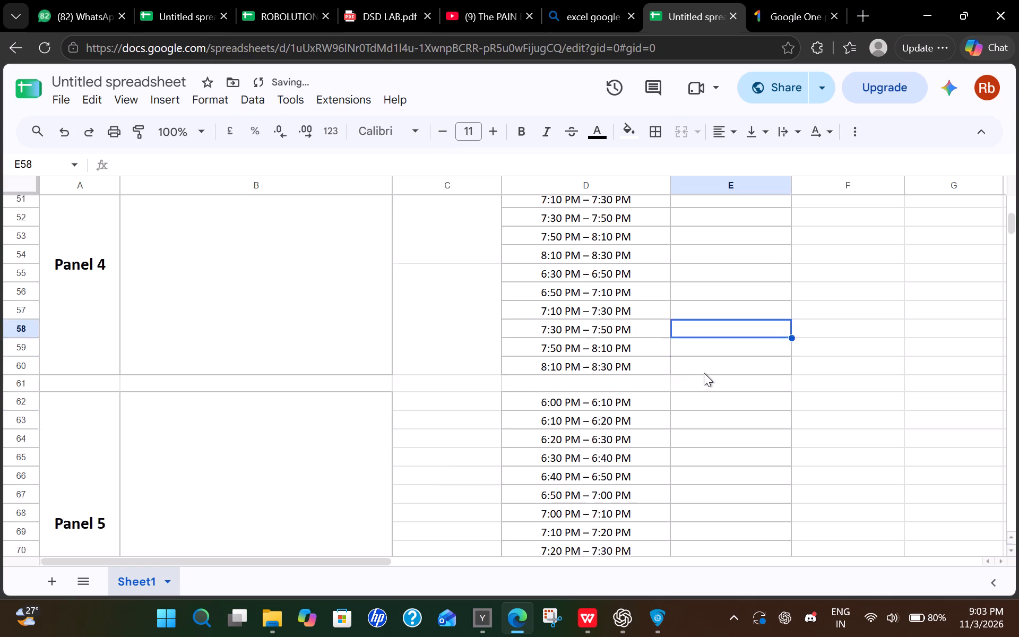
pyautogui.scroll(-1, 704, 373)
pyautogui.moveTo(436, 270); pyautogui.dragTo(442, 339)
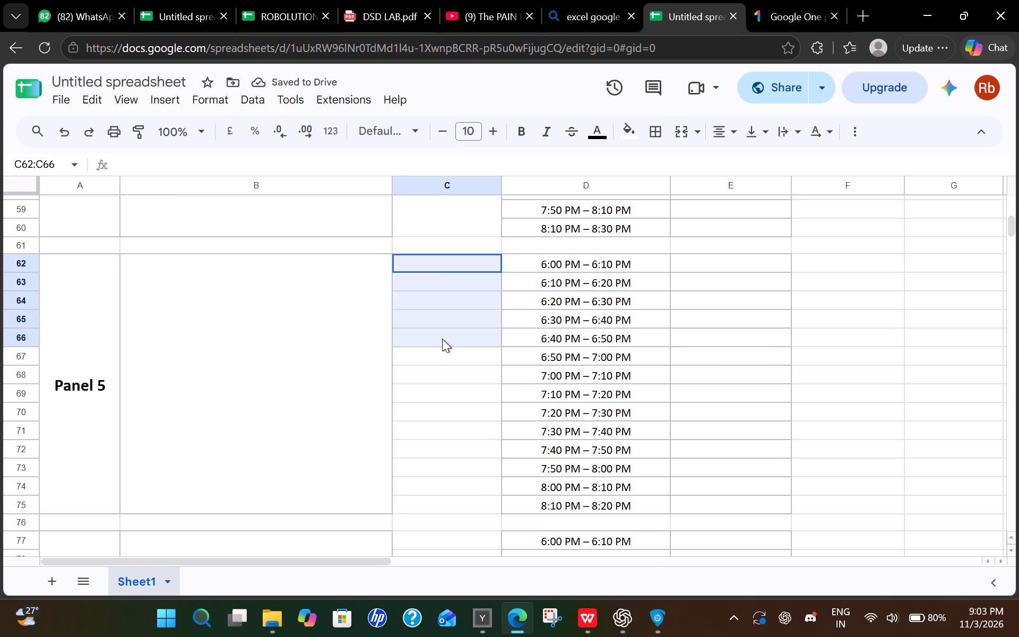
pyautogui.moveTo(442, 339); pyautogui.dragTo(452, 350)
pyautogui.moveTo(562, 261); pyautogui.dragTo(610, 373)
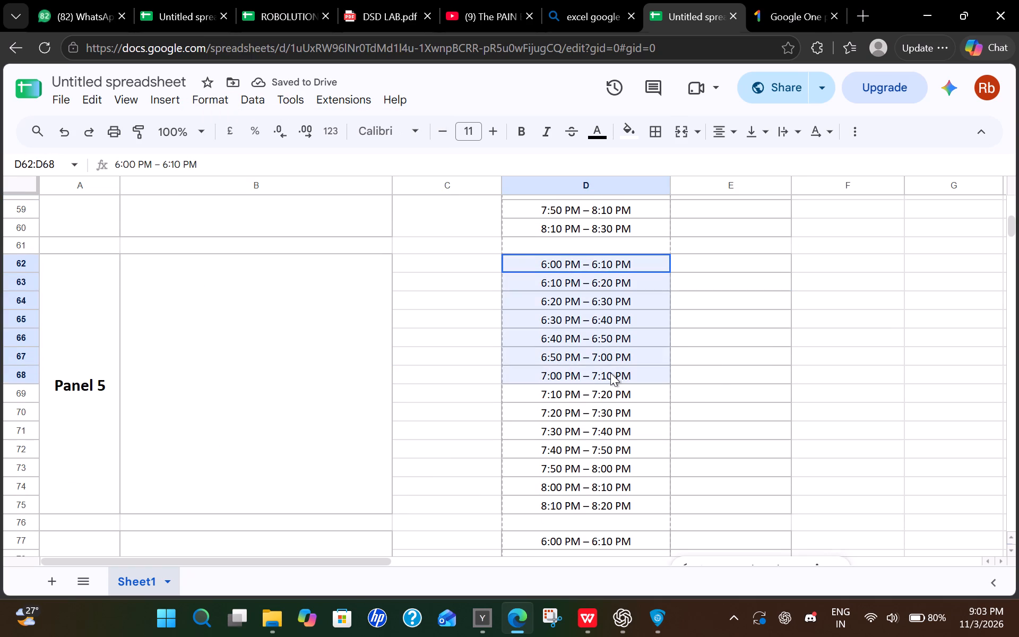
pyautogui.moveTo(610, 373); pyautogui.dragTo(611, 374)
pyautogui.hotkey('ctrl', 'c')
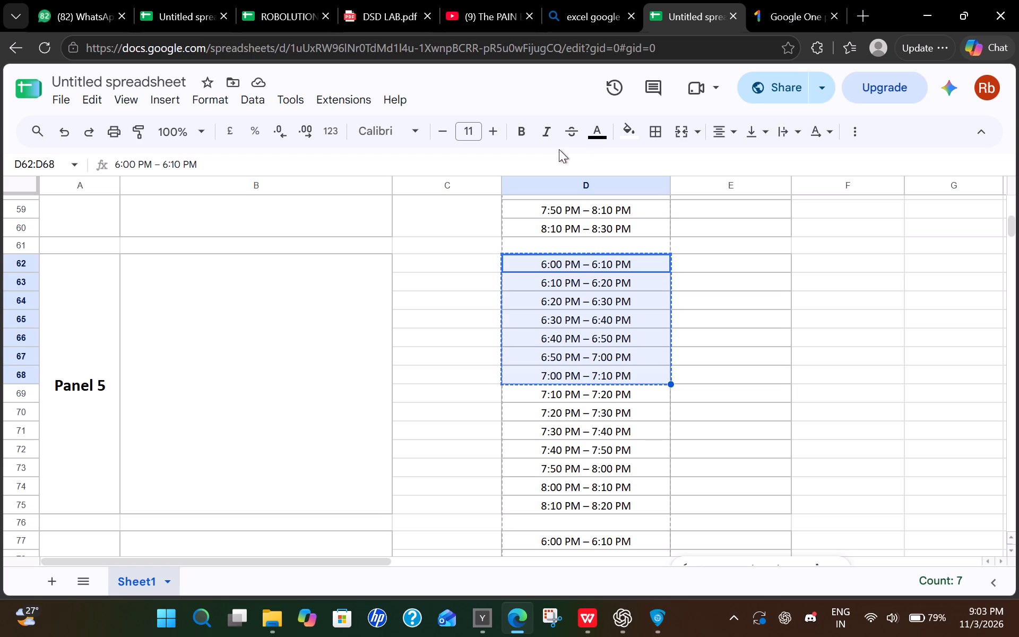
# Copy Panel 4's six 20-minute slots from D55:D60 to Panel 5's first set of slots, D62:D67.
pyautogui.scroll(1, 800, 338)
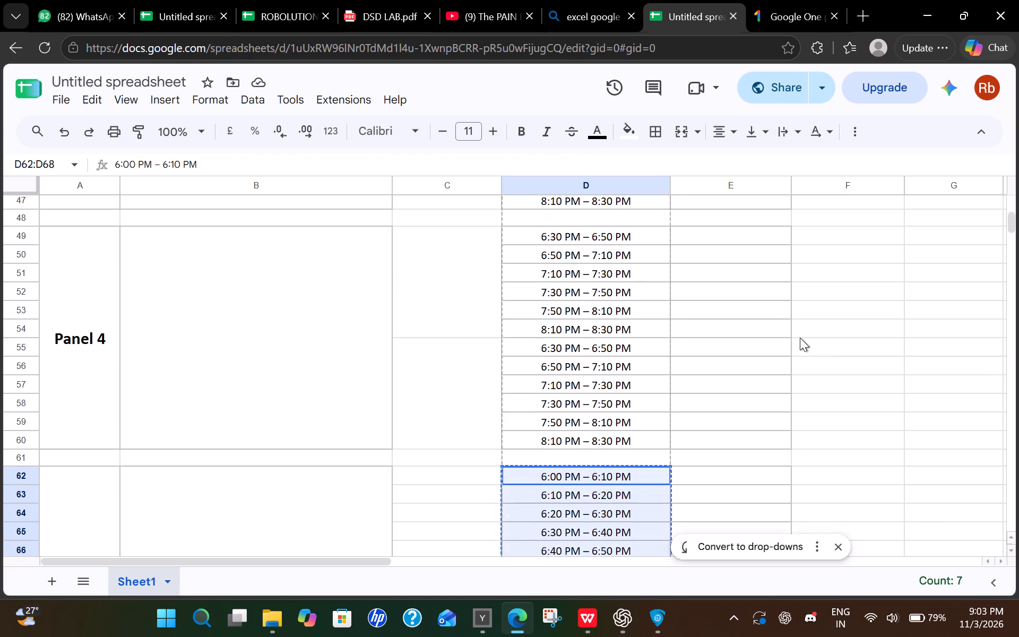
pyautogui.scroll(1, 800, 338)
pyautogui.moveTo(543, 355); pyautogui.dragTo(616, 456)
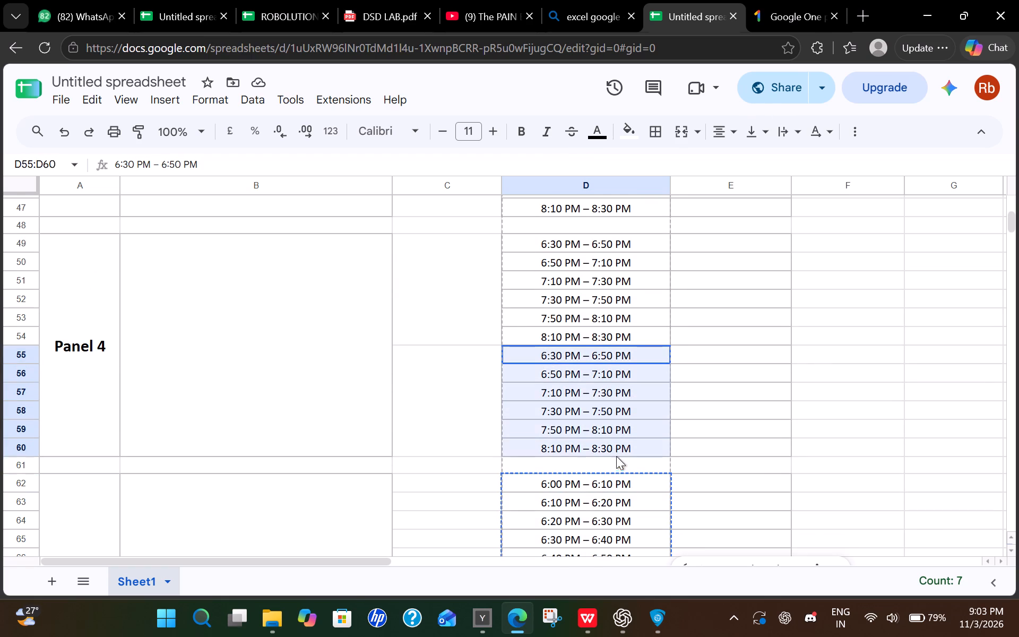
pyautogui.moveTo(616, 456); pyautogui.dragTo(617, 446)
pyautogui.hotkey('ctrl', 'c')
pyautogui.click(756, 457)
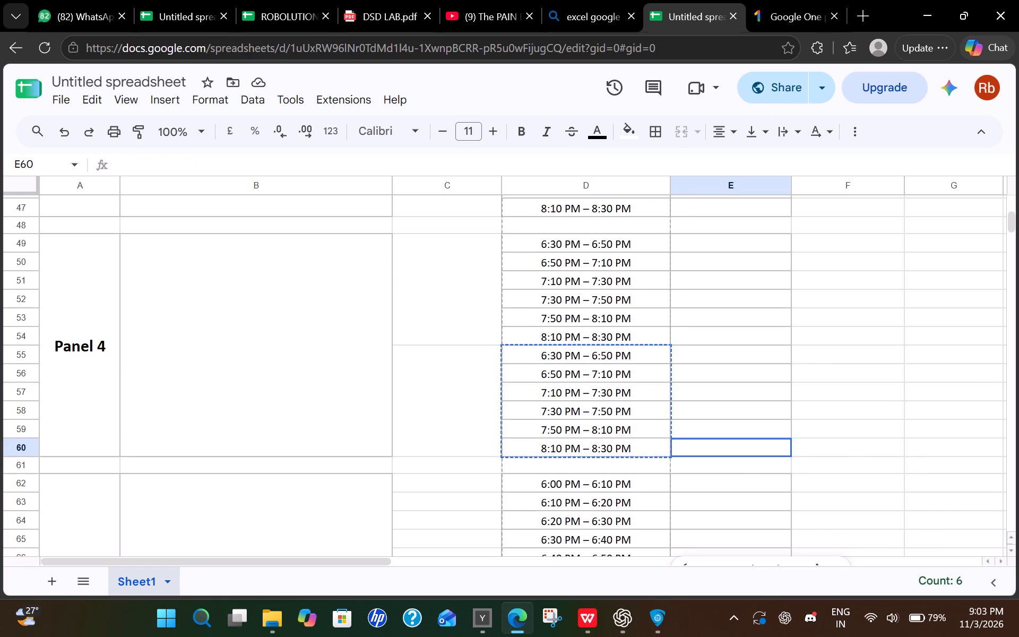
pyautogui.scroll(-3, 756, 457)
pyautogui.moveTo(548, 217); pyautogui.dragTo(619, 310)
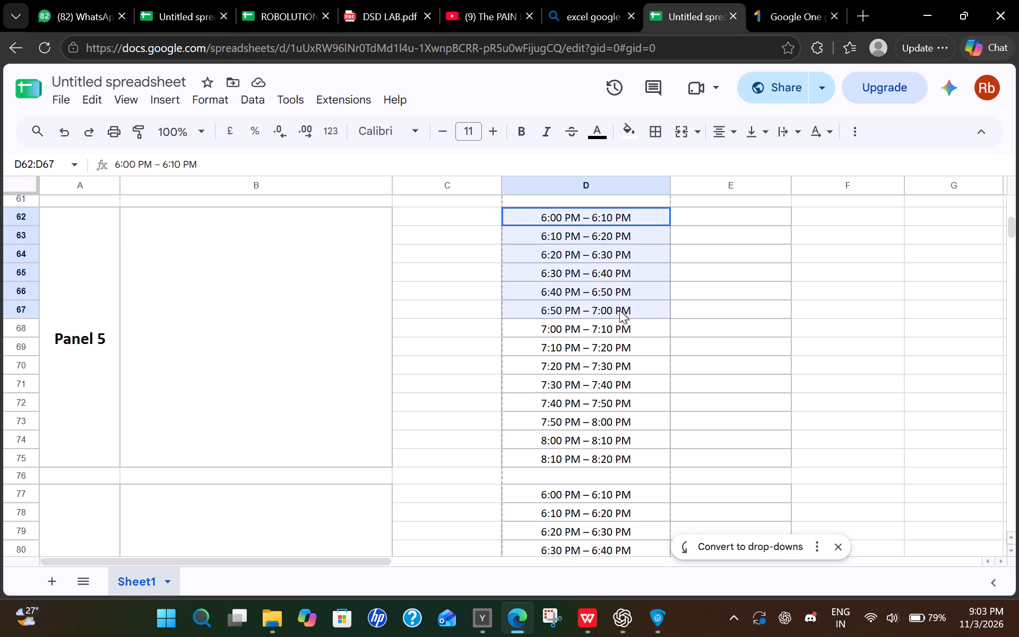
pyautogui.moveTo(619, 310); pyautogui.dragTo(620, 312)
pyautogui.hotkey('ctrl', 'v')
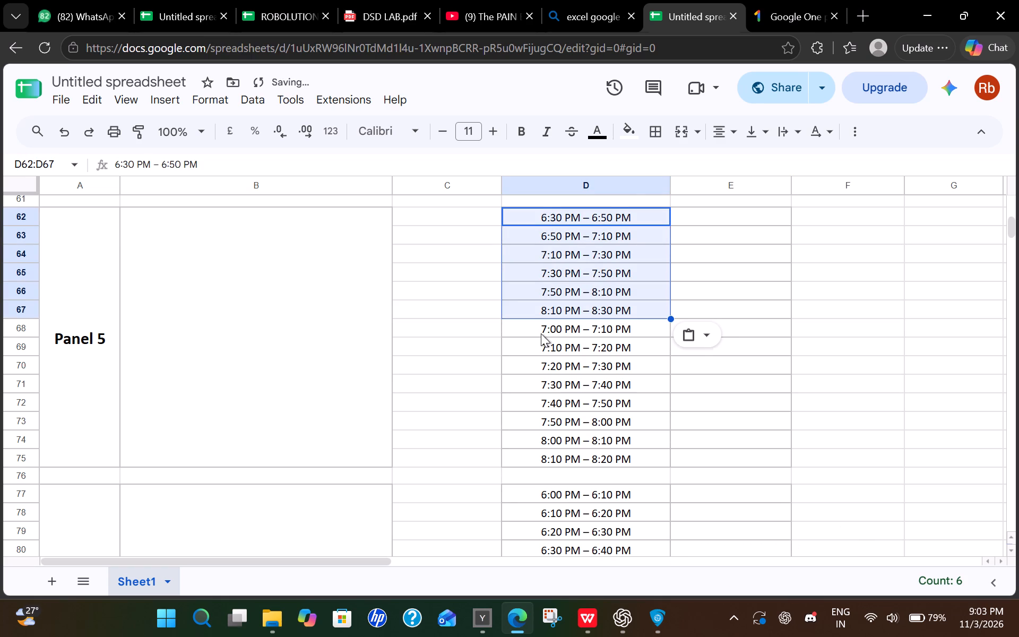
# Clear D68 as a gap and paste the same six slots into D69:D74 as Panel 5's second set.
pyautogui.click(538, 333)
pyautogui.press('BackSpace')
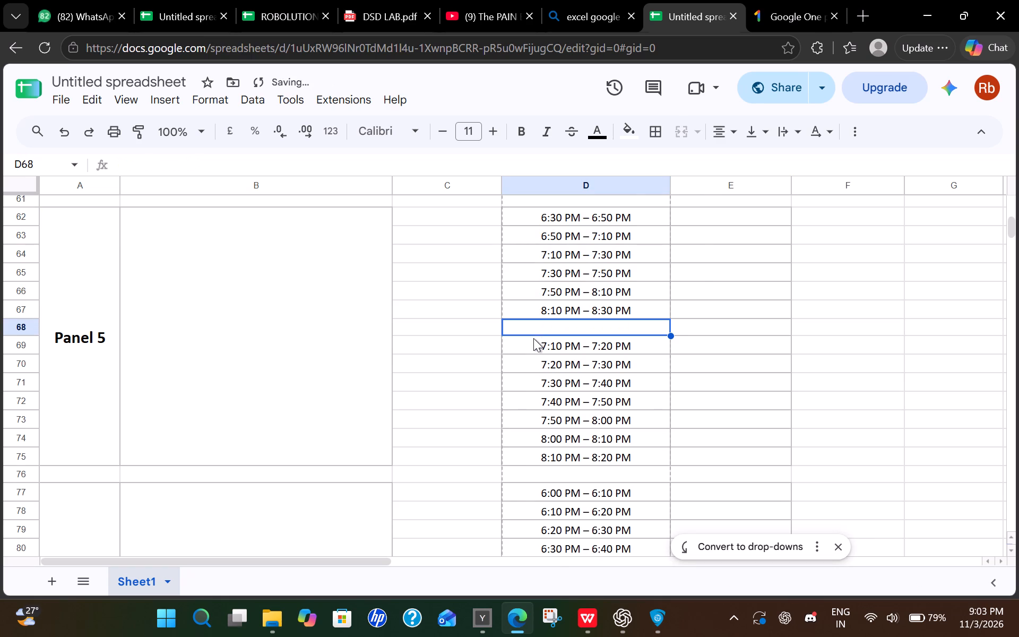
pyautogui.moveTo(531, 342); pyautogui.dragTo(611, 450)
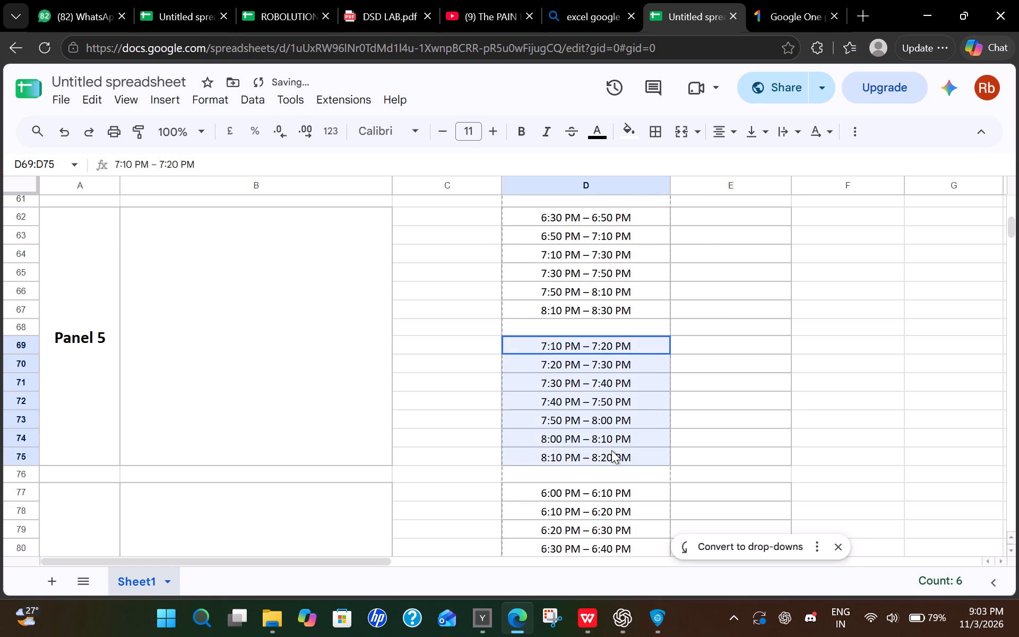
pyautogui.moveTo(611, 450); pyautogui.dragTo(612, 451)
pyautogui.hotkey('ctrl', 'v')
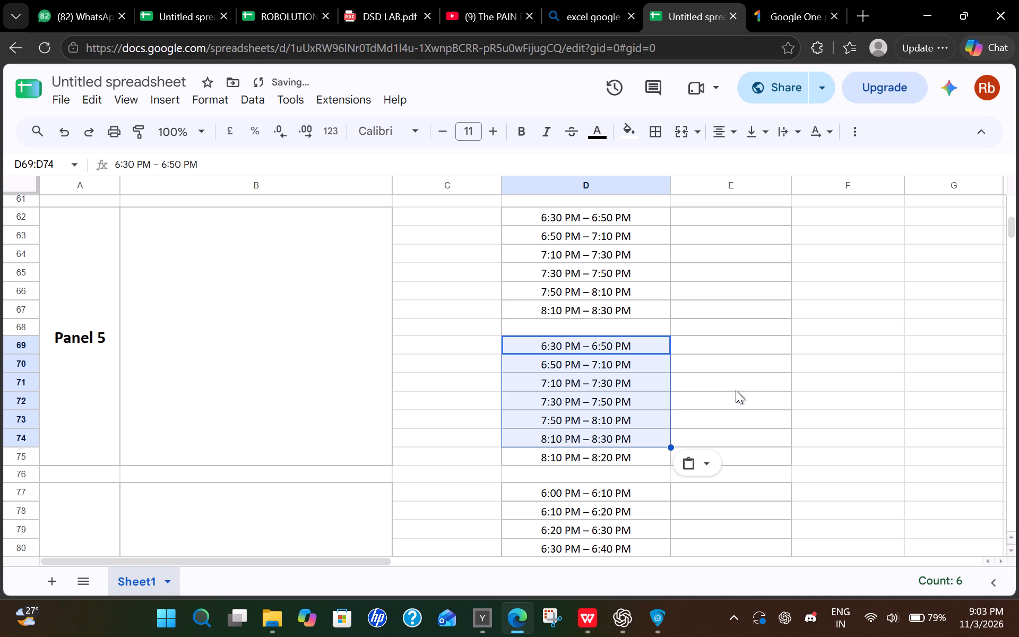
# Clear the leftover 8:10 PM – 8:20 PM slot in D75.
pyautogui.click(736, 390)
pyautogui.click(618, 460)
pyautogui.press('BackSpace')
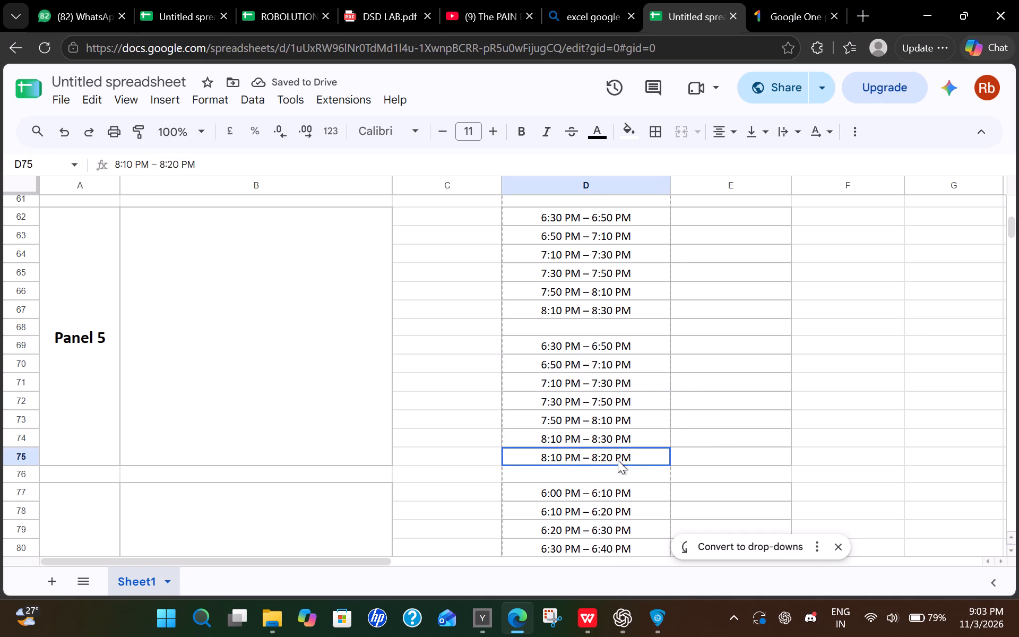
pyautogui.click(839, 330)
# Copy Panel 3's merged day cell block C35:C47 beside Panel 5's time slots, starting at C62.
pyautogui.scroll(1, 839, 330)
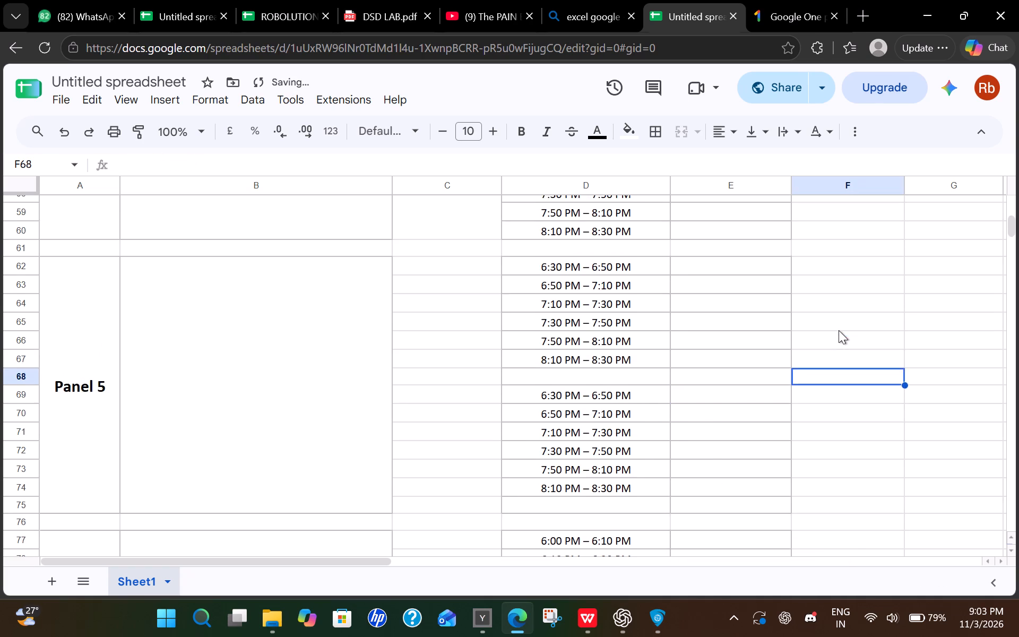
pyautogui.scroll(1, 839, 330)
pyautogui.click(450, 318)
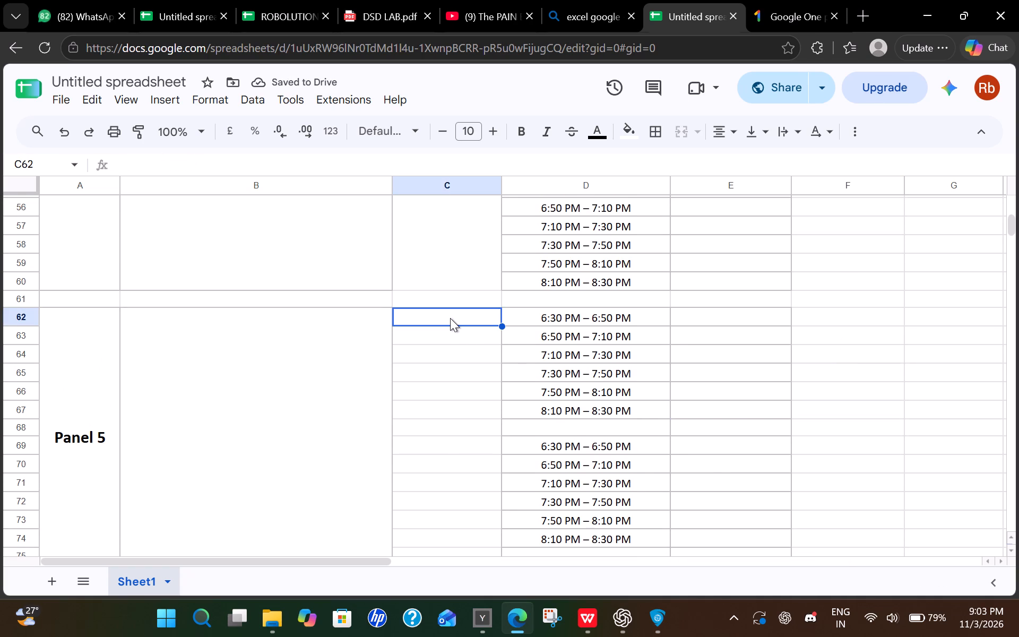
pyautogui.scroll(3, 450, 318)
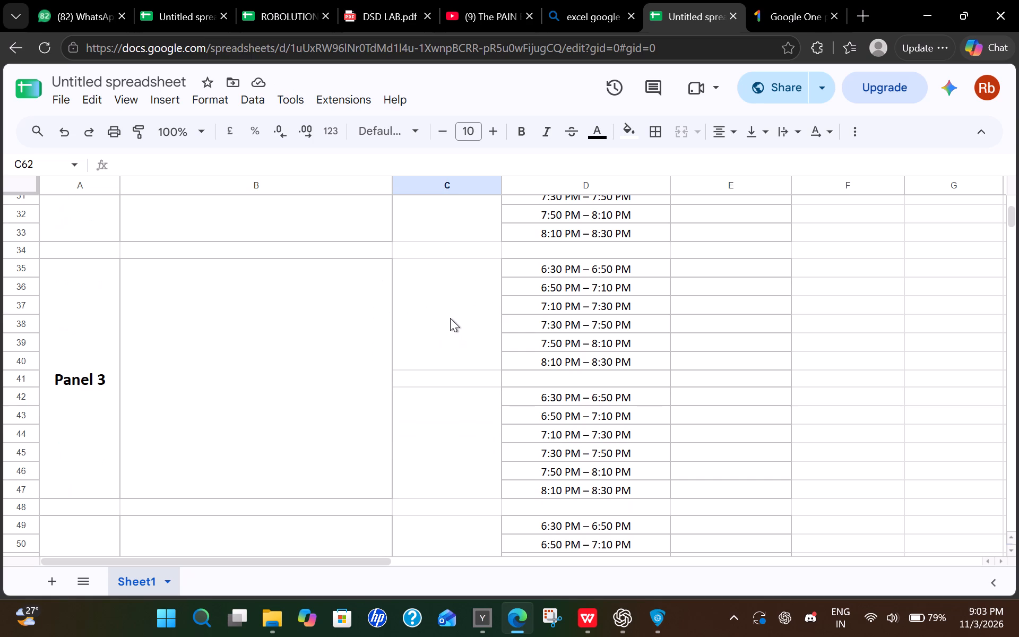
pyautogui.moveTo(412, 277); pyautogui.dragTo(429, 433)
pyautogui.hotkey('ctrl', 'v')
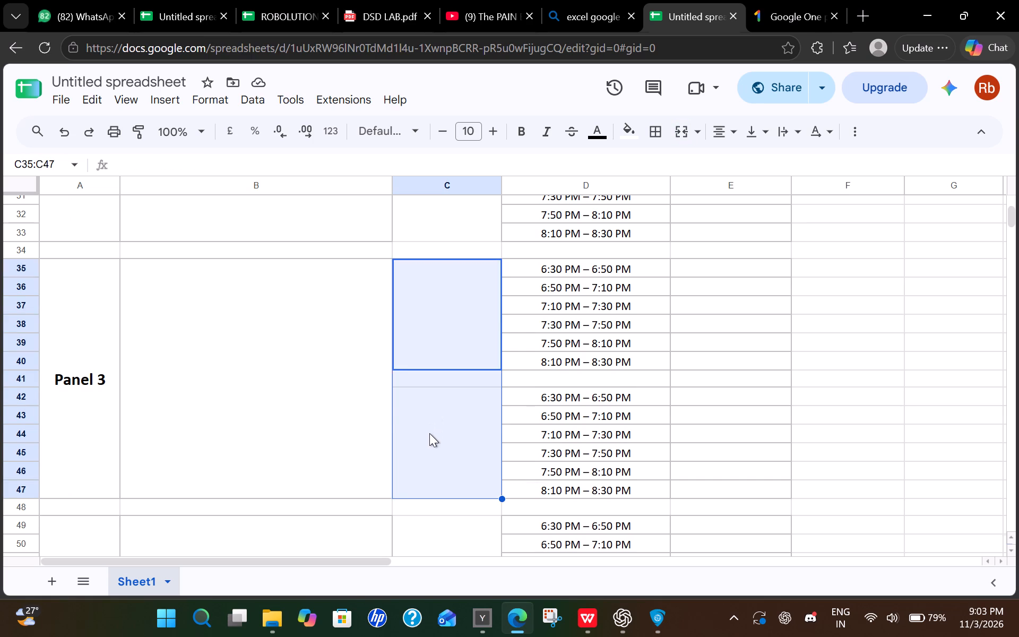
pyautogui.hotkey('ctrl', 'z')
pyautogui.hotkey('ctrl', 'c')
pyautogui.click(694, 377)
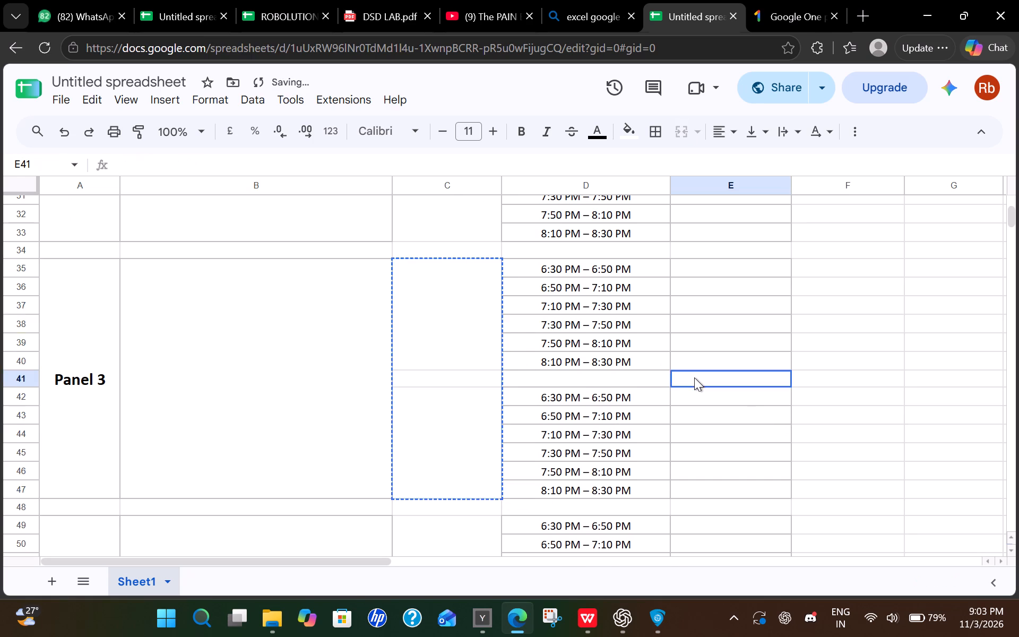
pyautogui.scroll(-4, 694, 377)
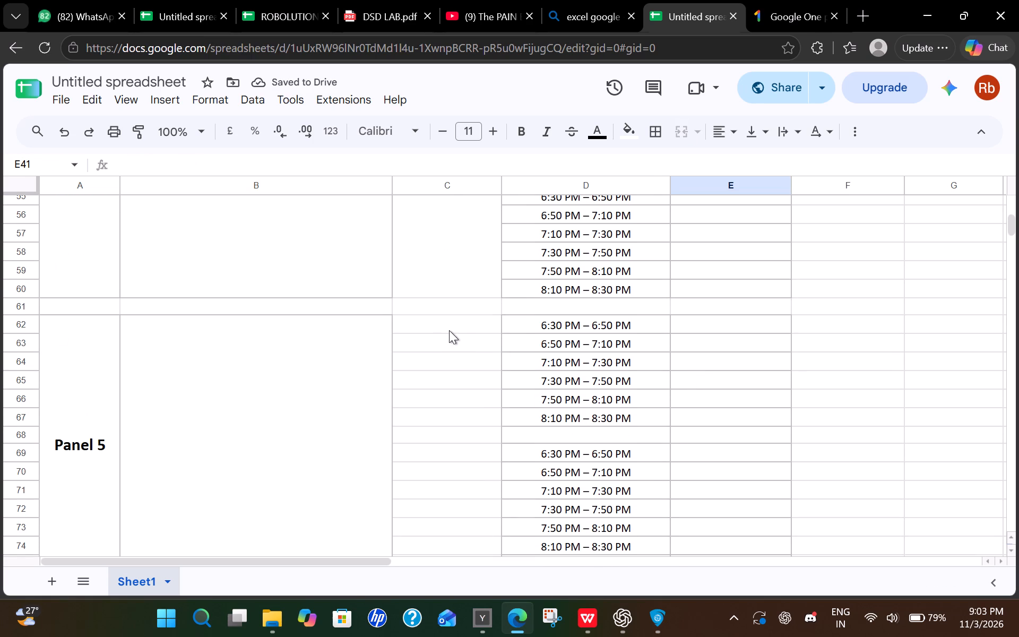
pyautogui.click(449, 330)
pyautogui.hotkey('ctrl', 'v')
pyautogui.click(848, 303)
# Paste the same merged day cell block beside Panel 6's time slots, starting at C77.
pyautogui.scroll(-1, 848, 303)
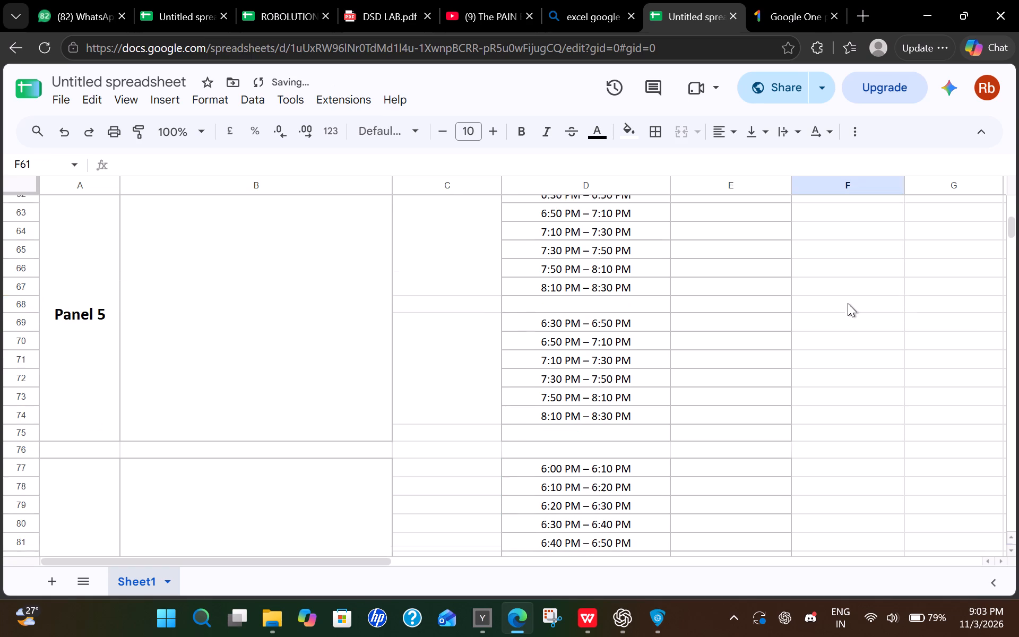
pyautogui.scroll(-4, 848, 303)
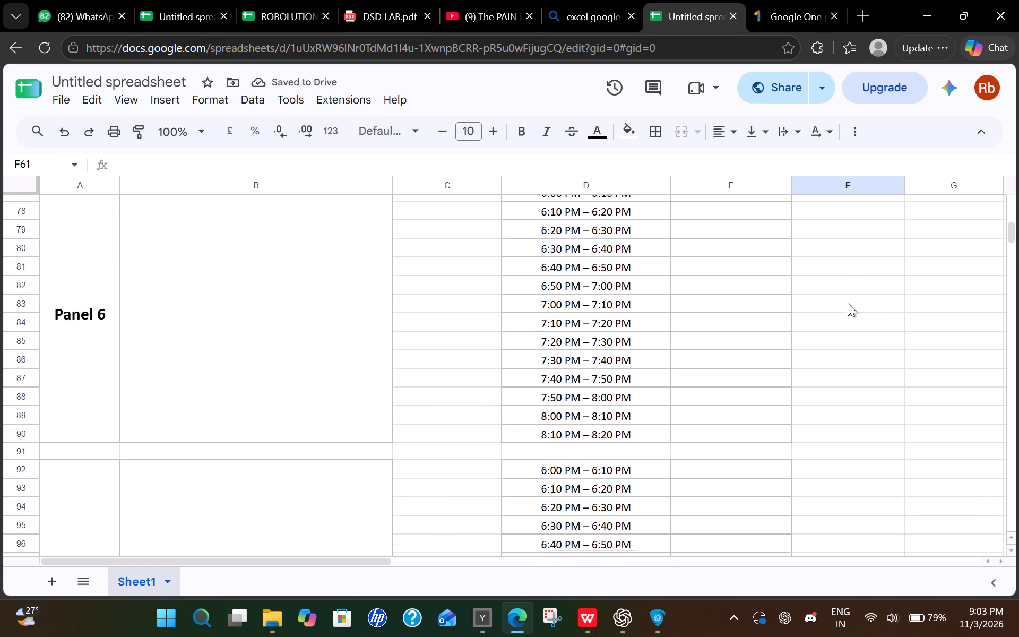
pyautogui.scroll(1, 696, 305)
pyautogui.click(454, 245)
pyautogui.hotkey('ctrl', 'v')
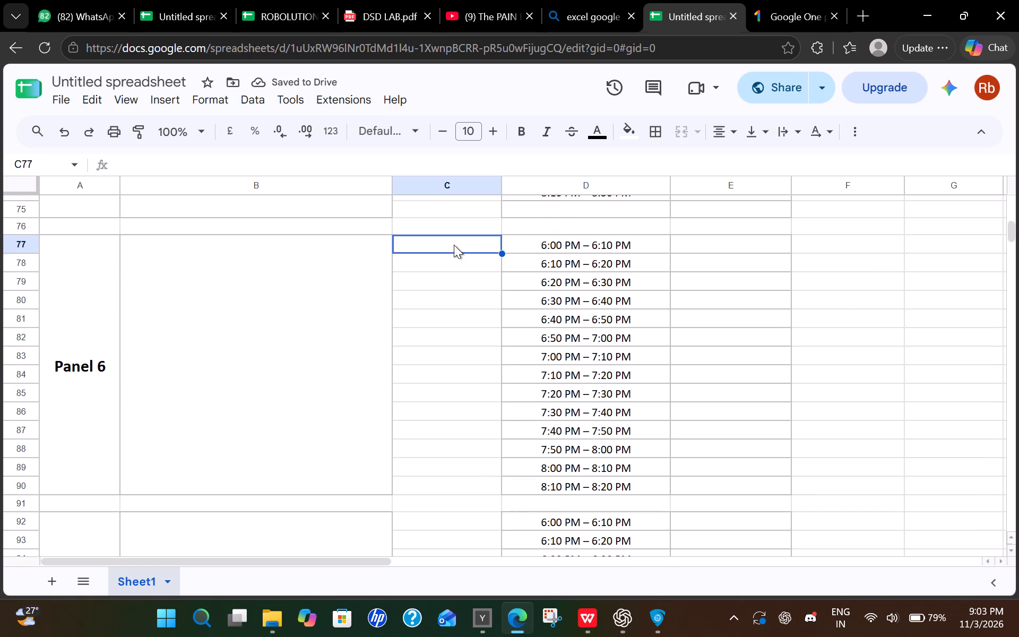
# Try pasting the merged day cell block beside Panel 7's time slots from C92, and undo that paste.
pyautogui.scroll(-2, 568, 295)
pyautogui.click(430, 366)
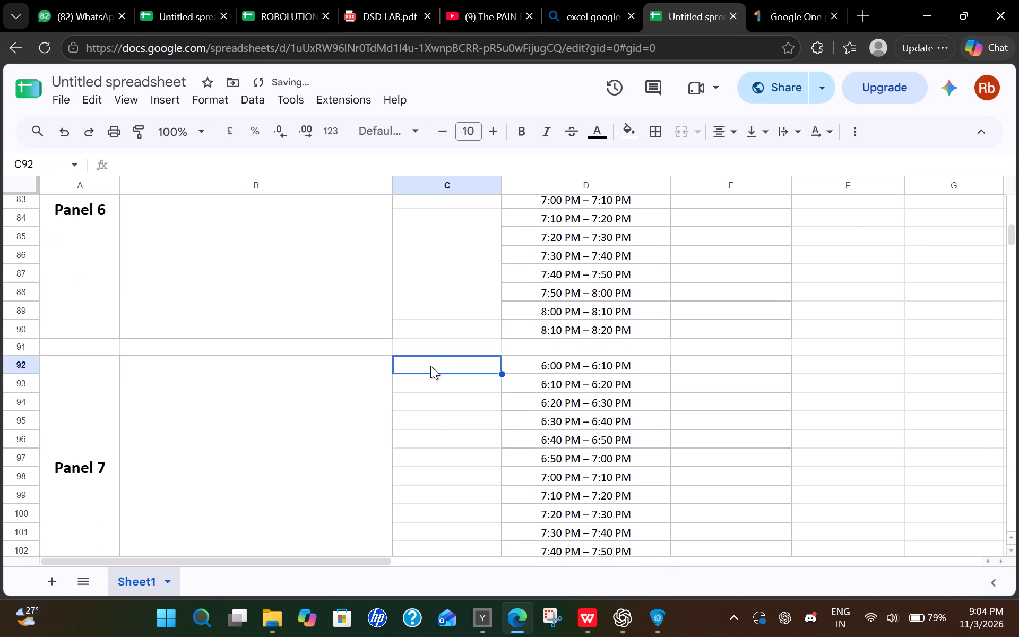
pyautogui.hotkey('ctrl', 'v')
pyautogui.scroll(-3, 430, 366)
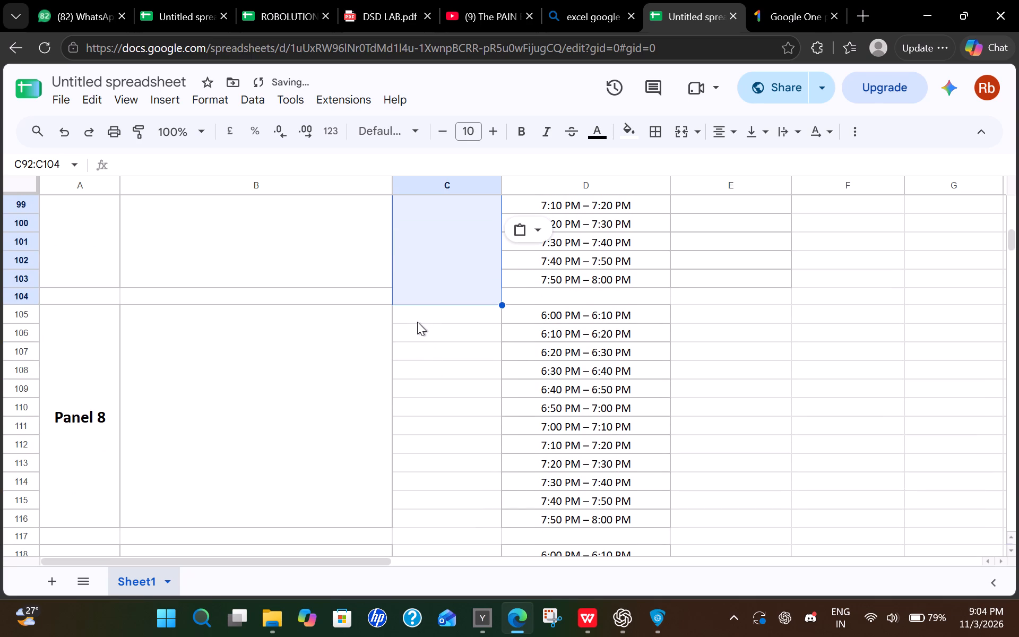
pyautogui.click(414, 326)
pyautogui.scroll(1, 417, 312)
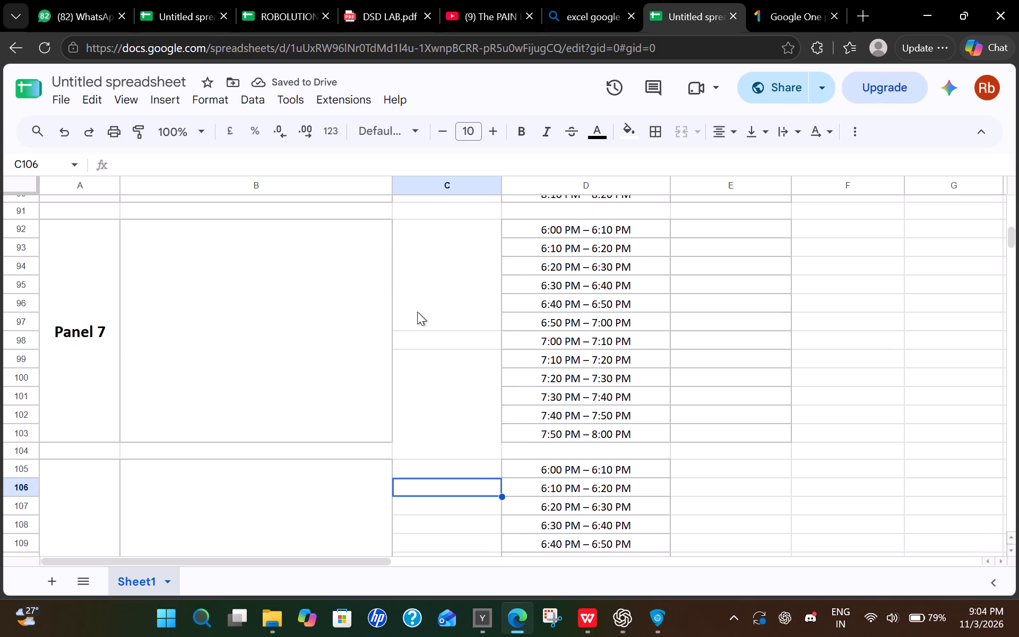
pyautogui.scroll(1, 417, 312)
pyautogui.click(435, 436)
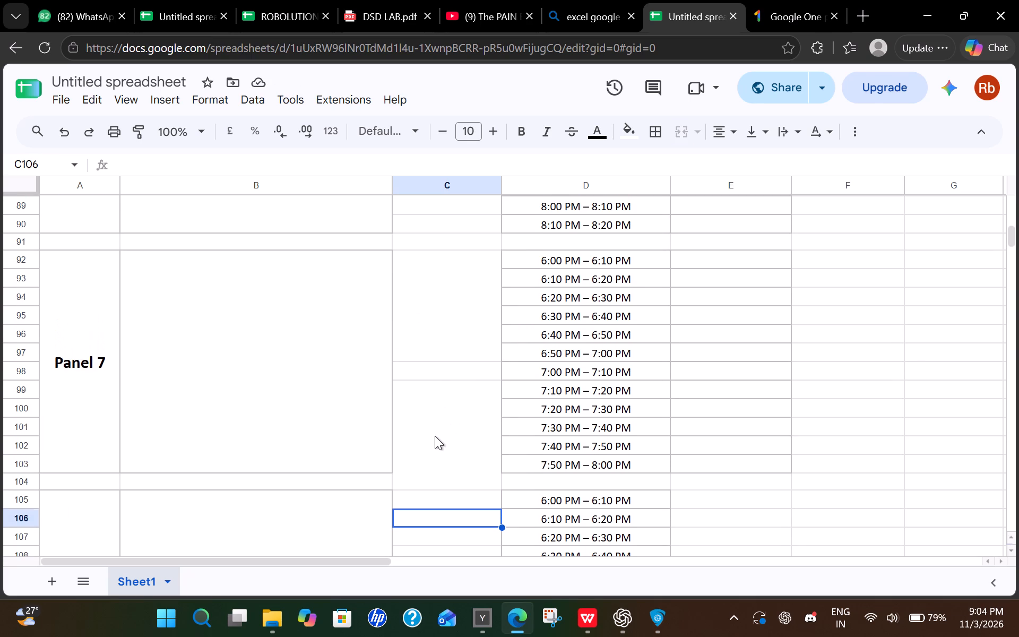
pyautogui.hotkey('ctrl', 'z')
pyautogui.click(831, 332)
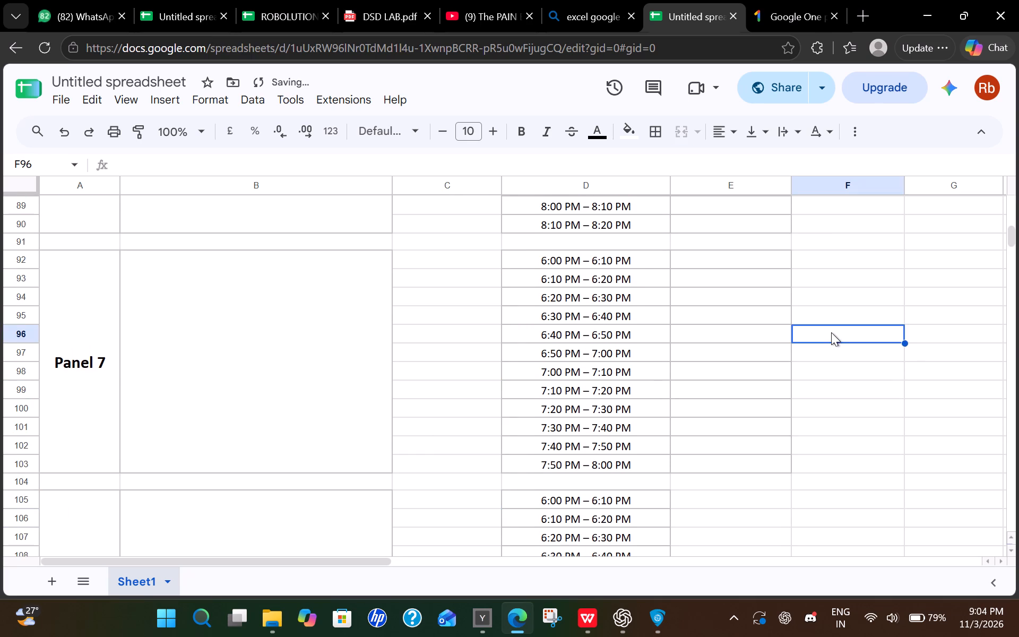
# Copy Panel 5's six 20-minute slots from D69:D74 to Panel 6's first set of slots, D77:D82.
pyautogui.scroll(2, 610, 257)
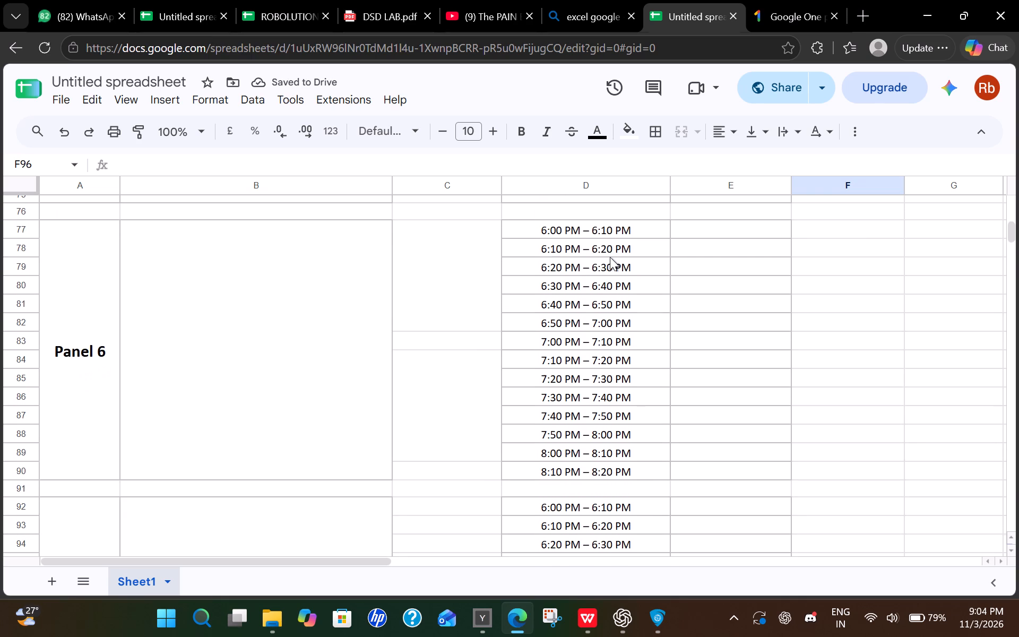
pyautogui.scroll(1, 576, 335)
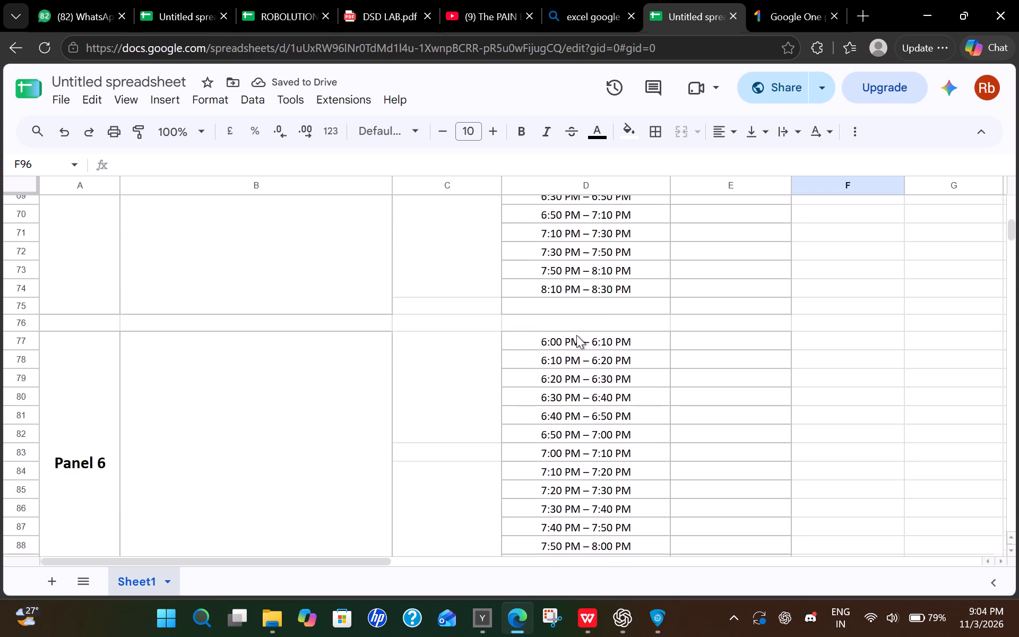
pyautogui.scroll(1, 576, 335)
pyautogui.moveTo(514, 271); pyautogui.dragTo(597, 364)
pyautogui.hotkey('ctrl', 'c')
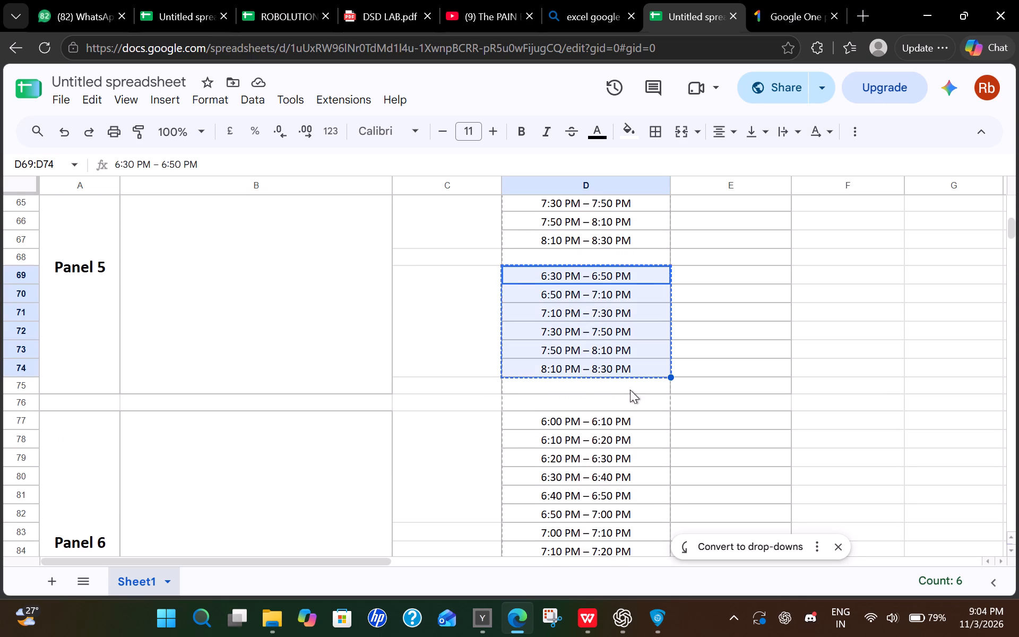
pyautogui.scroll(-2, 630, 390)
pyautogui.moveTo(522, 277); pyautogui.dragTo(608, 361)
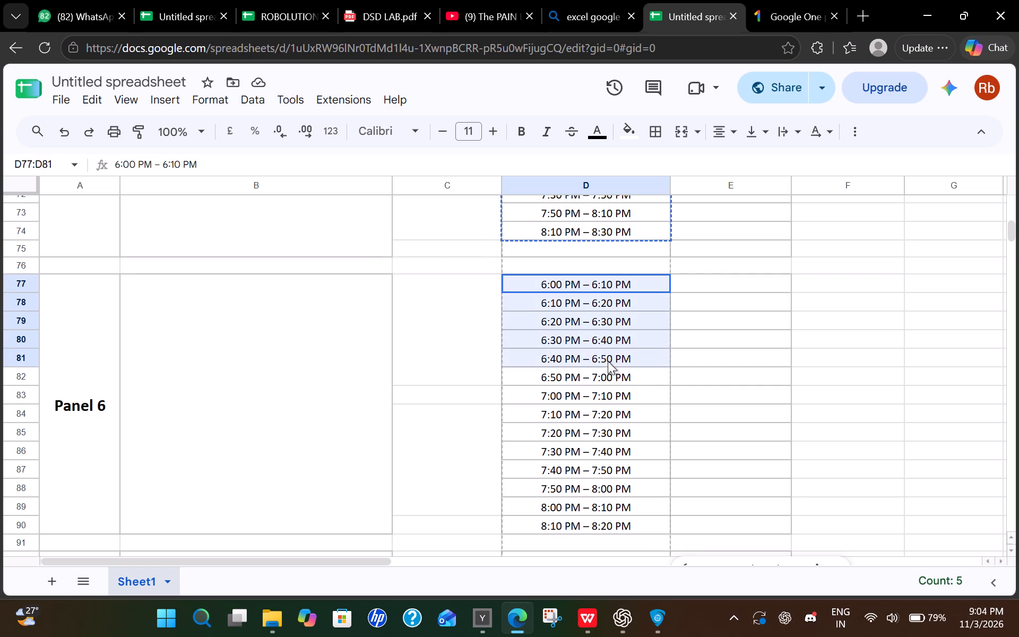
pyautogui.moveTo(608, 361); pyautogui.dragTo(602, 370)
pyautogui.hotkey('ctrl', 'v')
# Clear D83 as a gap and paste the same six slots into D84:D89 as Panel 6's second set.
pyautogui.click(548, 396)
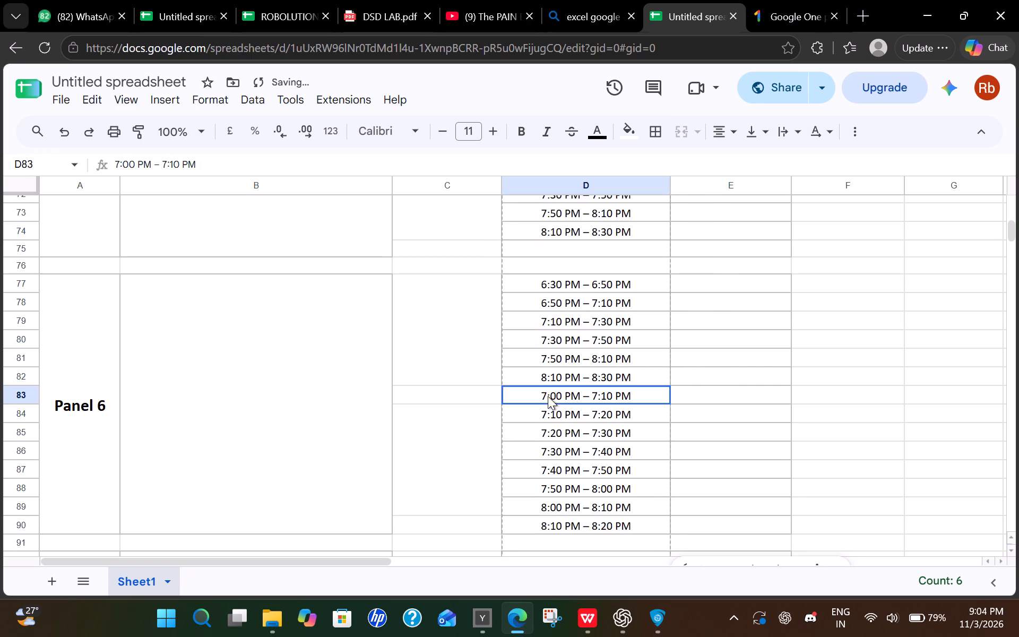
pyautogui.press('BackSpace')
pyautogui.moveTo(532, 417); pyautogui.dragTo(594, 495)
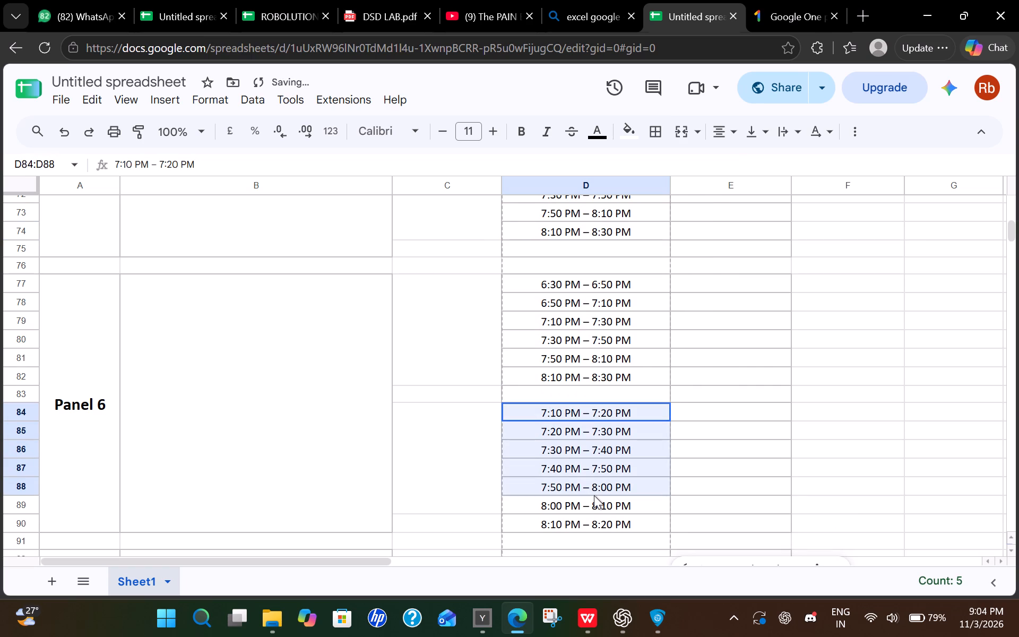
pyautogui.moveTo(594, 495); pyautogui.dragTo(594, 496)
pyautogui.hotkey('ctrl', 'v')
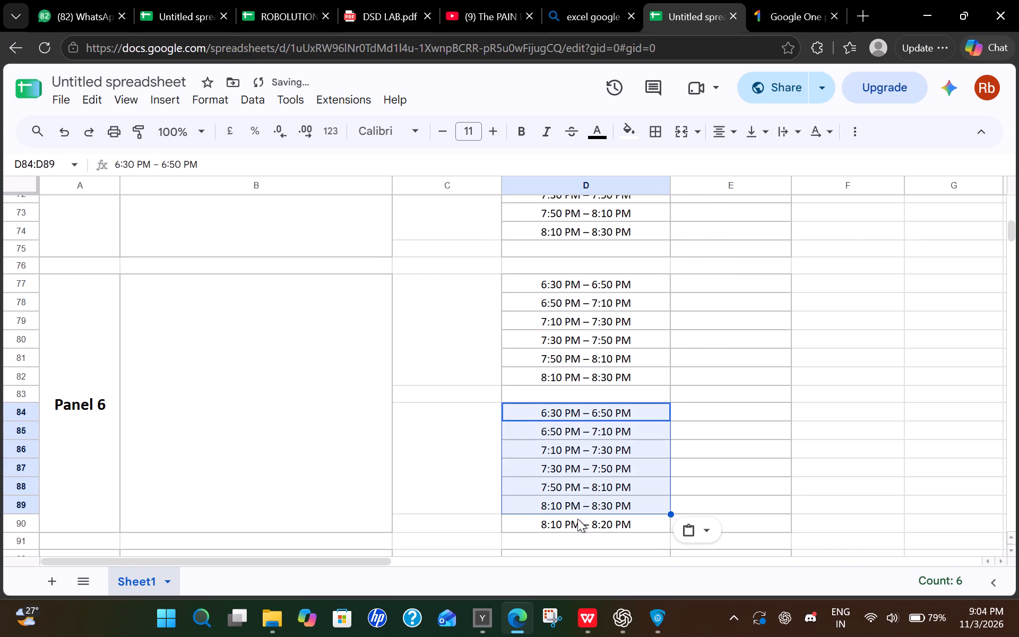
# Clear the leftover 8:10 PM – 8:20 PM slot from D90 at the end of Panel 6.
pyautogui.click(577, 519)
pyautogui.press('BackSpace')
# Paste the six copied 20-minute slots twice for Panel 7, into D92:D97 and D98:D103, leaving no gap row.
pyautogui.scroll(-1, 792, 276)
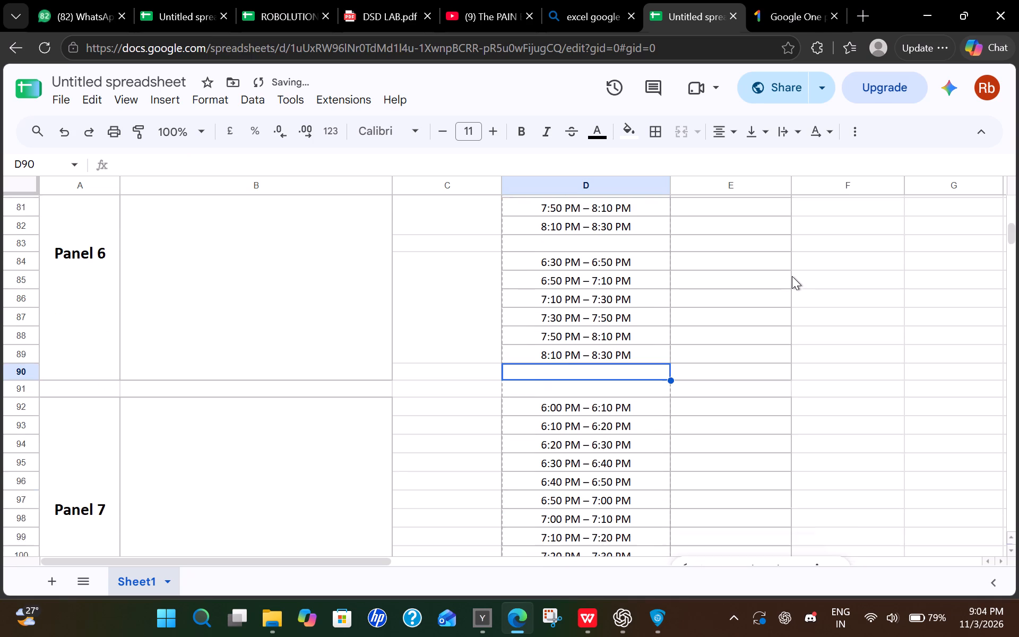
pyautogui.scroll(-1, 792, 276)
pyautogui.doubleClick(523, 384)
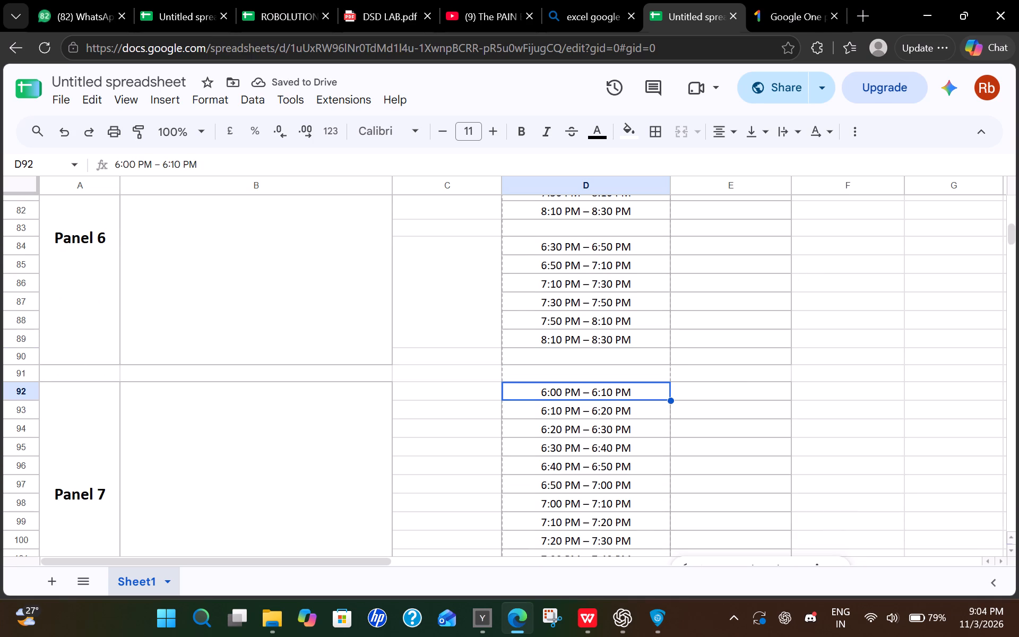
pyautogui.hotkey('ctrl', 'v')
pyautogui.scroll(-2, 523, 384)
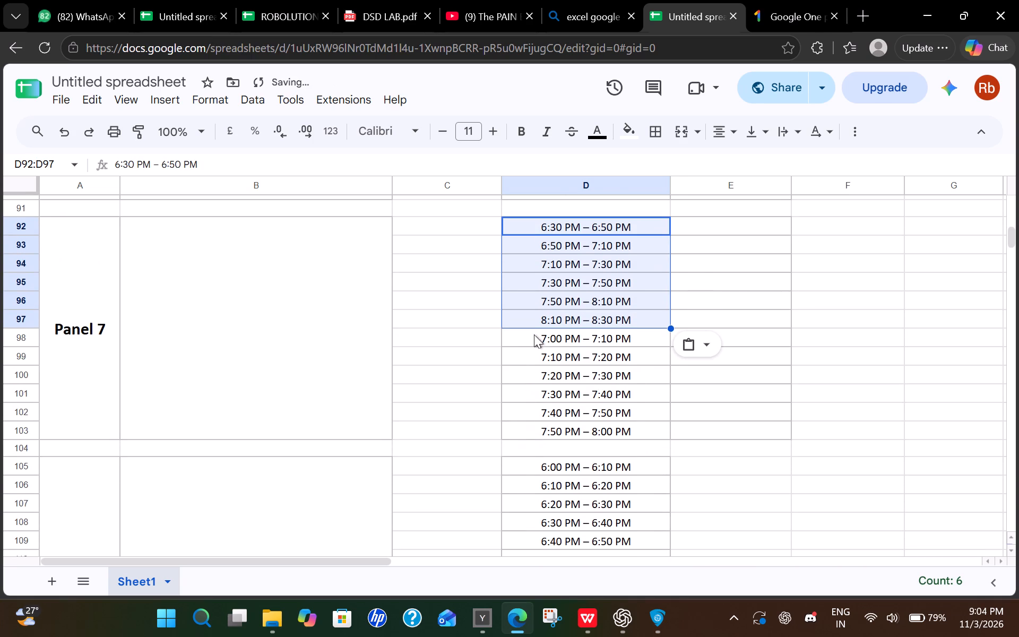
pyautogui.click(525, 332)
pyautogui.hotkey('ctrl', 'v')
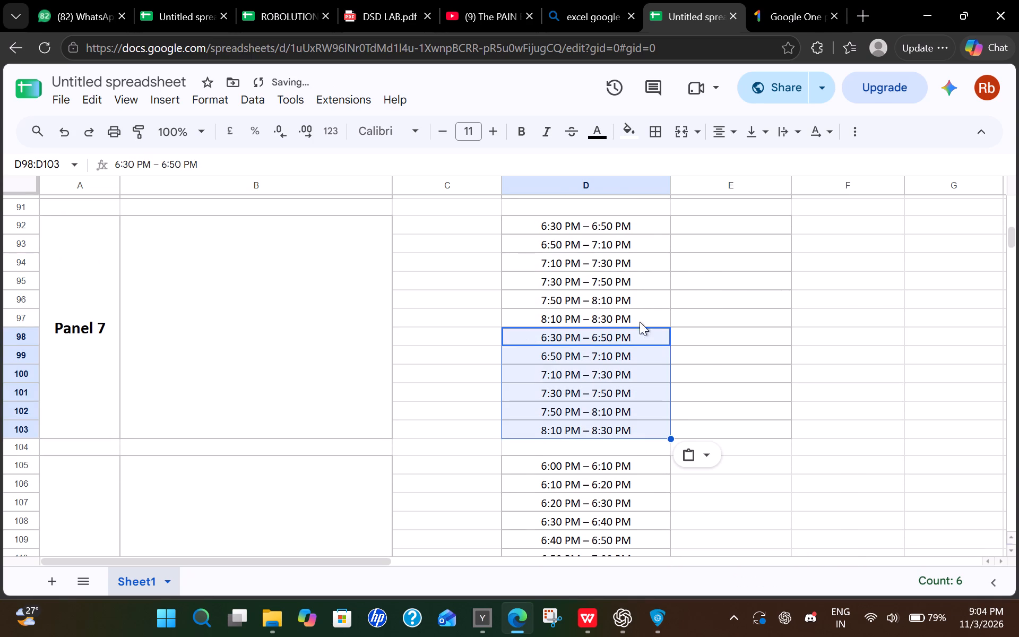
pyautogui.click(706, 315)
# Copy Panel 4's merged day cells C49:C60 beside Panel 7's time slots, starting at C92.
pyautogui.scroll(6, 643, 340)
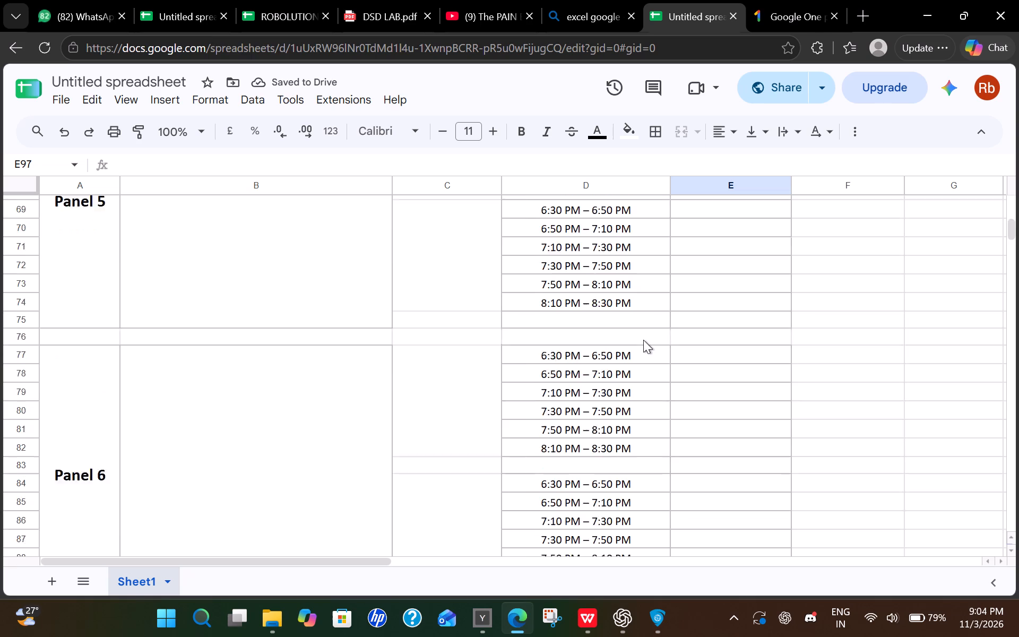
pyautogui.scroll(3, 643, 340)
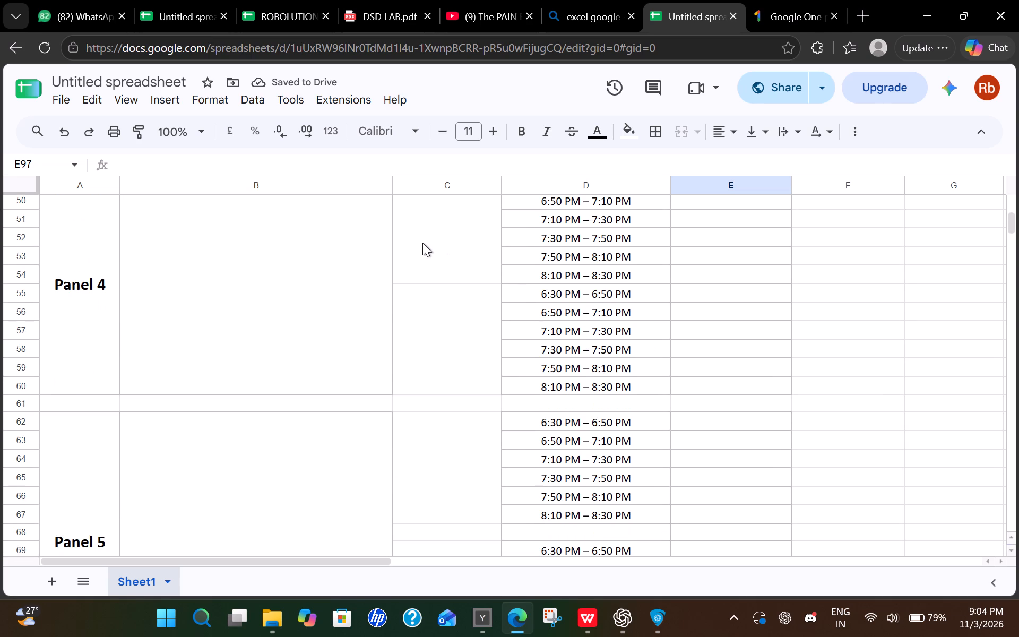
pyautogui.moveTo(422, 243); pyautogui.dragTo(437, 327)
pyautogui.hotkey('ctrl', 'c')
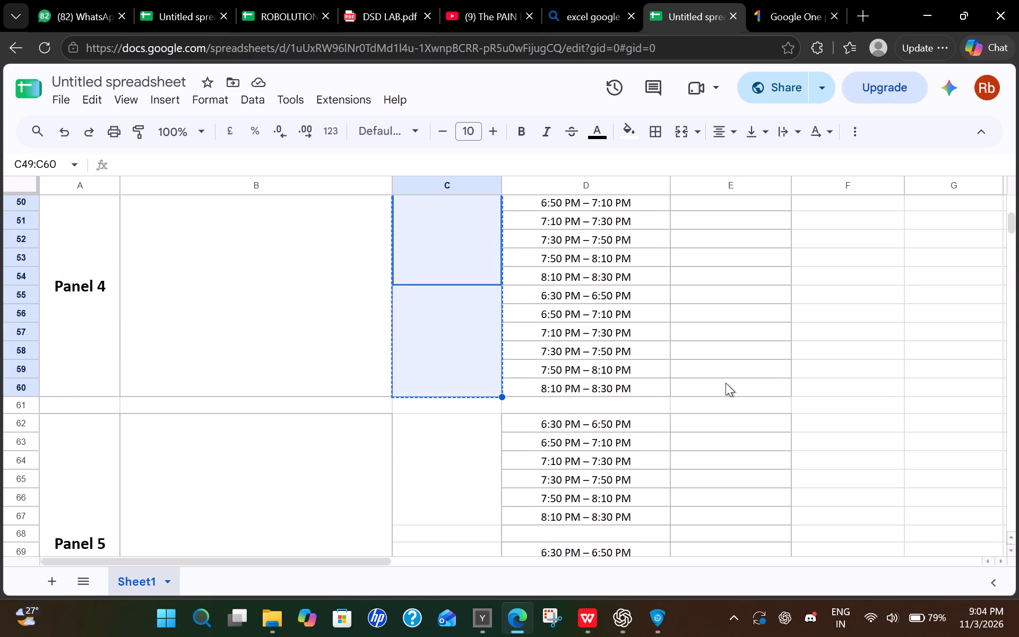
pyautogui.scroll(-6, 726, 383)
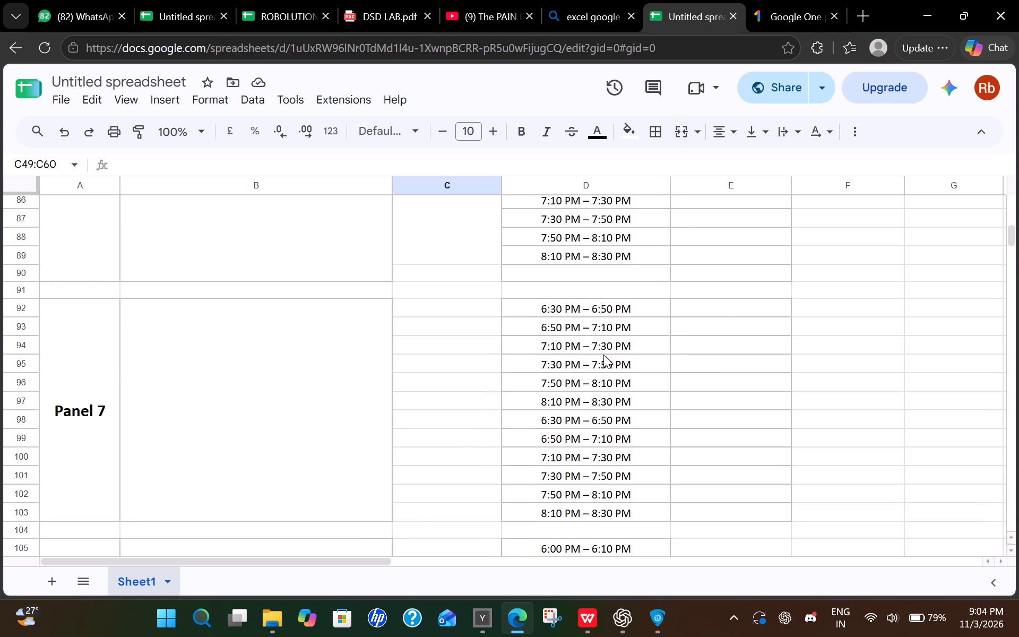
pyautogui.click(463, 310)
pyautogui.hotkey('ctrl', 'v')
pyautogui.click(729, 303)
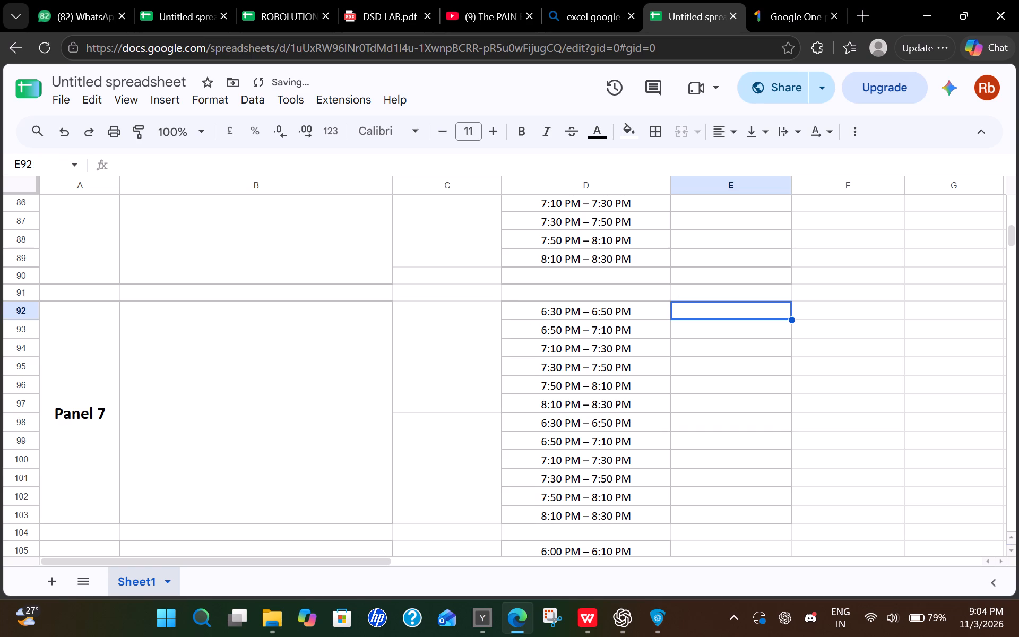
# Copy Panel 7's six slots from D98:D103 to Panel 8 twice, into D105:D110 and D111:D116.
pyautogui.scroll(-1, 729, 303)
pyautogui.click(372, 98)
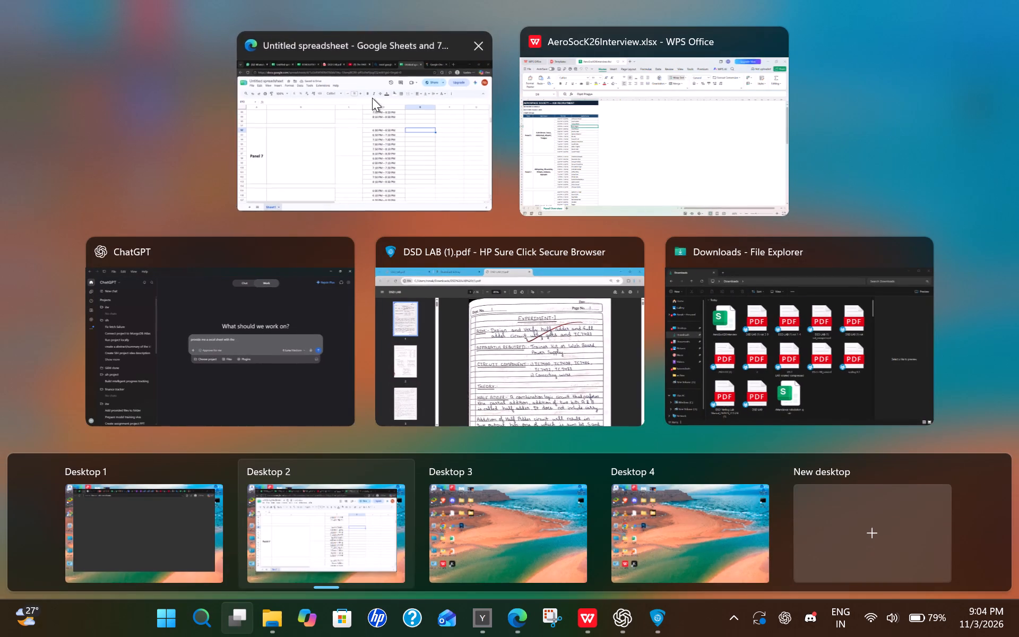
pyautogui.scroll(-1, 617, 243)
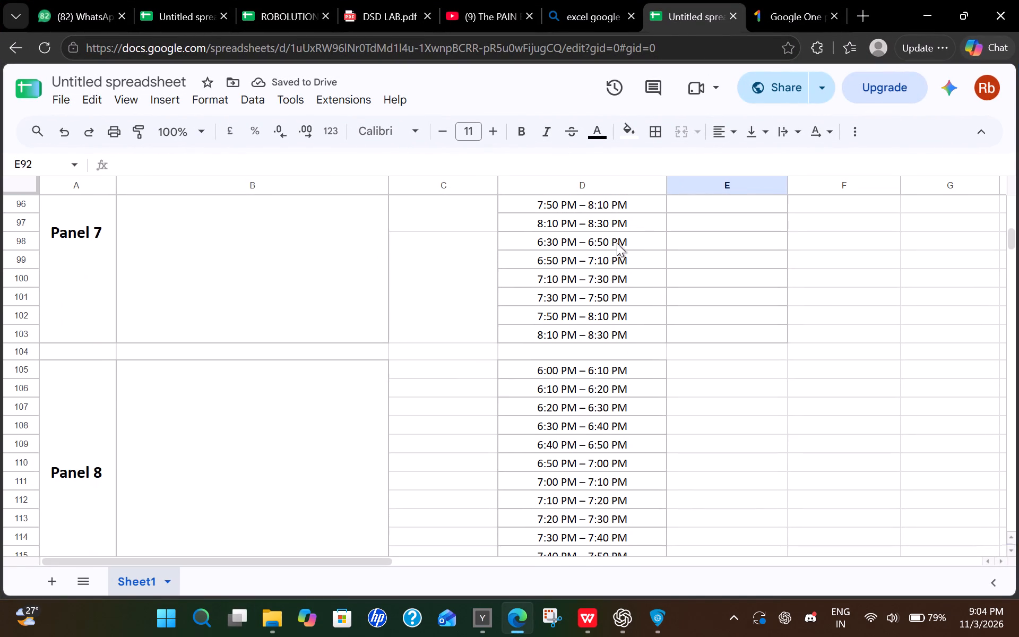
pyautogui.scroll(-1, 617, 243)
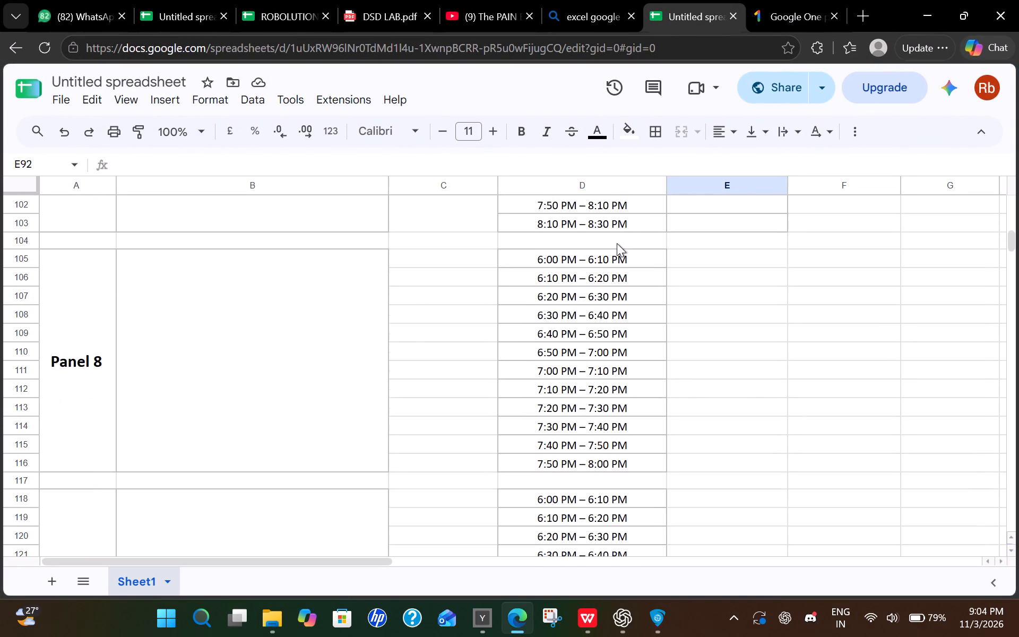
pyautogui.scroll(-1, 617, 243)
pyautogui.click(589, 237)
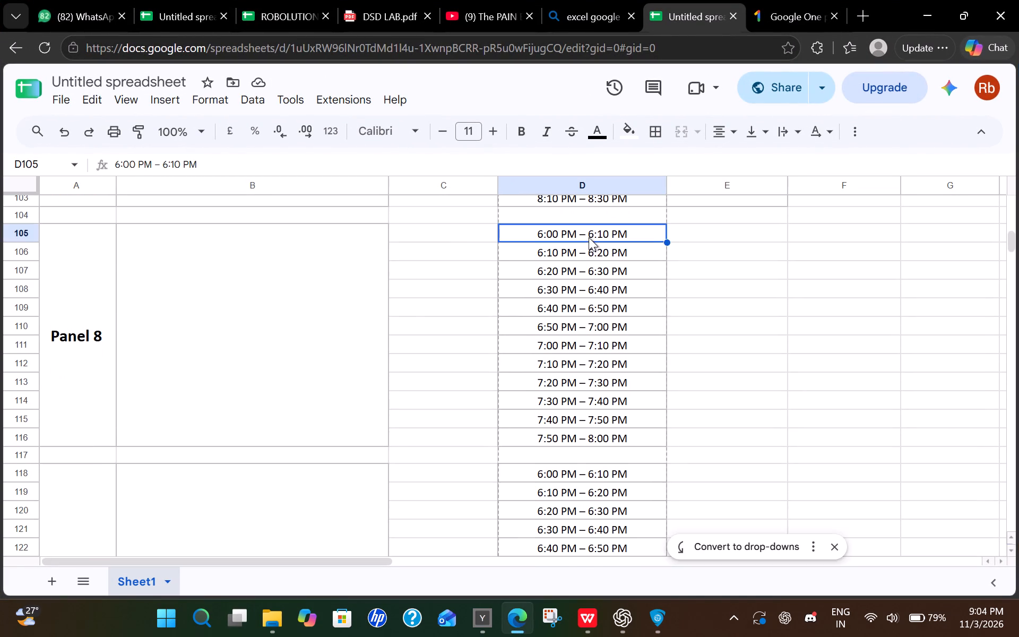
pyautogui.scroll(2, 574, 286)
pyautogui.moveTo(519, 220); pyautogui.dragTo(563, 251)
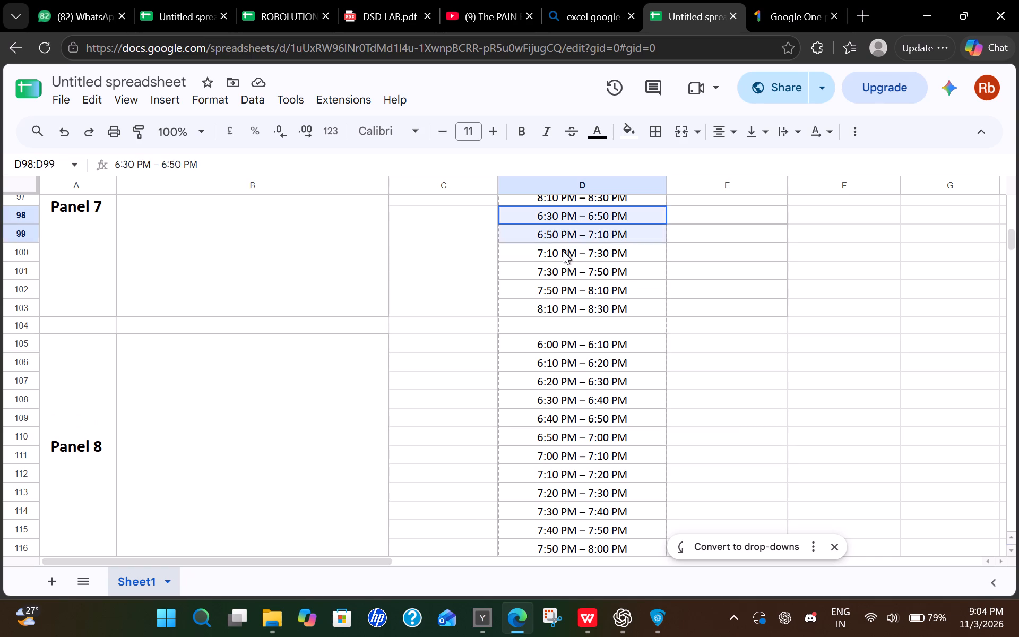
pyautogui.moveTo(563, 251); pyautogui.dragTo(620, 304)
pyautogui.hotkey('ctrl', 'c')
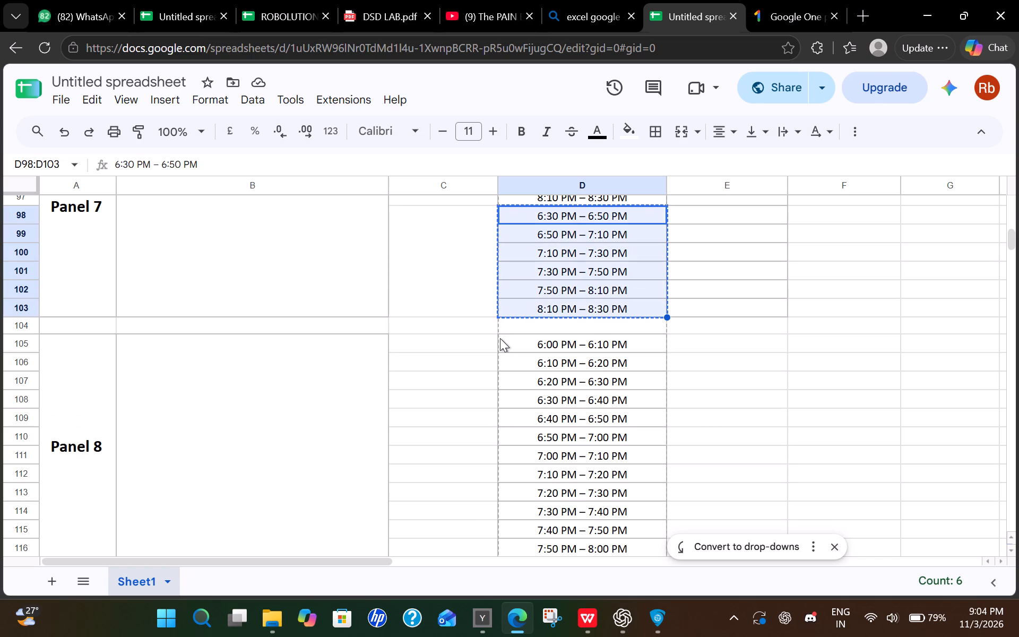
pyautogui.moveTo(501, 338); pyautogui.dragTo(620, 420)
pyautogui.hotkey('ctrl', 'v')
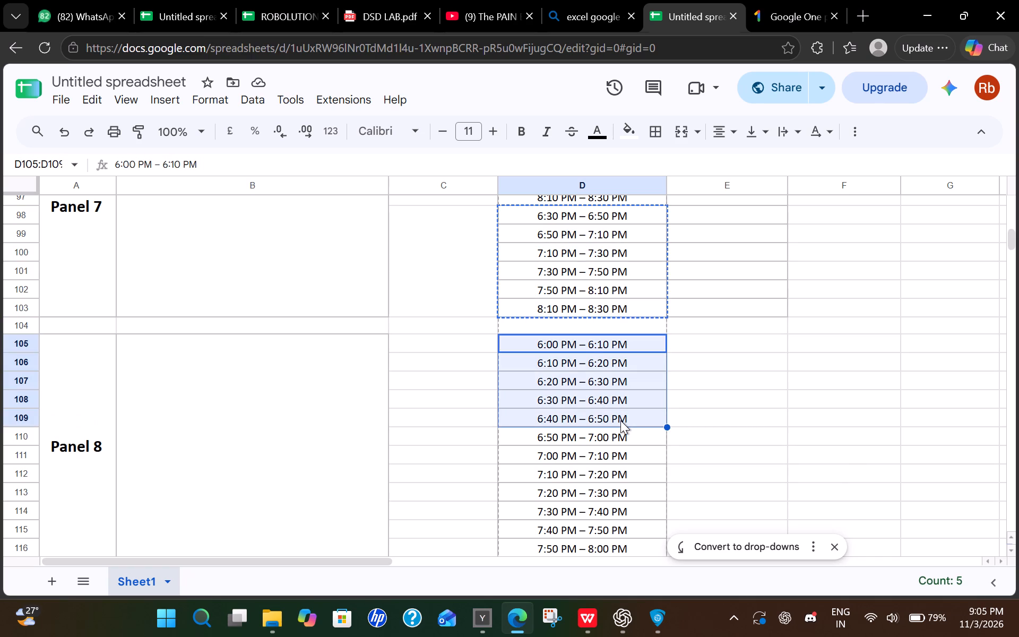
pyautogui.scroll(-1, 755, 406)
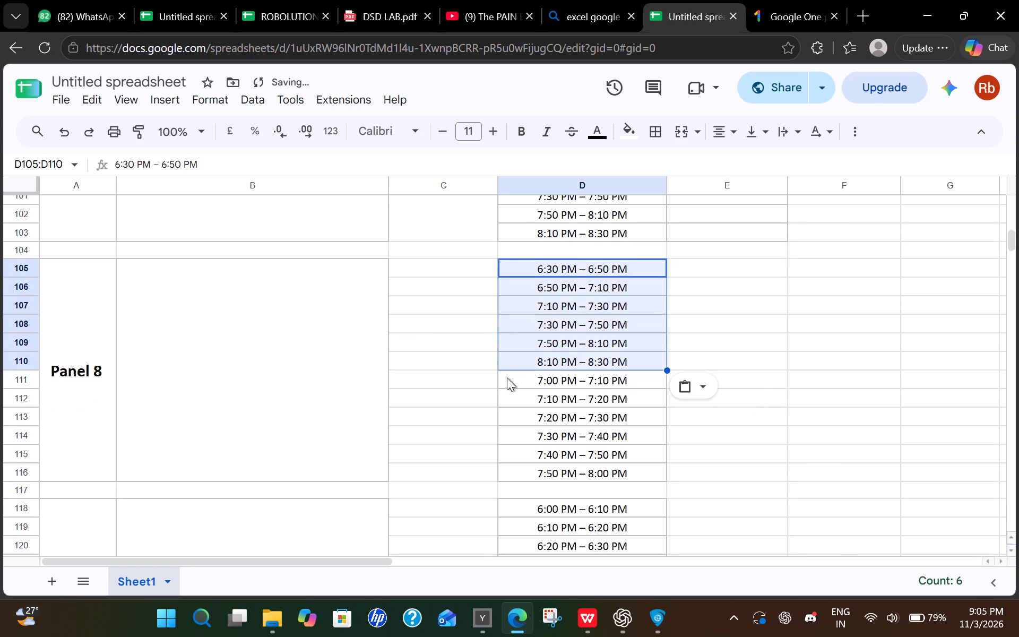
pyautogui.moveTo(507, 377); pyautogui.dragTo(598, 470)
pyautogui.hotkey('ctrl', 'v')
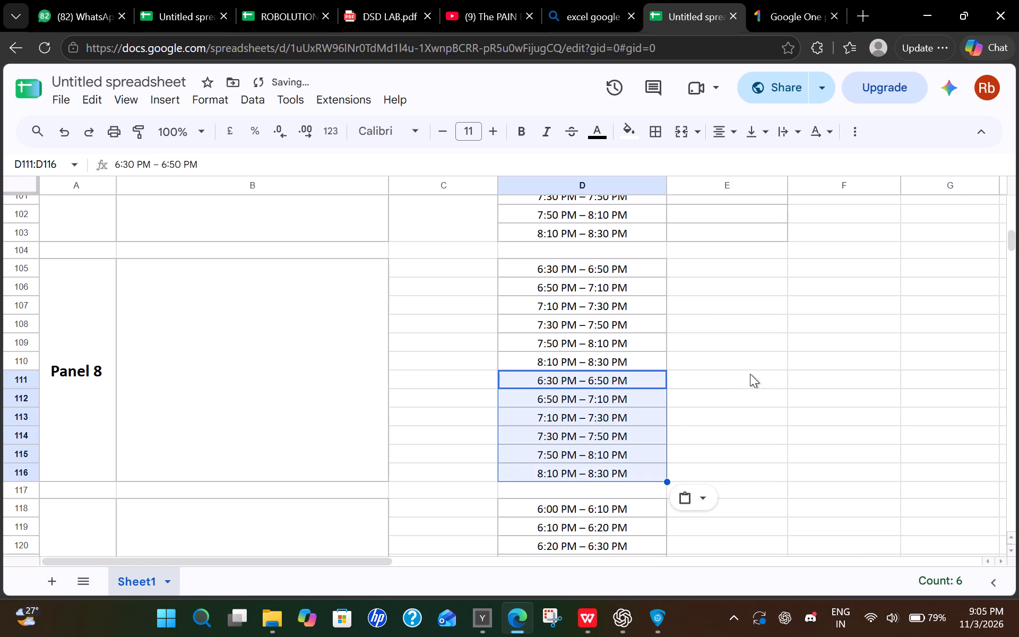
pyautogui.click(750, 374)
# Copy Panel 7's merged day cells C92:C103 beside Panel 8's time slots in C105:C116.
pyautogui.scroll(1, 684, 358)
pyautogui.scroll(1, 479, 310)
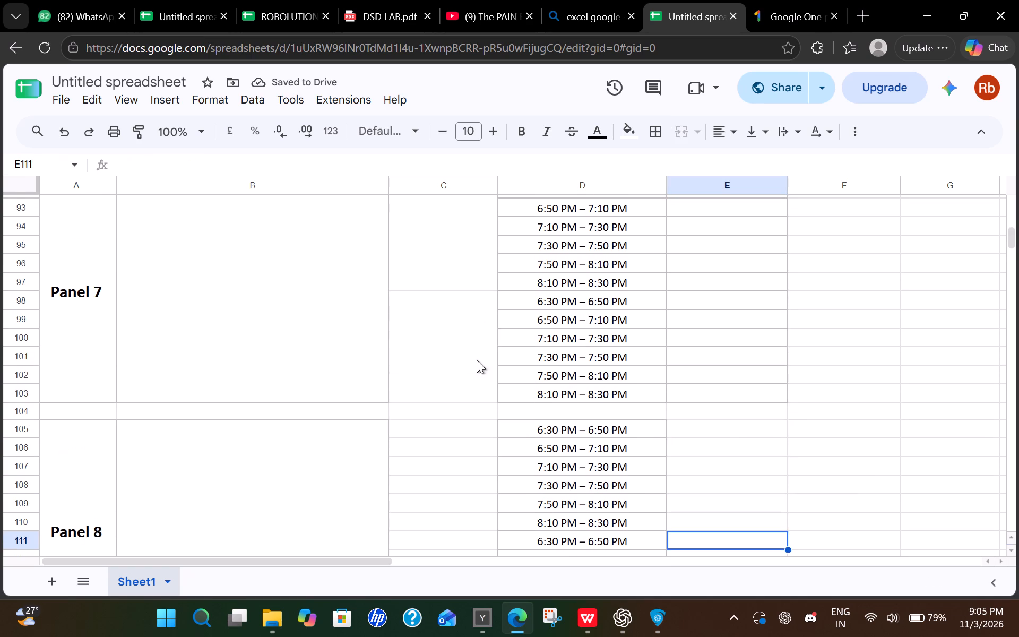
pyautogui.moveTo(475, 369); pyautogui.dragTo(435, 265)
pyautogui.hotkey('ctrl', 'c')
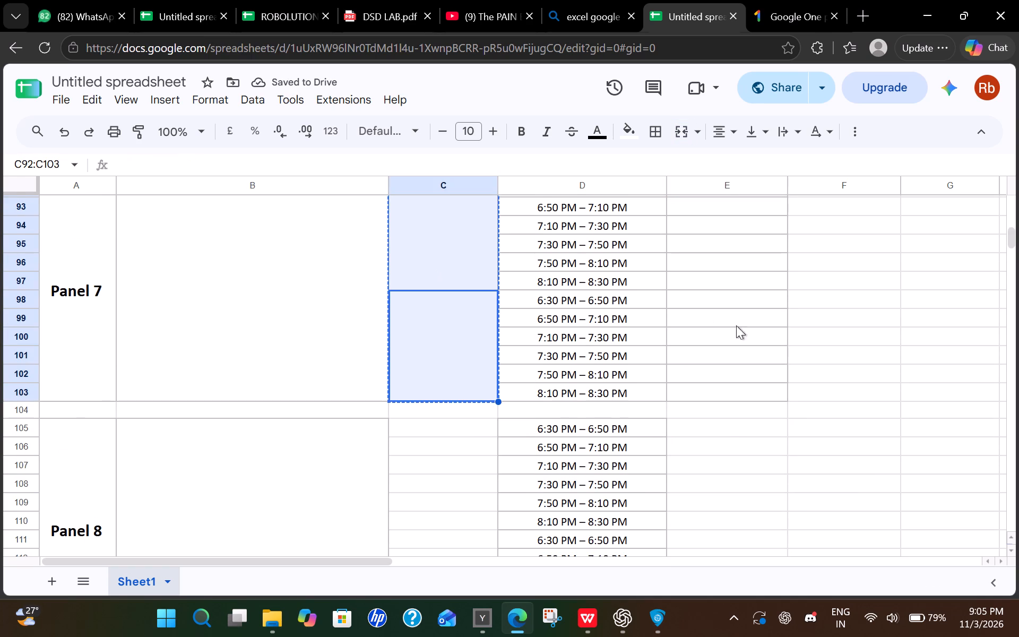
pyautogui.click(742, 327)
pyautogui.scroll(-1, 742, 327)
pyautogui.moveTo(466, 309); pyautogui.dragTo(465, 490)
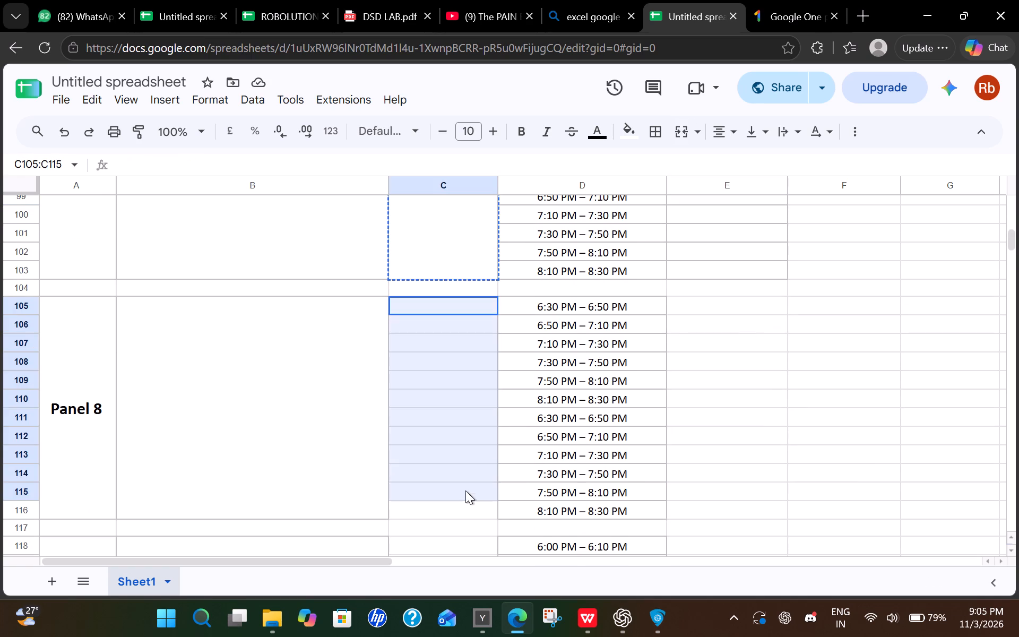
pyautogui.moveTo(465, 490); pyautogui.dragTo(462, 506)
pyautogui.hotkey('ctrl', 'v')
pyautogui.click(842, 386)
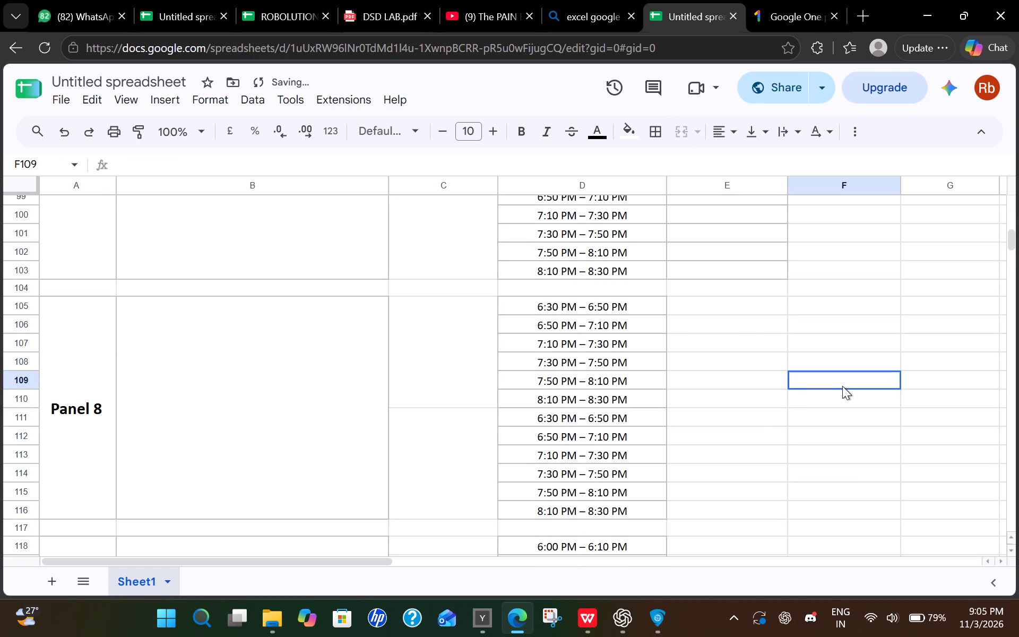
# Paste the same merged day cell block beside Panel 9 from C118 and beside Panel 10 from C131.
pyautogui.scroll(-3, 842, 386)
pyautogui.click(441, 302)
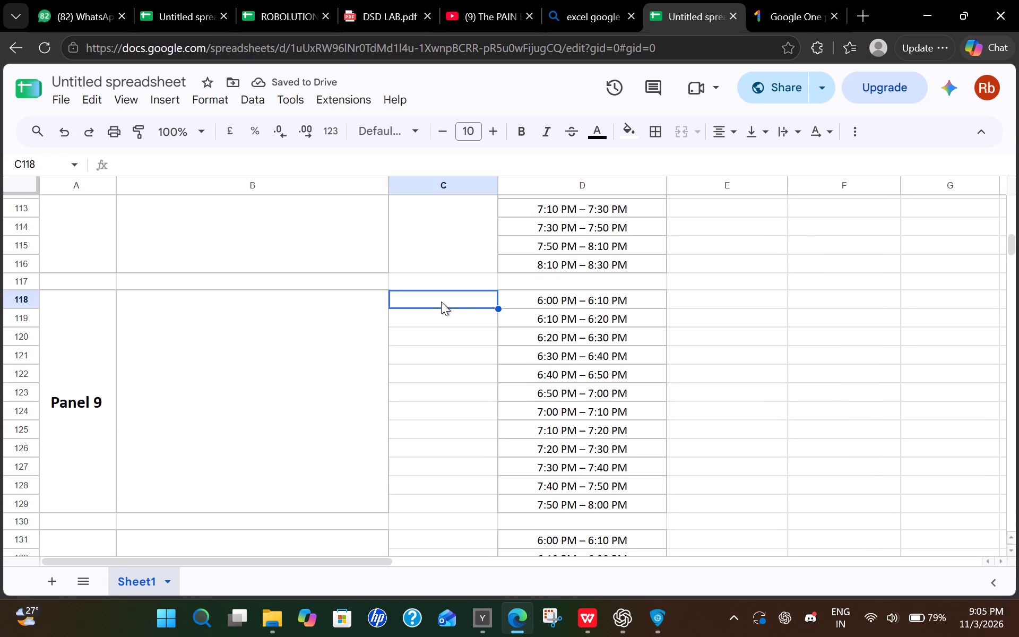
pyautogui.hotkey('ctrl', 'v')
pyautogui.scroll(-2, 441, 302)
pyautogui.click(413, 414)
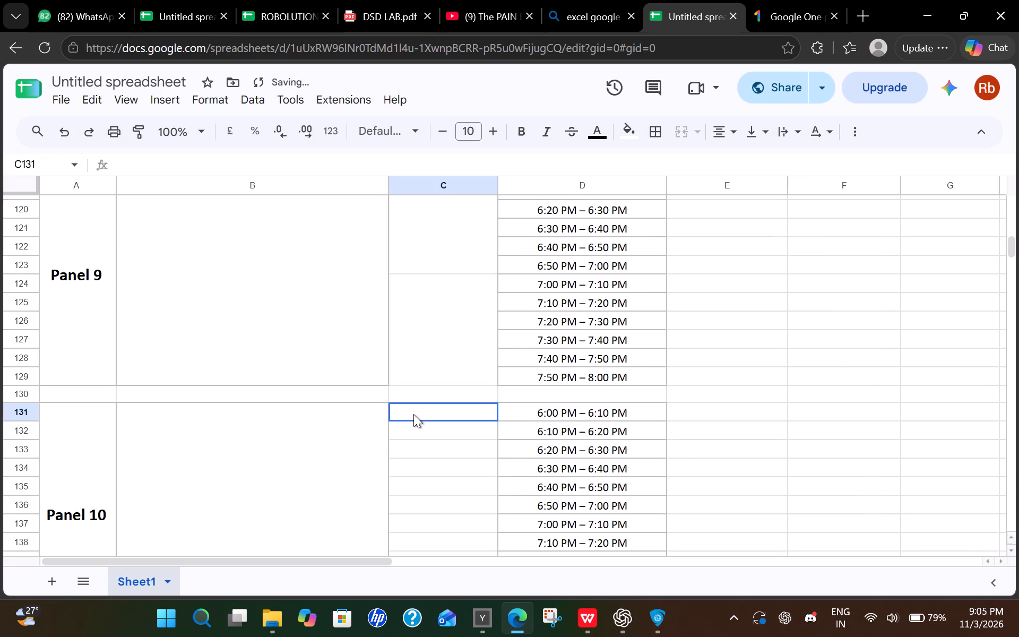
pyautogui.scroll(-2, 413, 414)
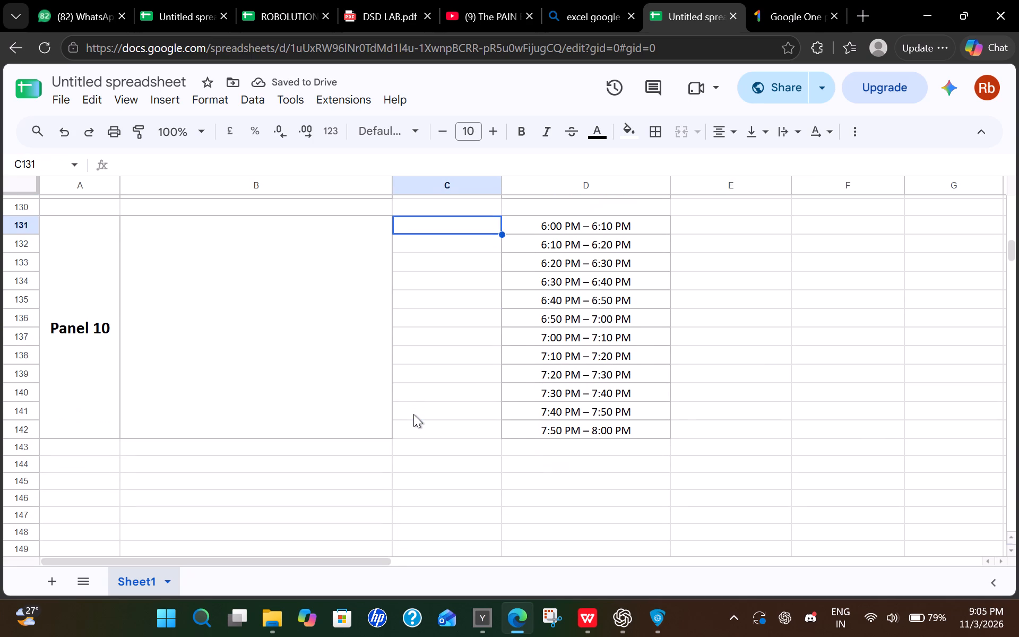
pyautogui.hotkey('ctrl', 'v')
pyautogui.click(753, 321)
# Copy Panel 8's twelve time slots from D105:D116 over Panel 9's slots in D118:D129.
pyautogui.scroll(1, 753, 321)
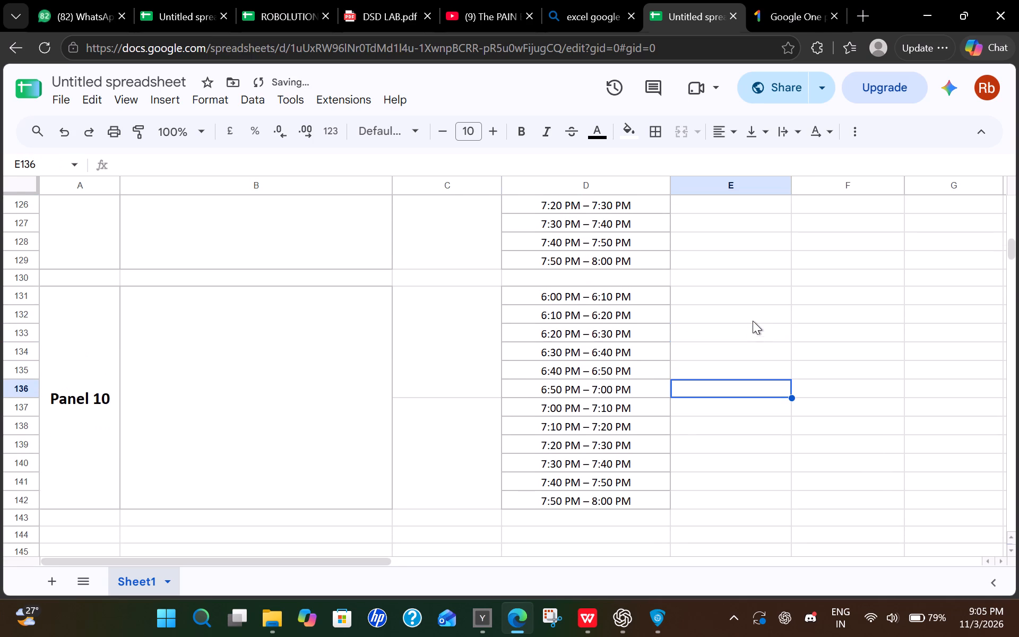
pyautogui.scroll(3, 616, 337)
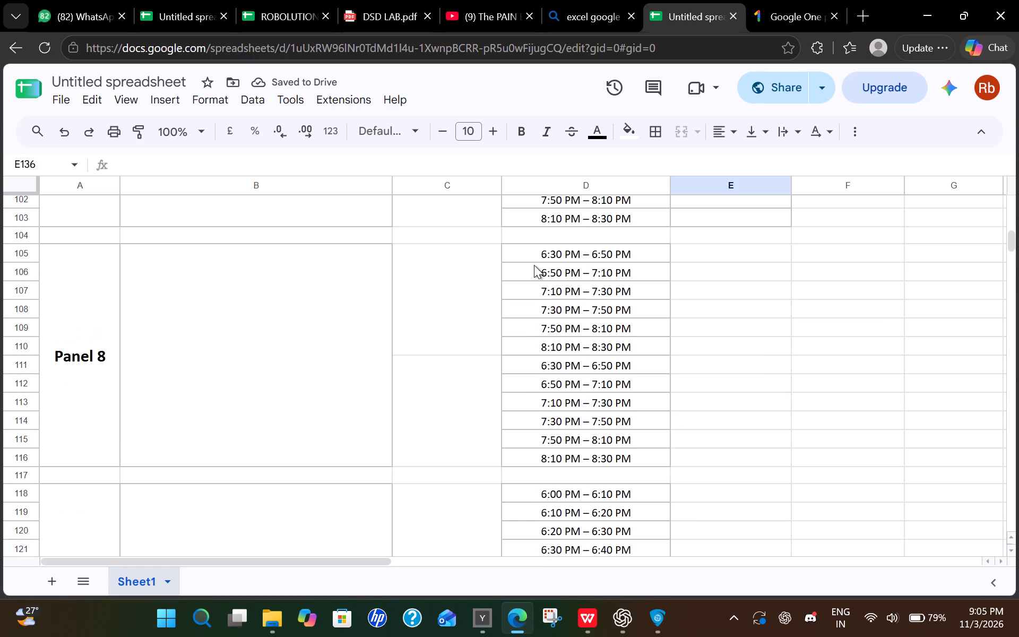
pyautogui.moveTo(518, 254); pyautogui.dragTo(588, 452)
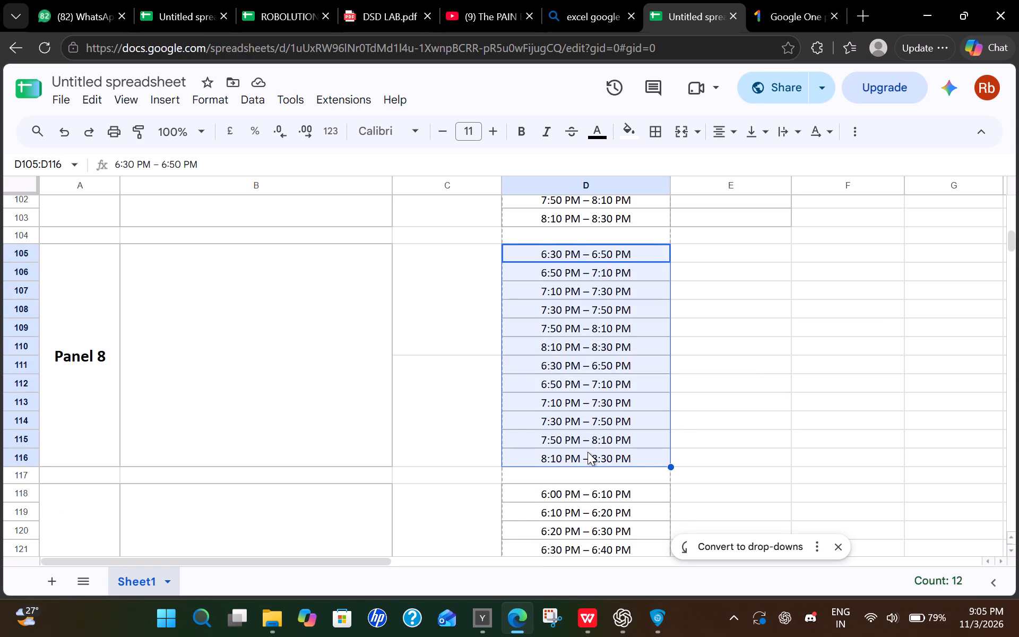
pyautogui.hotkey('ctrl', 'c')
pyautogui.scroll(-2, 789, 455)
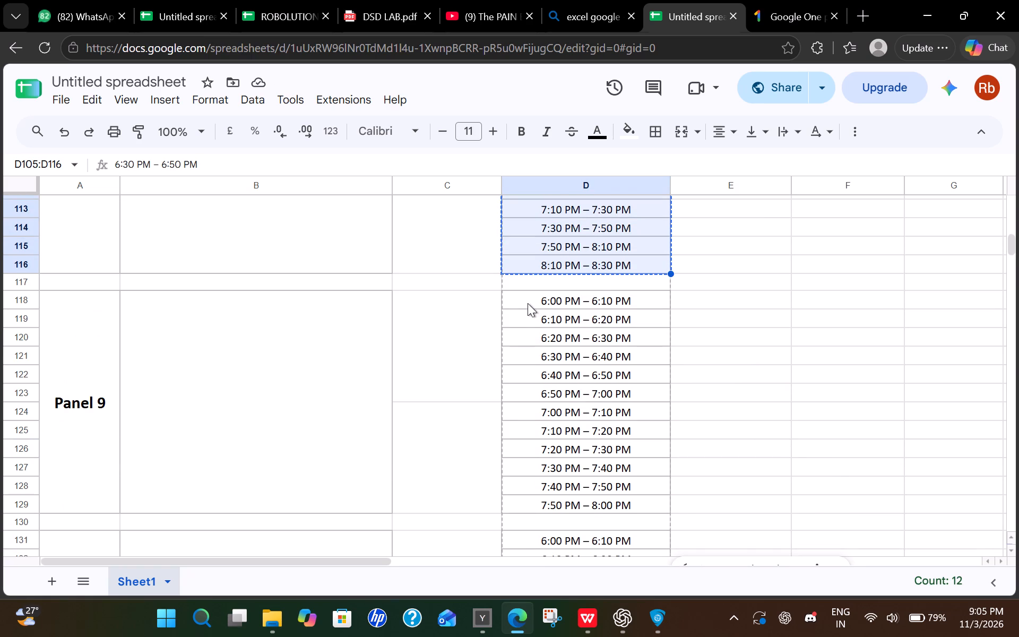
pyautogui.moveTo(528, 303); pyautogui.dragTo(655, 502)
pyautogui.hotkey('ctrl', 'v')
# Paste the same twelve time slots over Panel 10's slots in D131:D142.
pyautogui.scroll(-1, 776, 408)
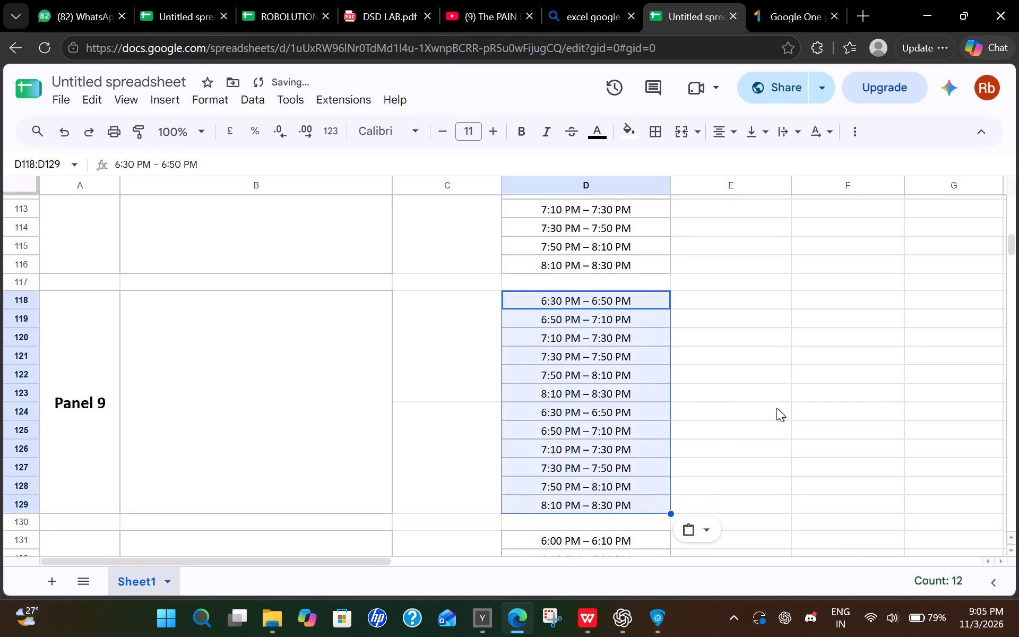
pyautogui.scroll(-1, 776, 408)
pyautogui.moveTo(538, 331); pyautogui.dragTo(600, 546)
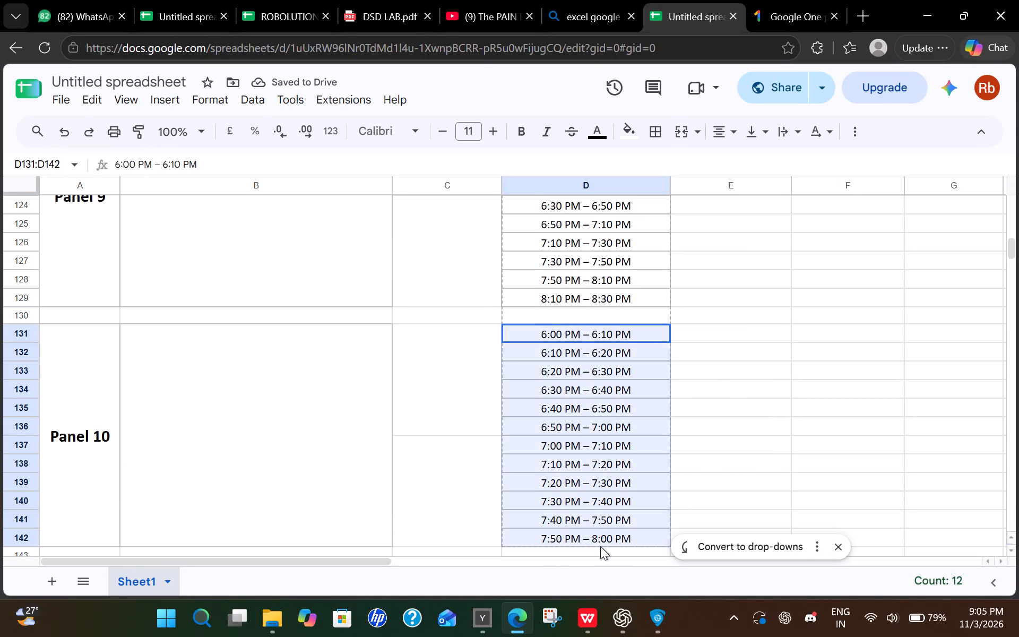
pyautogui.moveTo(600, 546); pyautogui.dragTo(599, 543)
pyautogui.hotkey('ctrl', 'v')
pyautogui.click(892, 343)
# Format the Day 1 header in C5 as bold white text to match the other column headers.
pyautogui.scroll(-1, 892, 343)
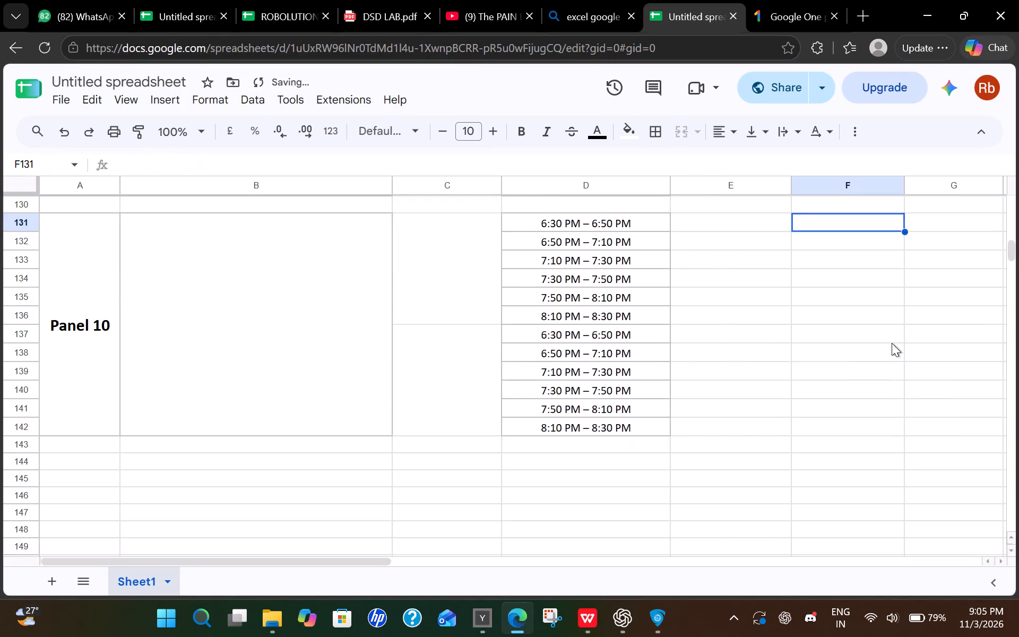
pyautogui.scroll(-1, 892, 343)
pyautogui.scroll(9, 892, 343)
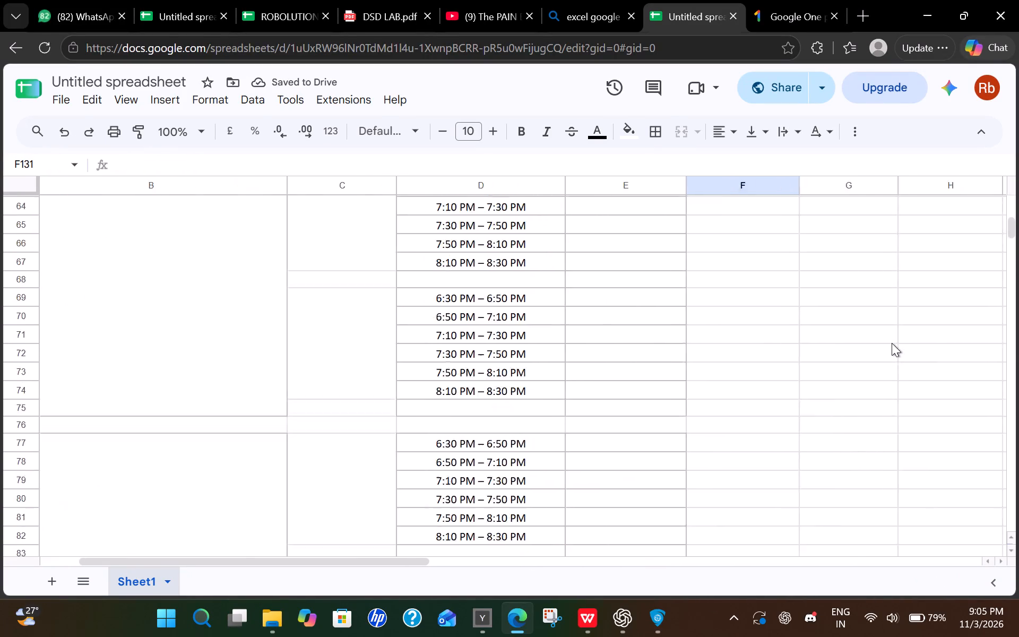
pyautogui.scroll(2, 892, 343)
pyautogui.hscroll(7, 892, 343)
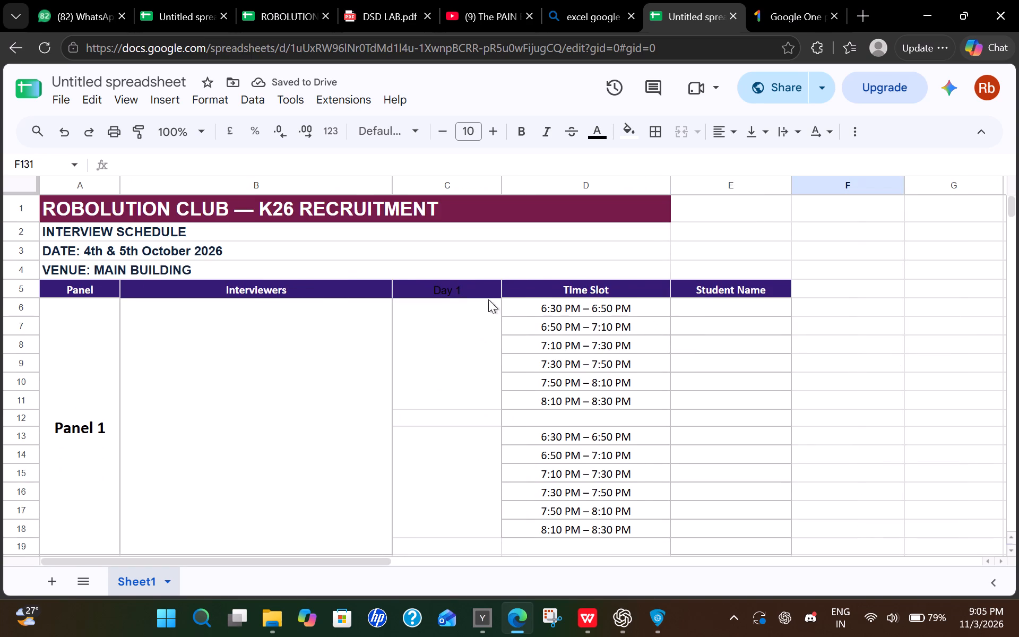
pyautogui.click(454, 291)
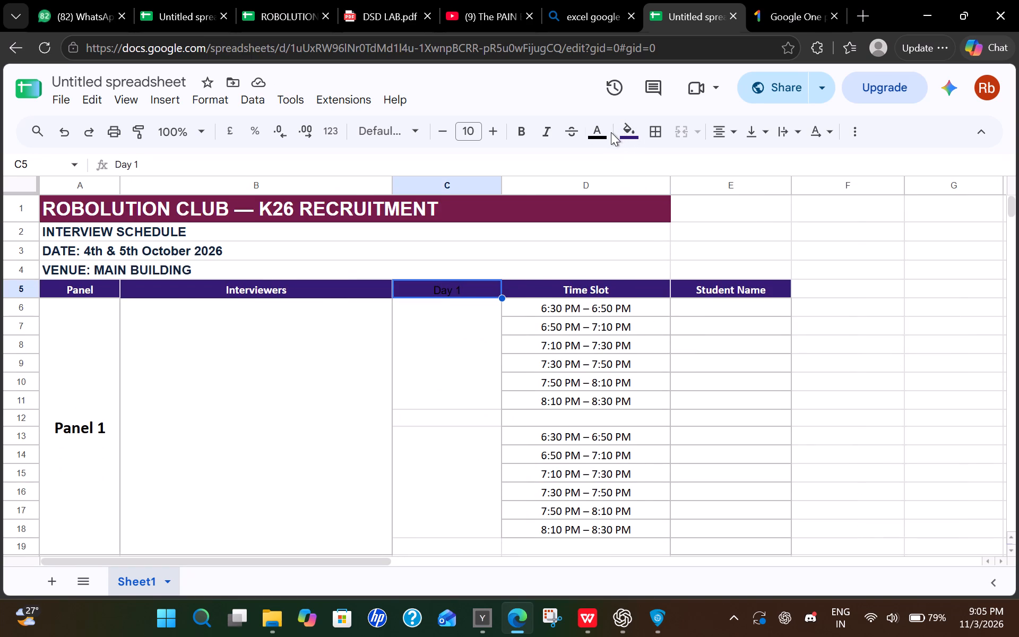
pyautogui.click(601, 135)
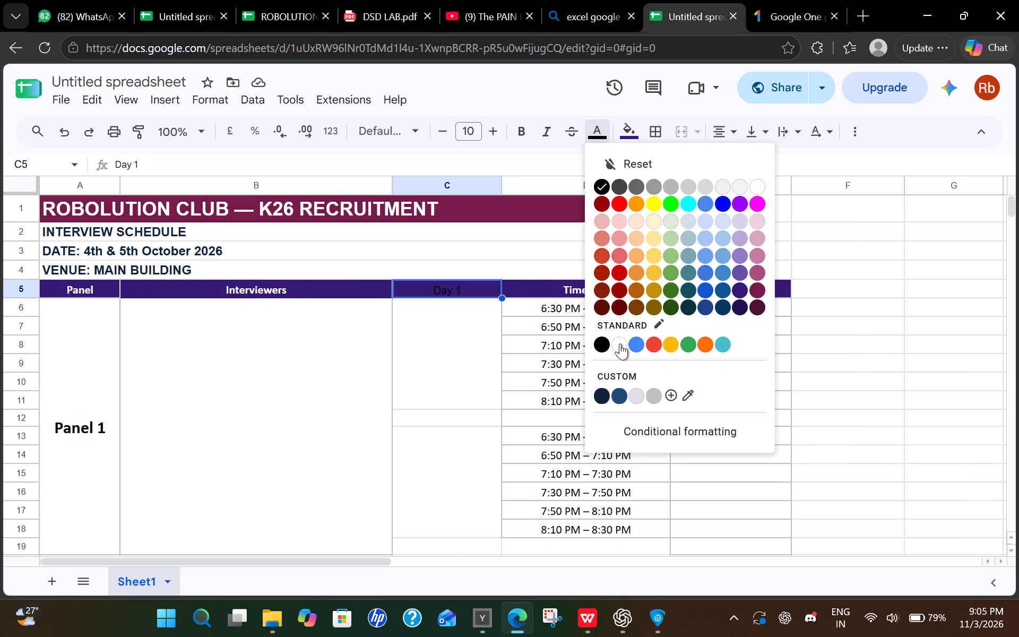
pyautogui.click(620, 342)
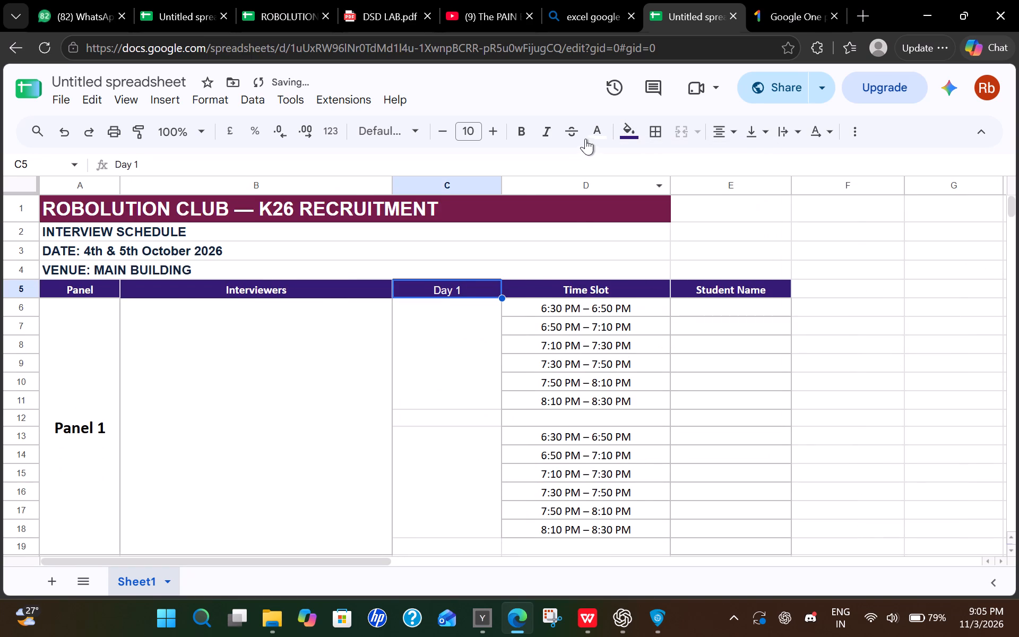
pyautogui.click(514, 128)
pyautogui.click(871, 317)
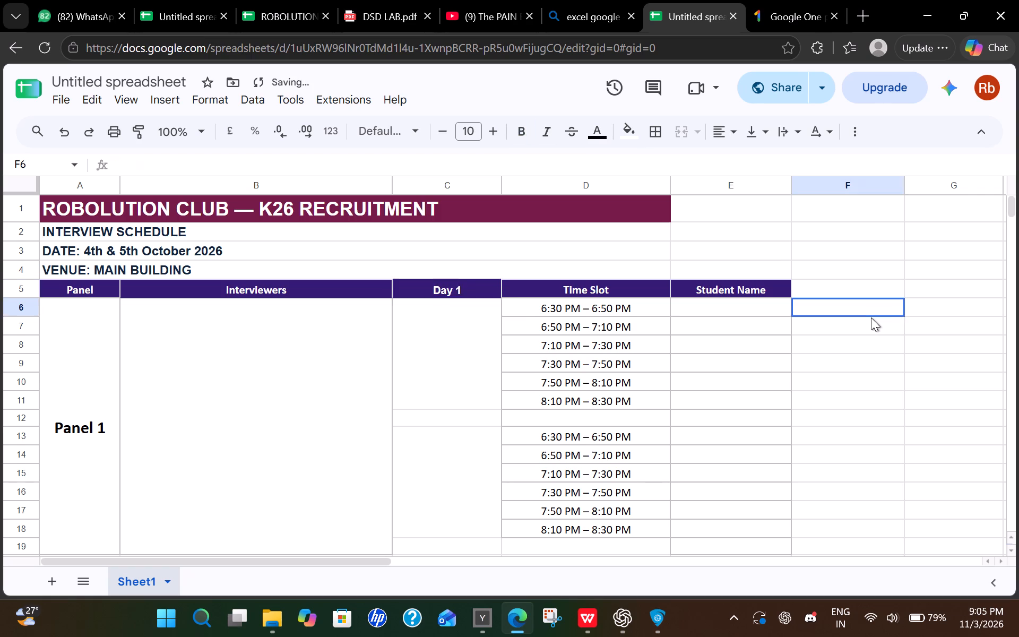
# Enter "4th oct" in Panel 1's first merged day cell, C6:C11.
pyautogui.scroll(-7, 871, 317)
pyautogui.scroll(6, 871, 317)
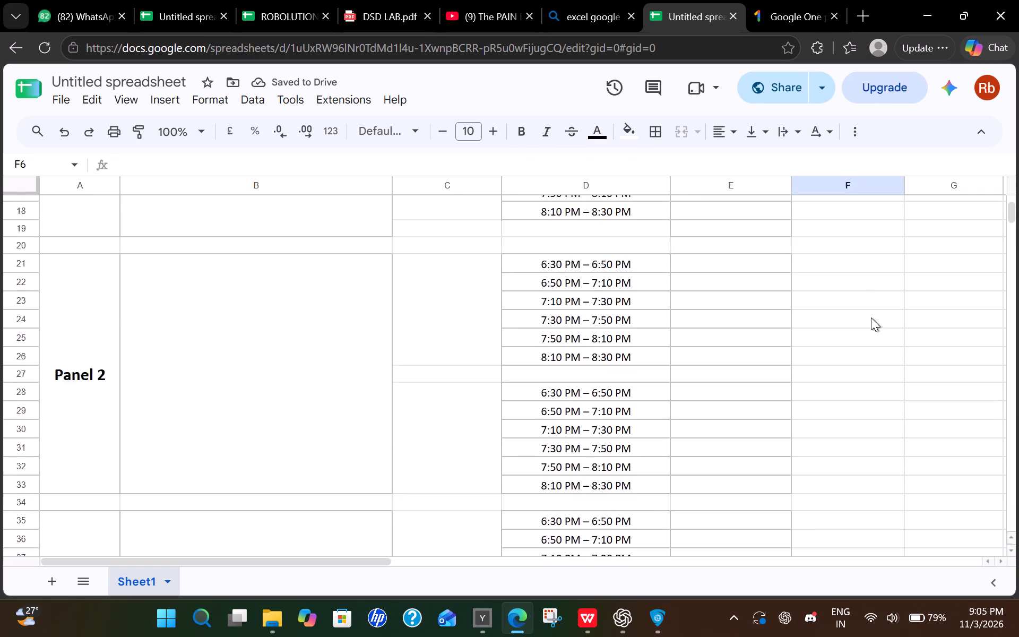
pyautogui.scroll(-9, 871, 317)
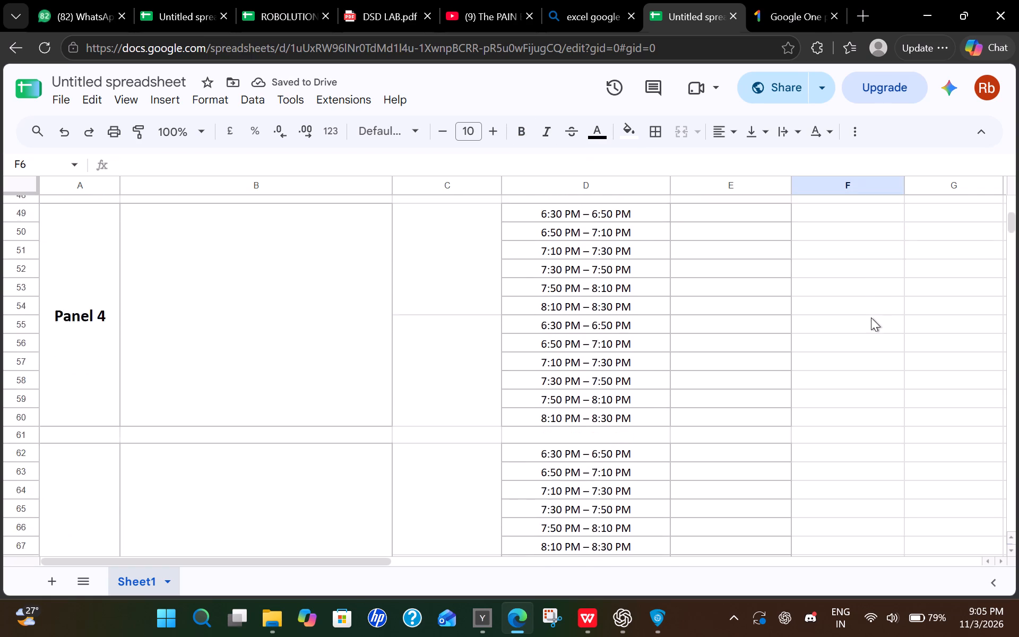
pyautogui.scroll(-2, 871, 317)
pyautogui.scroll(4, 871, 317)
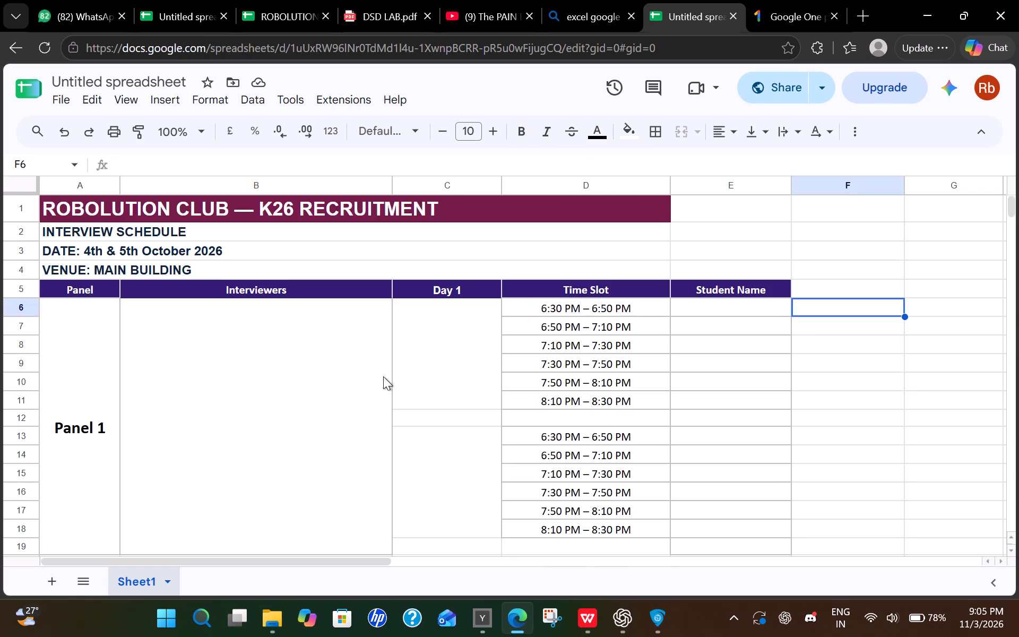
pyautogui.click(469, 383)
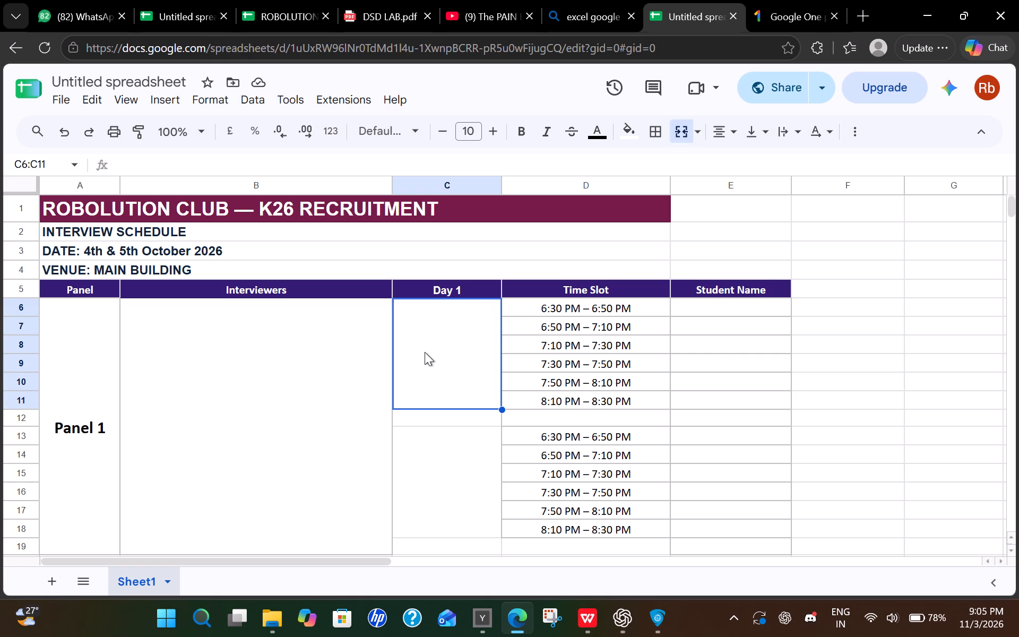
pyautogui.scroll(-12, 425, 352)
pyautogui.scroll(2, 425, 352)
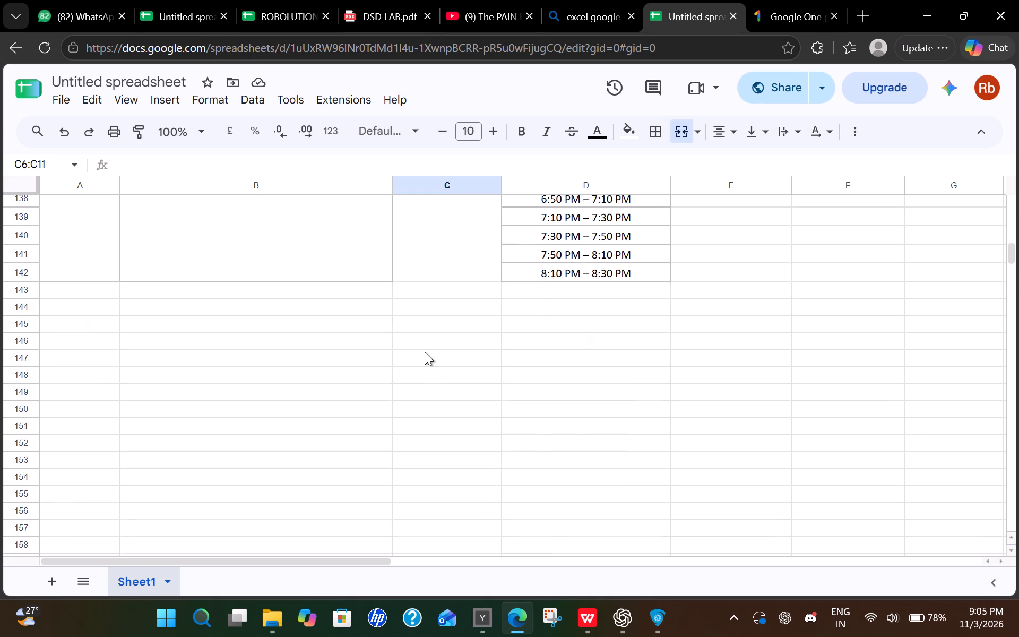
pyautogui.scroll(7, 425, 352)
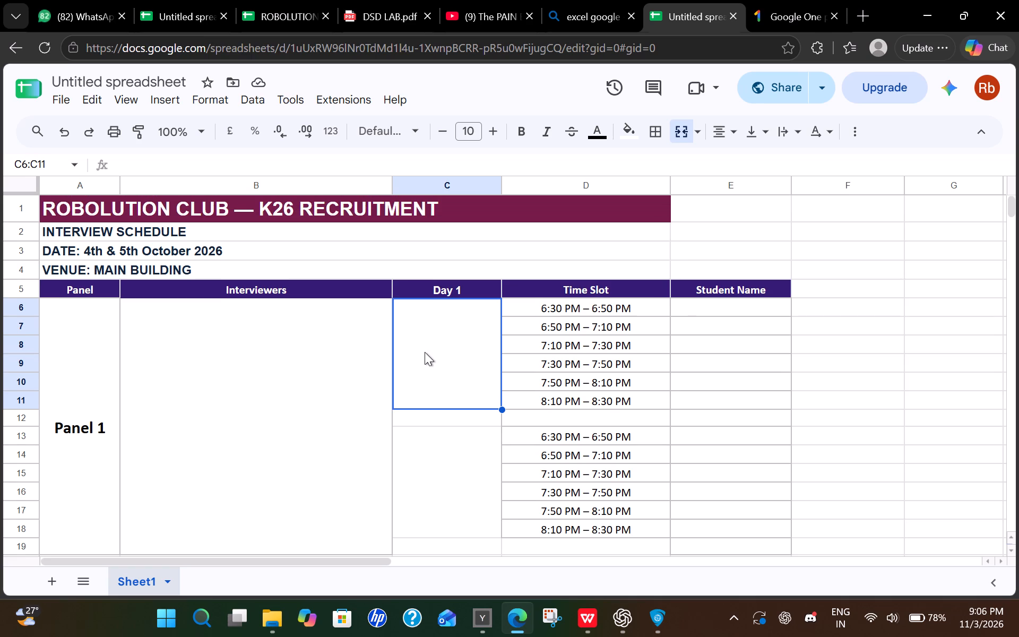
pyautogui.write('4th')
pyautogui.press('BackSpace')
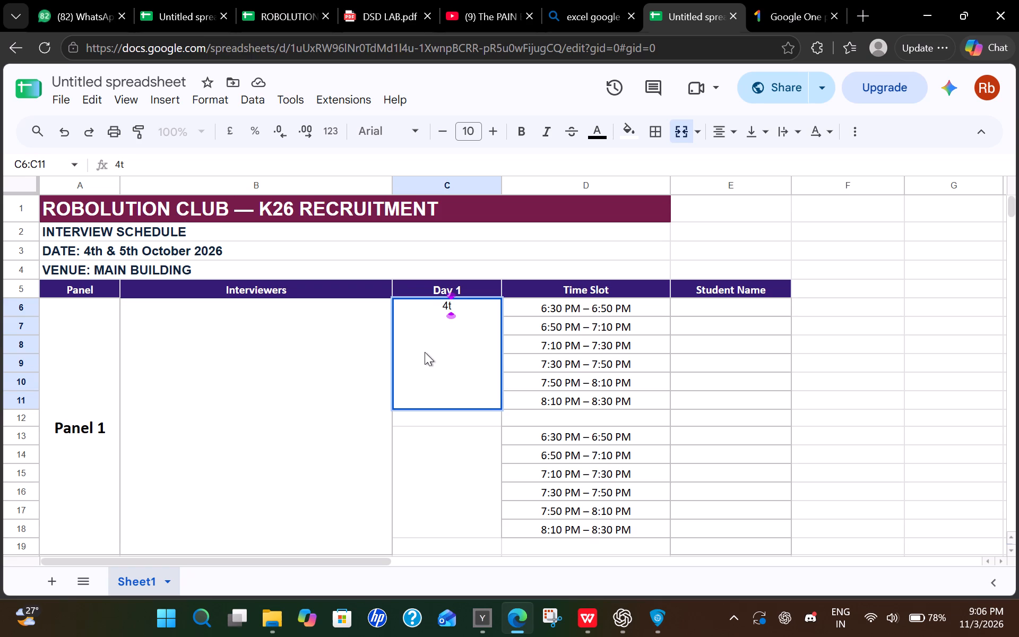
pyautogui.write('h')
pyautogui.press('space')
pyautogui.write('oct')
# Enter "5th oct" in Panel 1's second merged day cell, C13:C18.
pyautogui.click(446, 451)
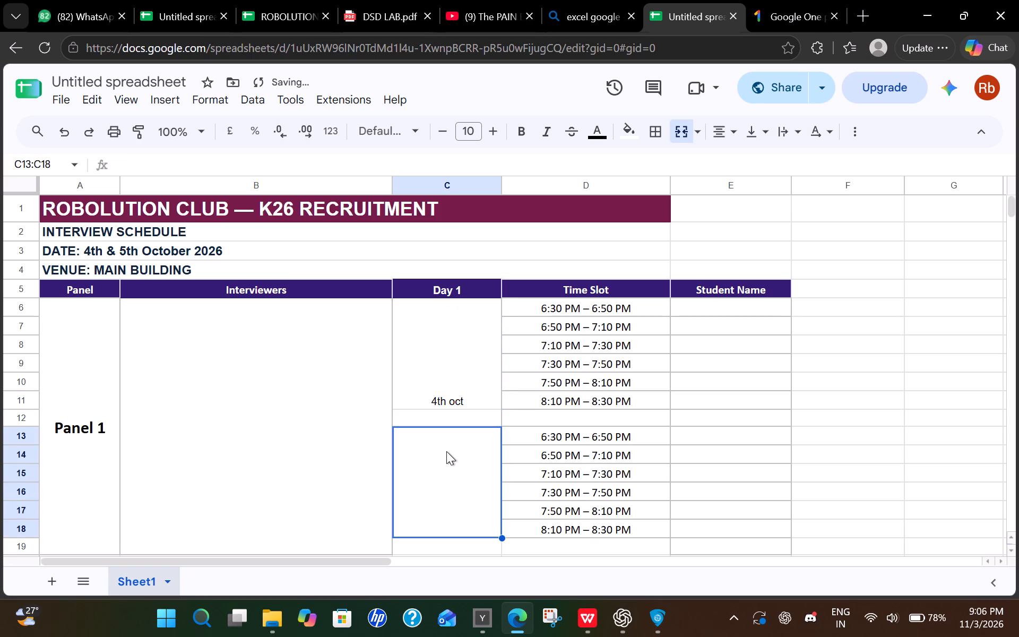
pyautogui.write('5th')
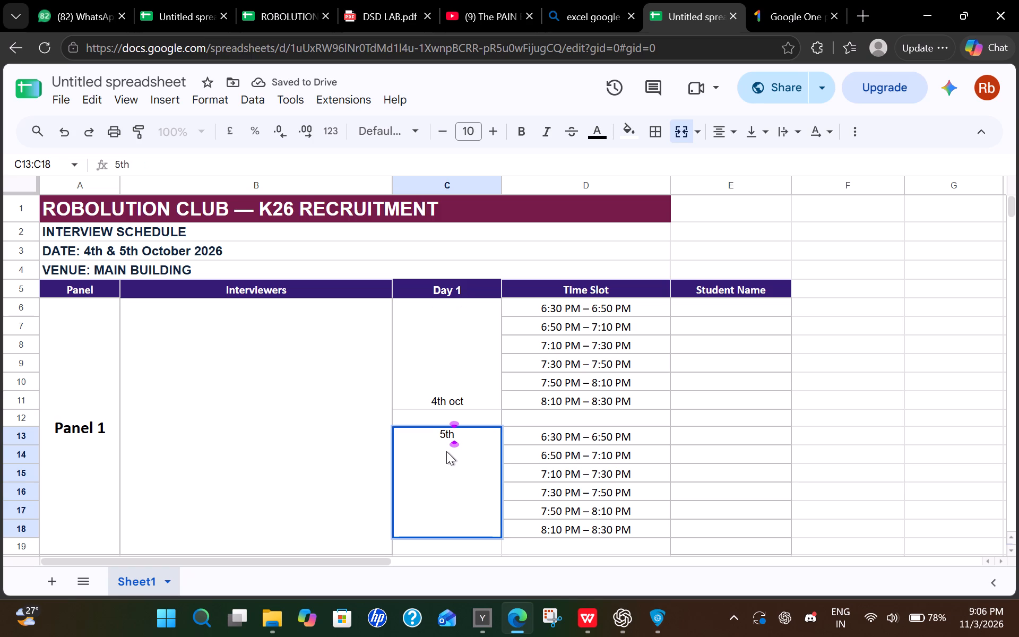
pyautogui.press('space')
pyautogui.write('ouct')
pyautogui.press('BackSpace')
pyautogui.press('BackSpace')
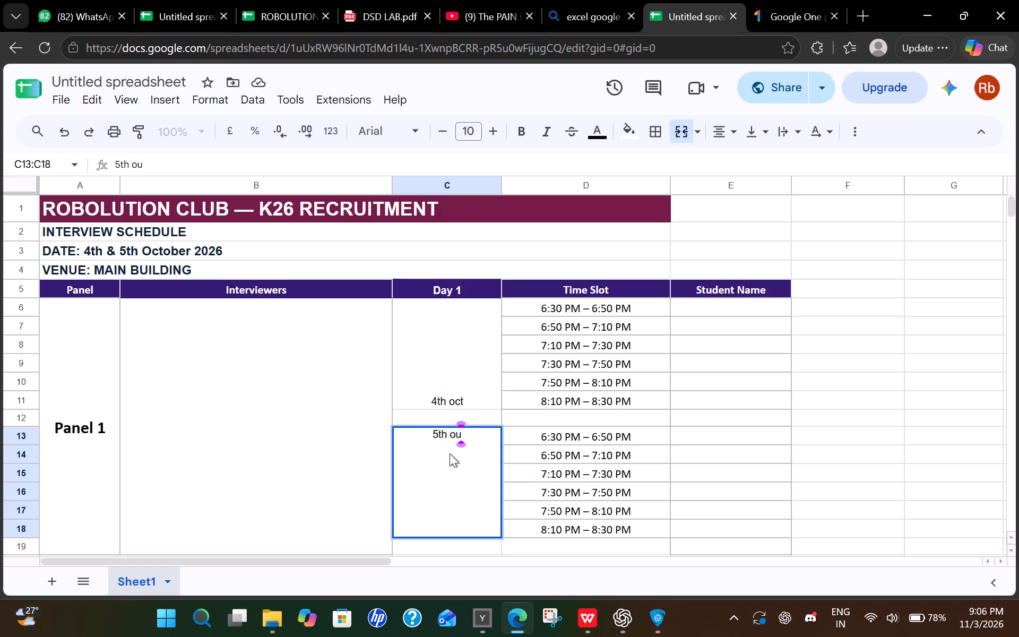
pyautogui.press('BackSpace')
pyautogui.write('ct')
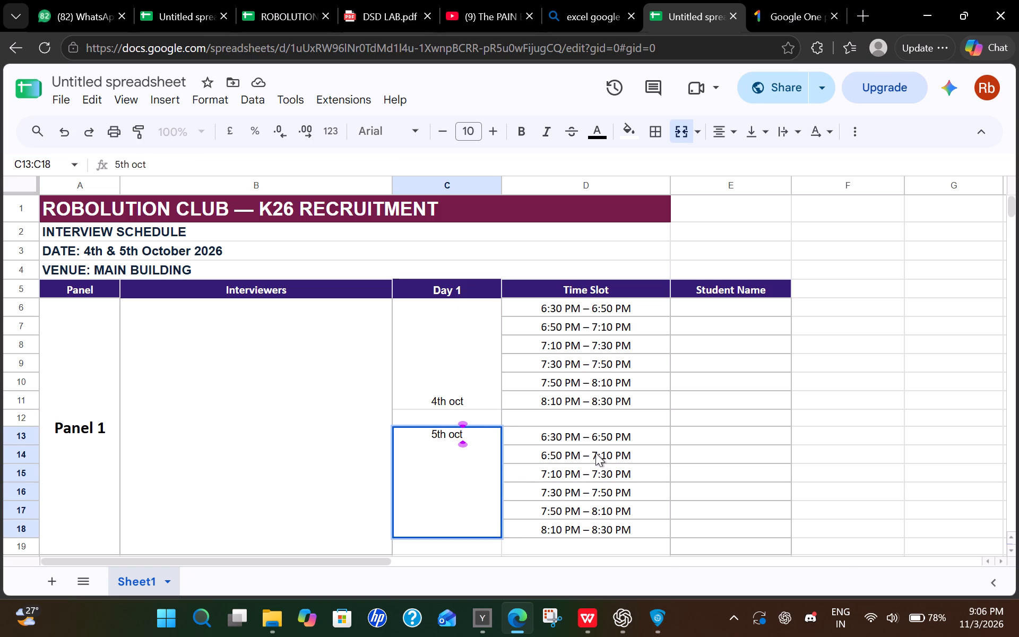
pyautogui.click(595, 453)
# Make Panel 1's 4th oct and 5th oct labels bold.
pyautogui.scroll(-2, 676, 347)
pyautogui.scroll(1, 676, 347)
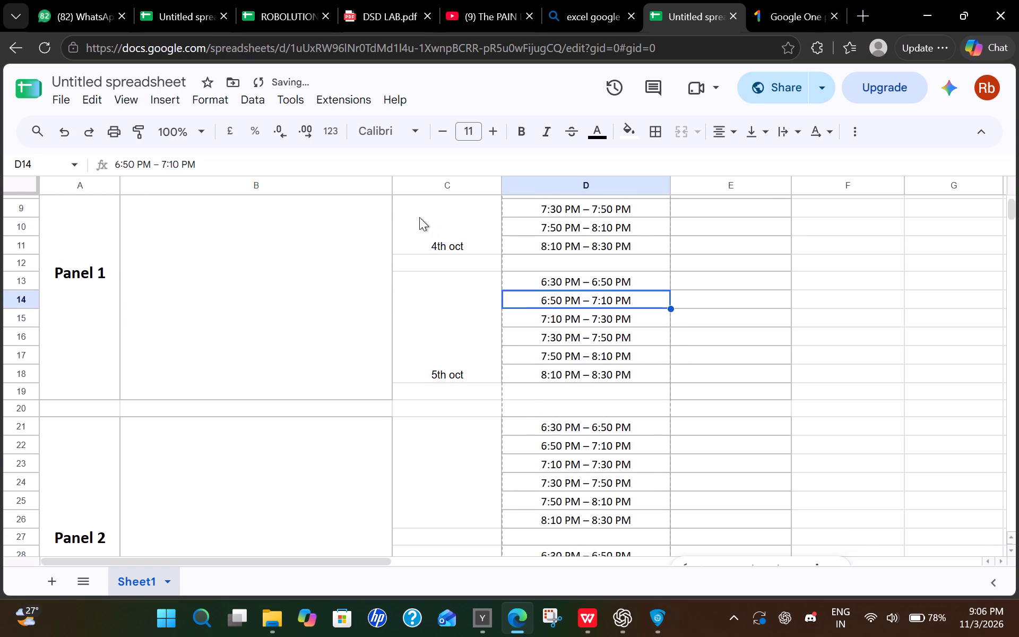
pyautogui.click(437, 240)
pyautogui.click(524, 132)
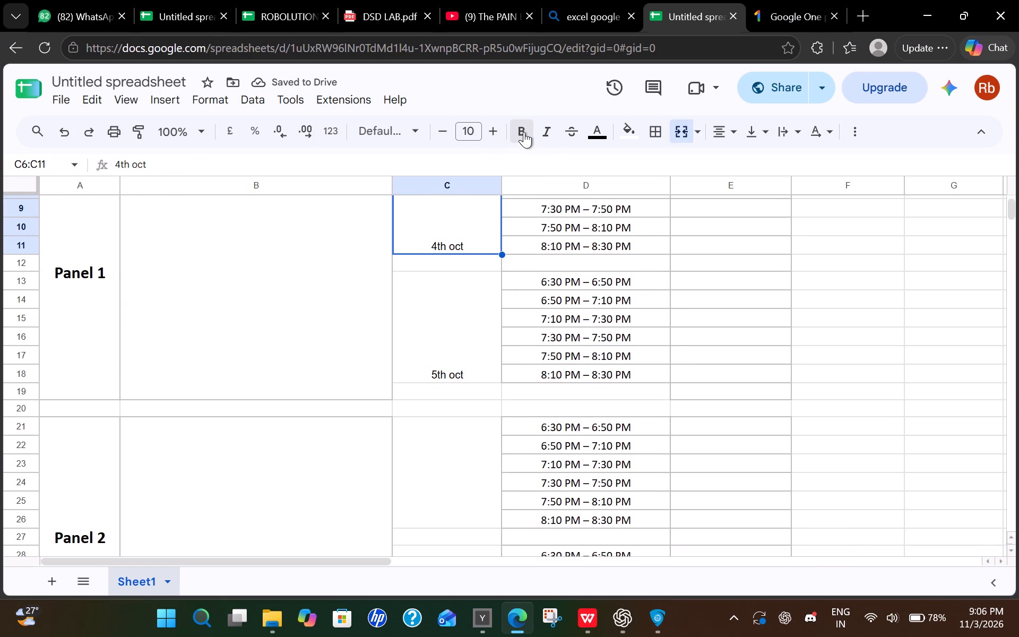
pyautogui.click(473, 305)
pyautogui.click(520, 140)
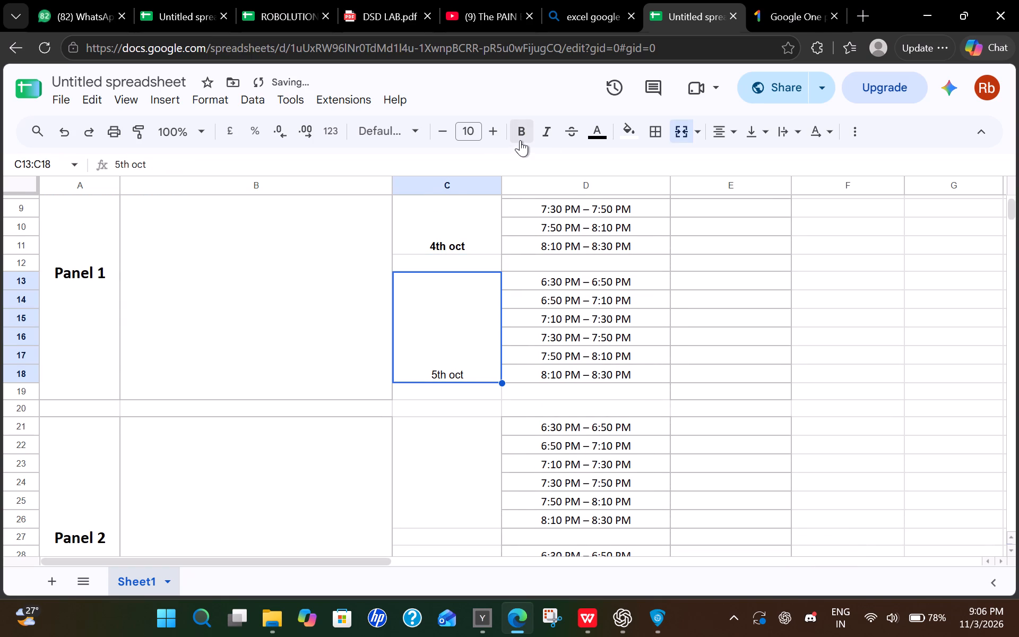
# Increase the font size of Panel 1's 4th oct and 5th oct labels to 15.
pyautogui.click(462, 230)
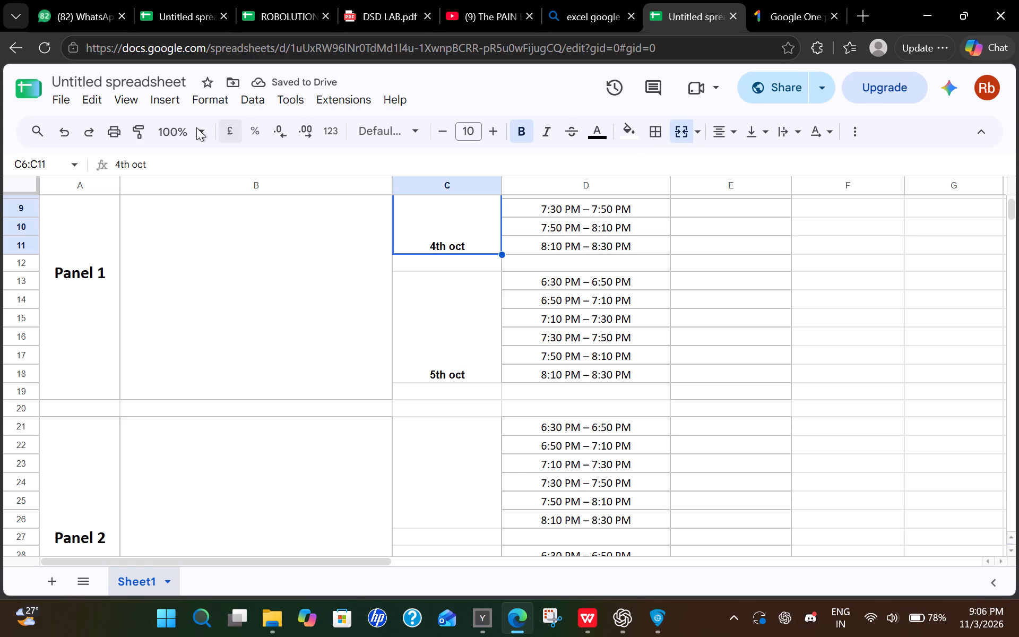
pyautogui.click(490, 135)
pyautogui.doubleClick(490, 135)
pyautogui.click(490, 135)
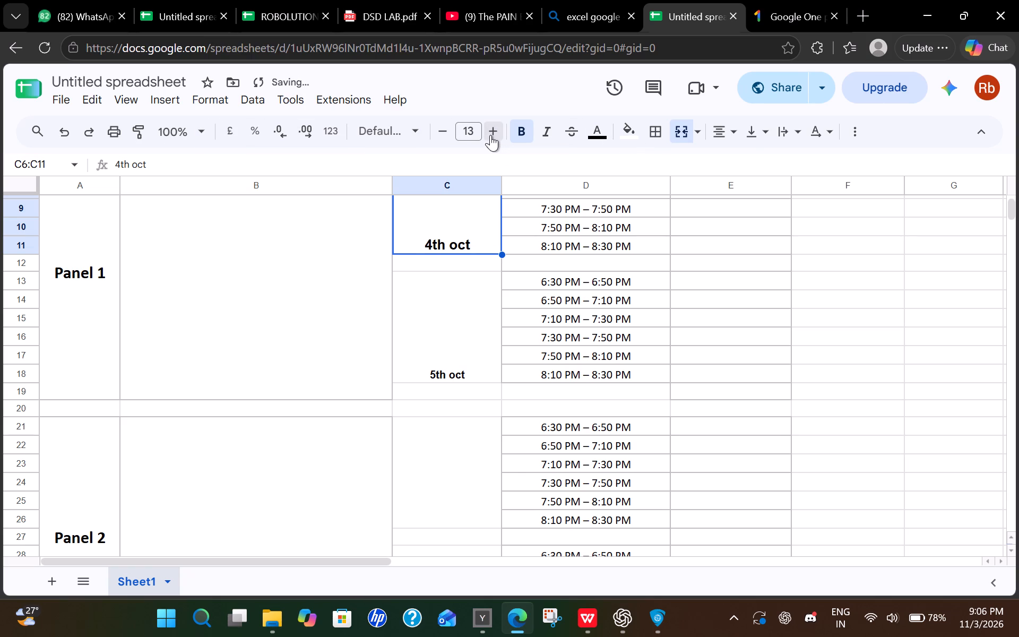
pyautogui.click(490, 135)
pyautogui.click(438, 344)
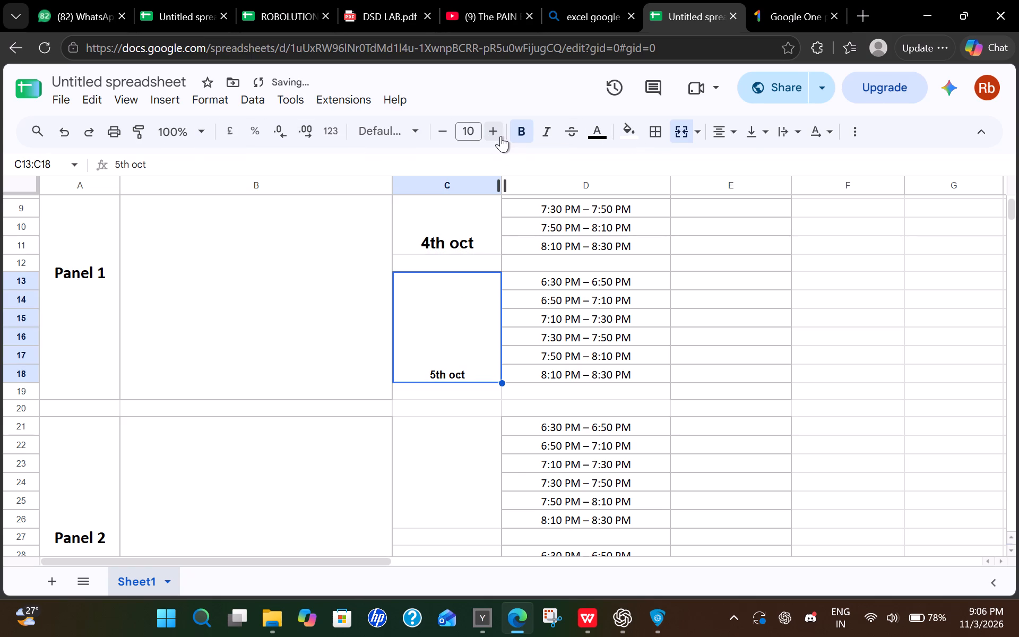
pyautogui.tripleClick(493, 132)
pyautogui.doubleClick(493, 132)
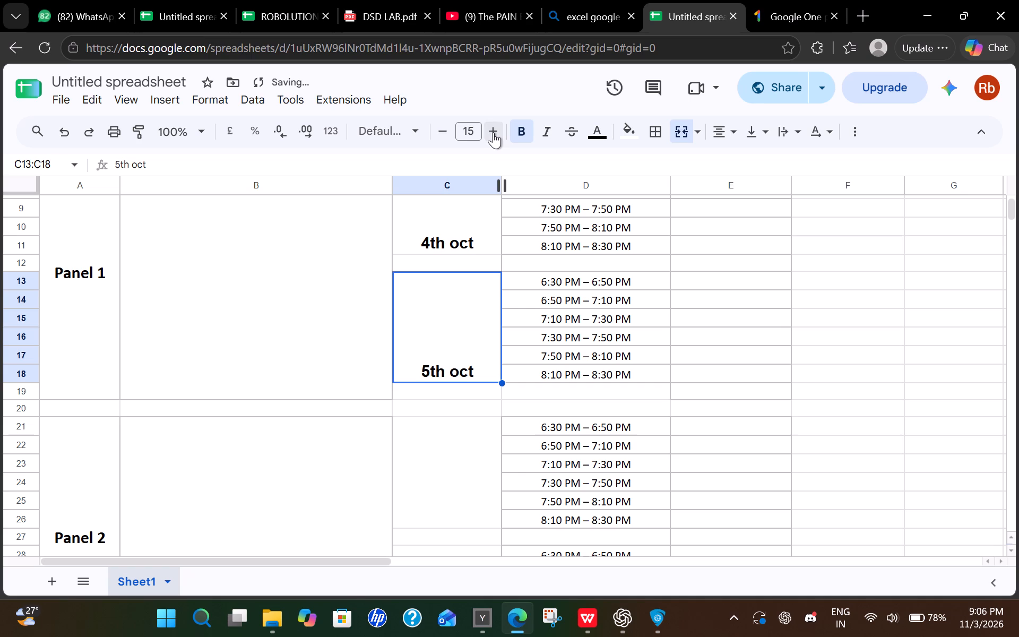
pyautogui.click(747, 325)
# Copy Panel 1's 4th oct cell into Panel 2's first merged day cell, C21:C26.
pyautogui.scroll(1, 747, 325)
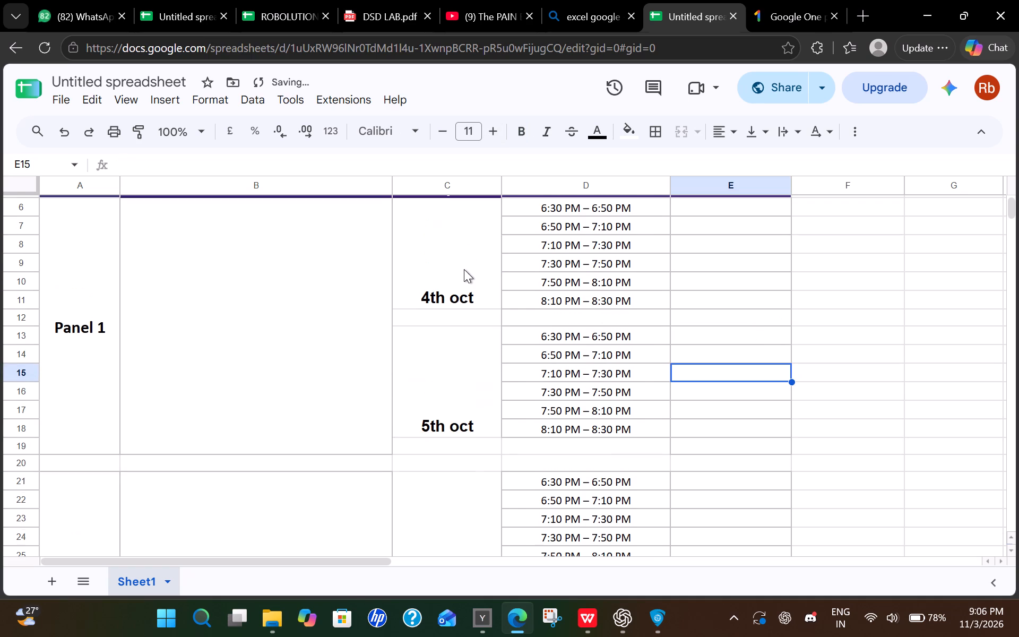
pyautogui.click(464, 269)
pyautogui.hotkey('ctrl', 'c')
pyautogui.scroll(-2, 464, 269)
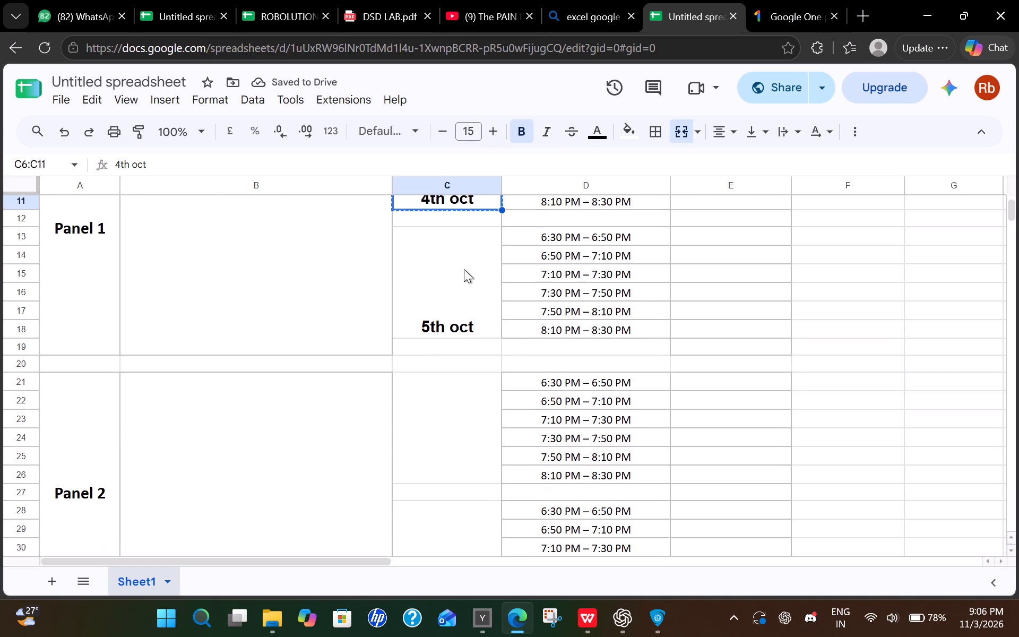
pyautogui.click(461, 402)
pyautogui.hotkey('ctrl', 'v')
# Copy Panel 1's 5th oct cell into Panel 2's second merged day cell, C28:C33.
pyautogui.scroll(-1, 461, 402)
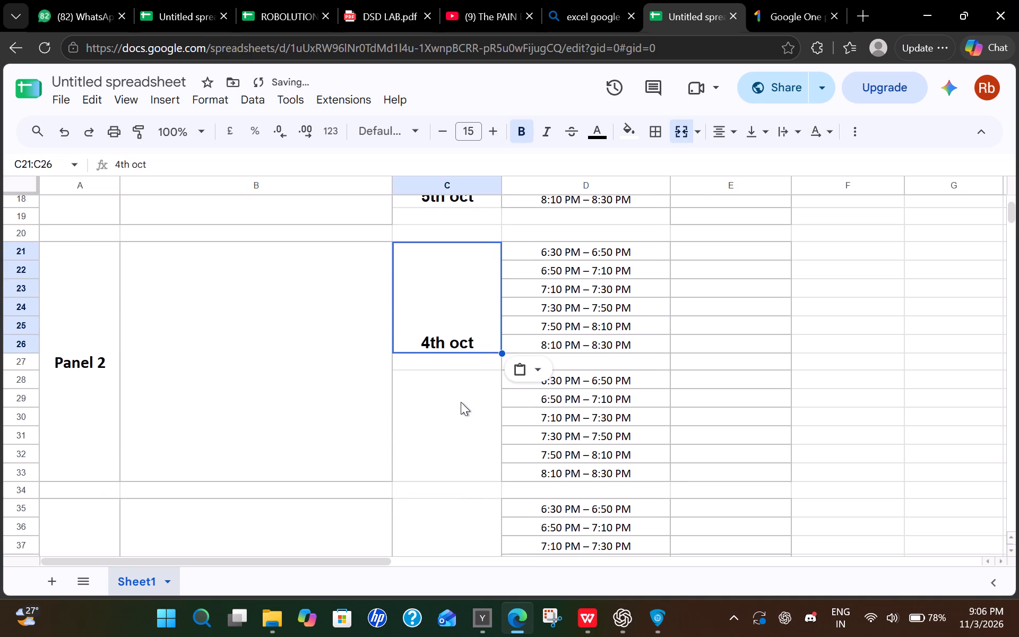
pyautogui.click(419, 404)
pyautogui.scroll(1, 419, 404)
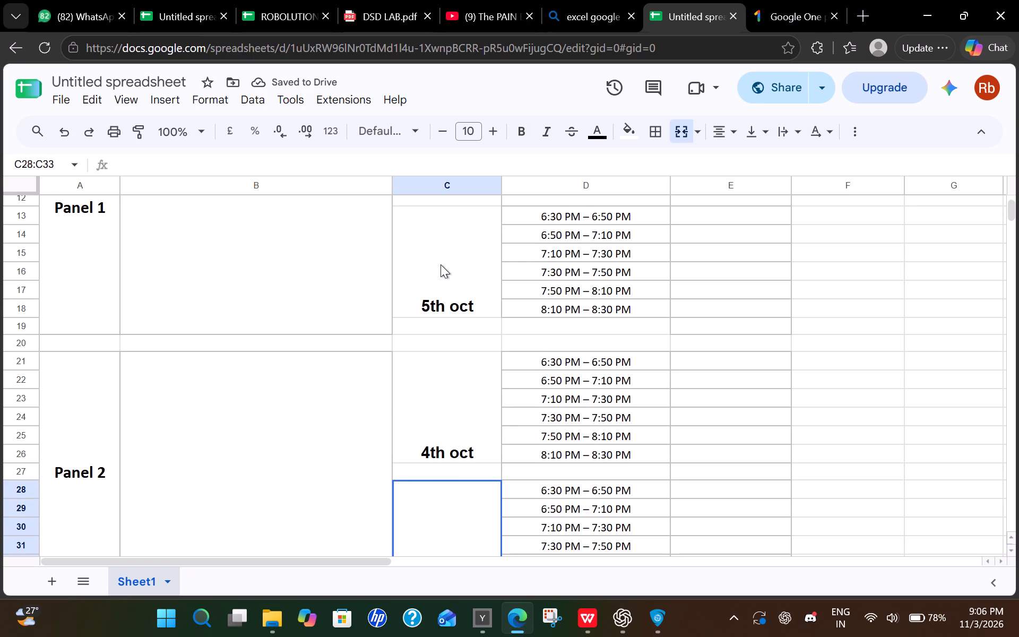
pyautogui.scroll(1, 441, 257)
pyautogui.click(455, 435)
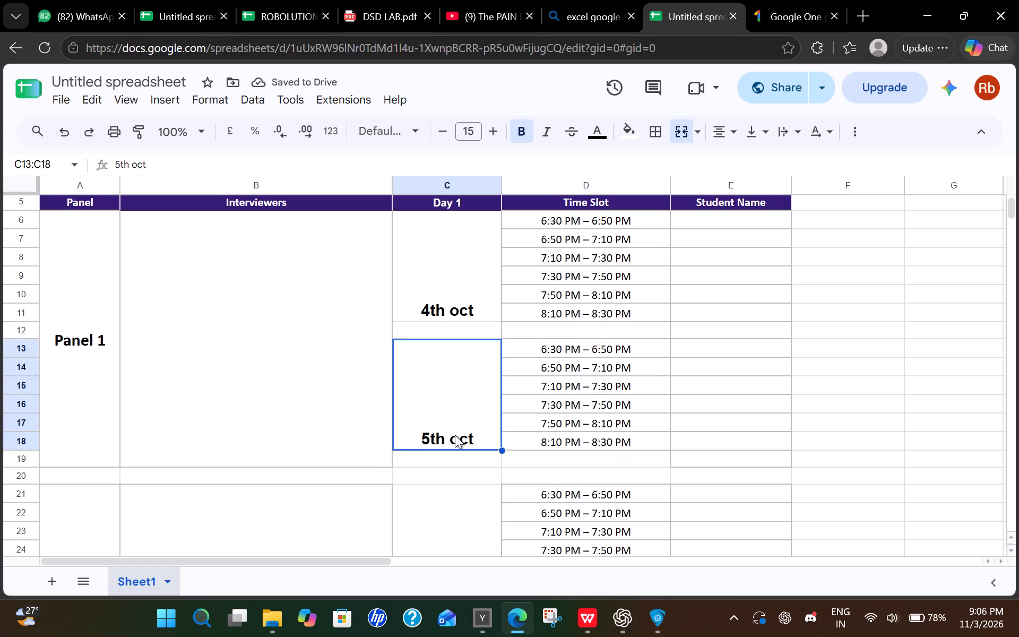
pyautogui.hotkey('ctrl', 'c')
pyautogui.scroll(-3, 455, 435)
pyautogui.click(452, 434)
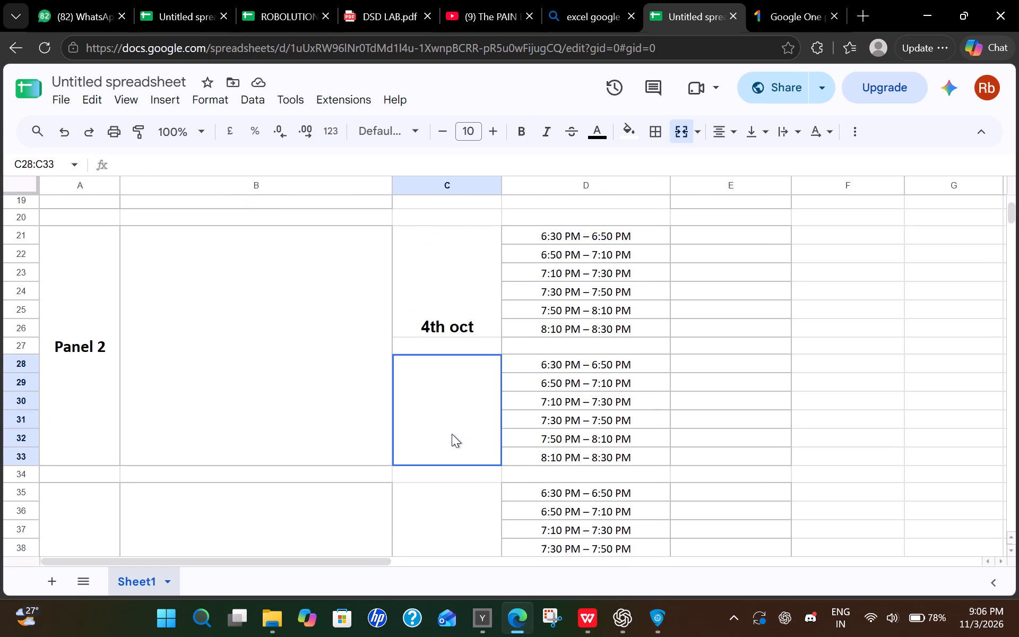
pyautogui.hotkey('ctrl', 'v')
# Paste the earlier copied 4th oct entry from the clipboard history into Panel 3's first merged day cell, C35:C40.
pyautogui.scroll(-1, 452, 434)
pyautogui.click(437, 412)
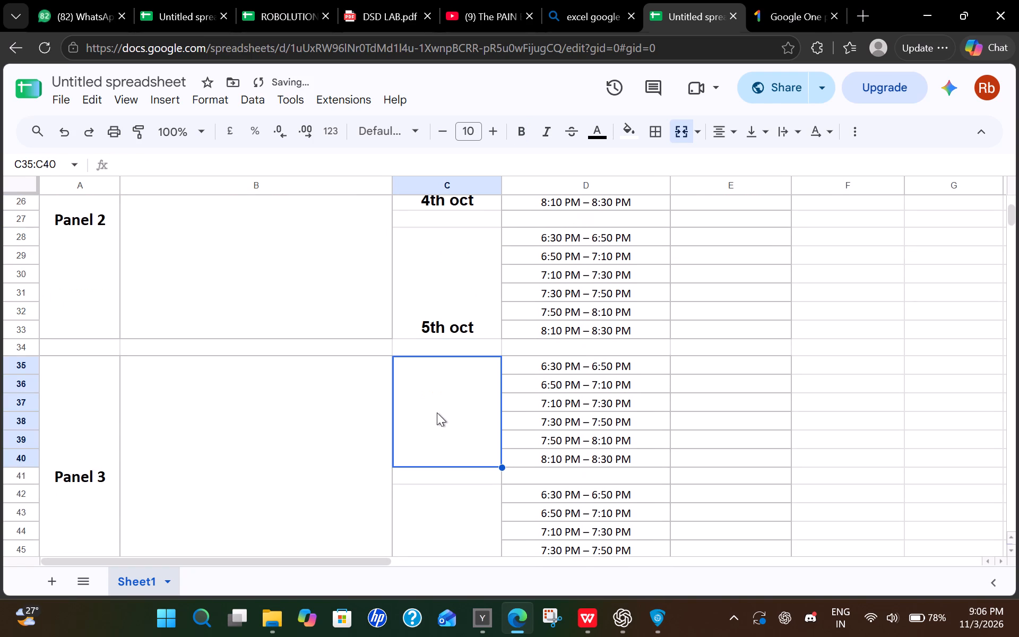
pyautogui.press('super+v')
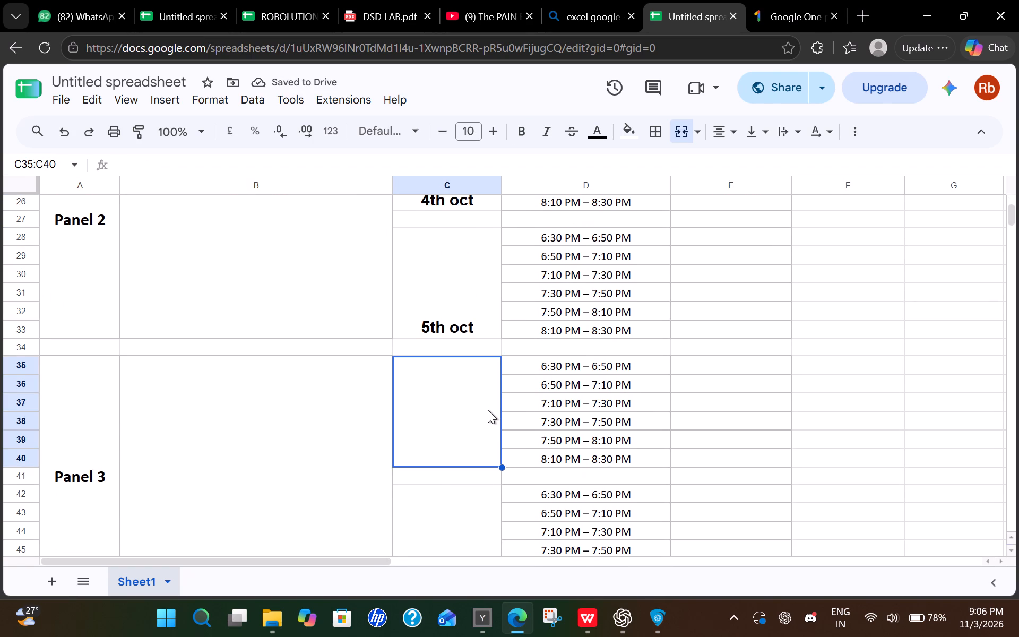
pyautogui.click(488, 410)
pyautogui.press('super+v')
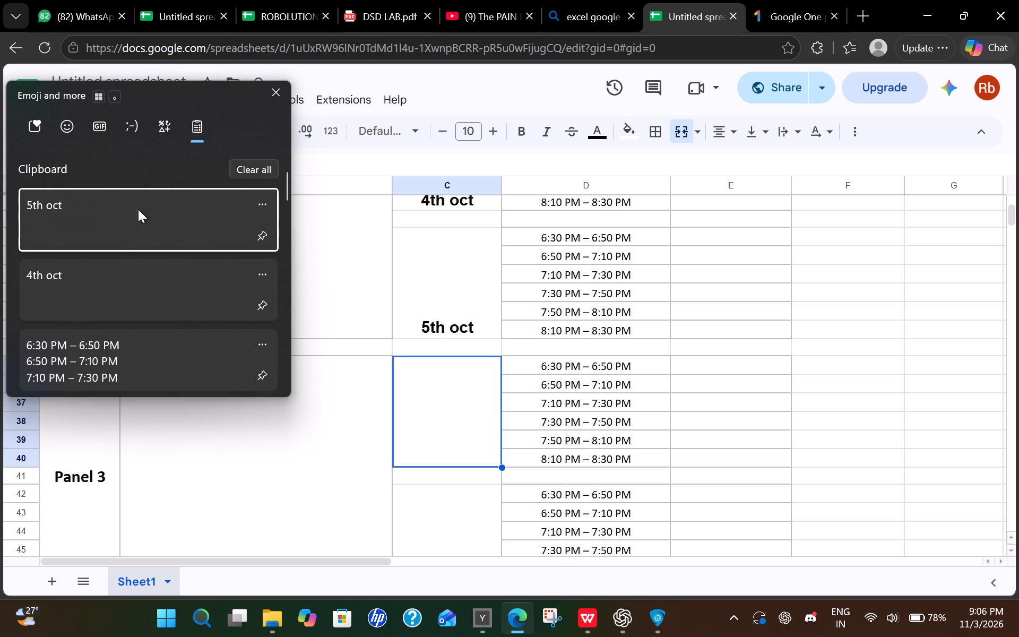
pyautogui.click(120, 281)
pyautogui.hotkey('ctrl', 'v')
pyautogui.scroll(-1, 358, 382)
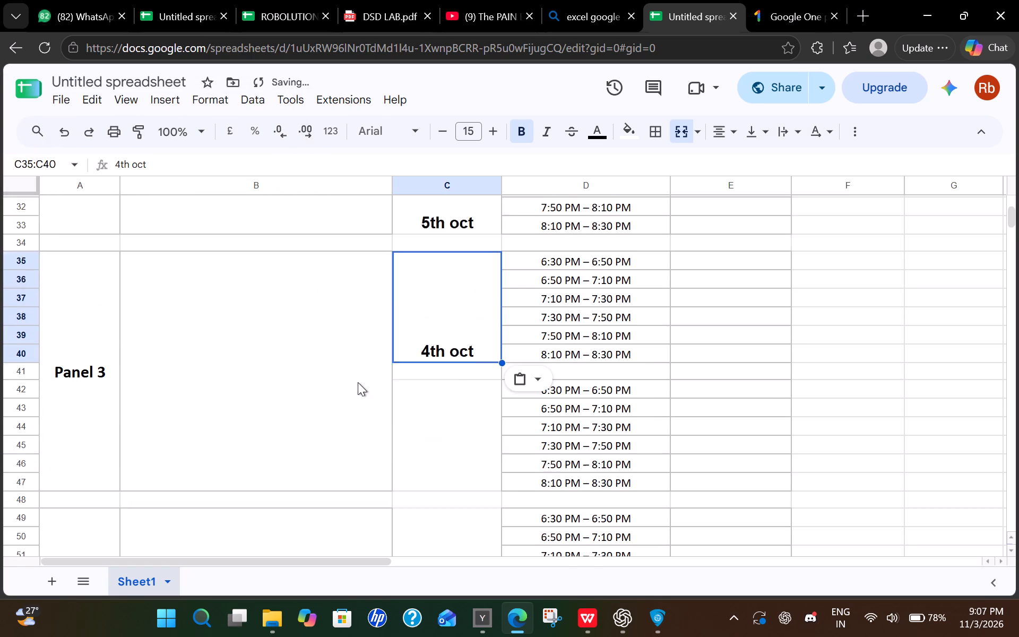
# Paste the 5th oct entry from the clipboard history into Panel 3's second merged day cell, C42:C47.
pyautogui.scroll(-1, 358, 382)
pyautogui.click(436, 387)
pyautogui.press('super+v')
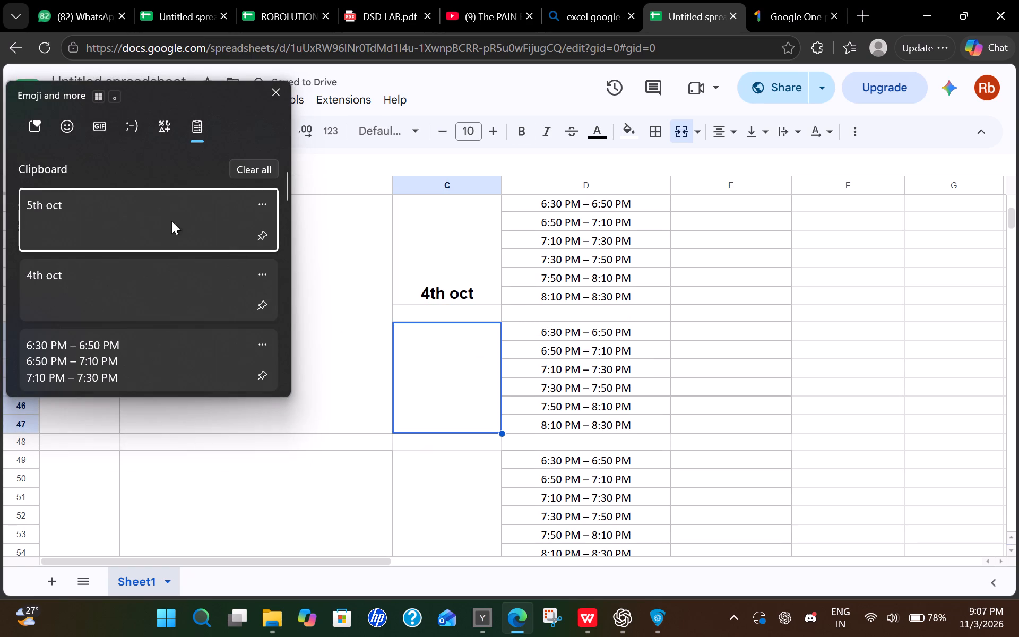
pyautogui.click(151, 220)
pyautogui.hotkey('ctrl', 'v')
# Fill Panel 4's merged day cells from the clipboard history: 4th oct in C49:C54 and 5th oct in C55:C60.
pyautogui.scroll(-2, 337, 334)
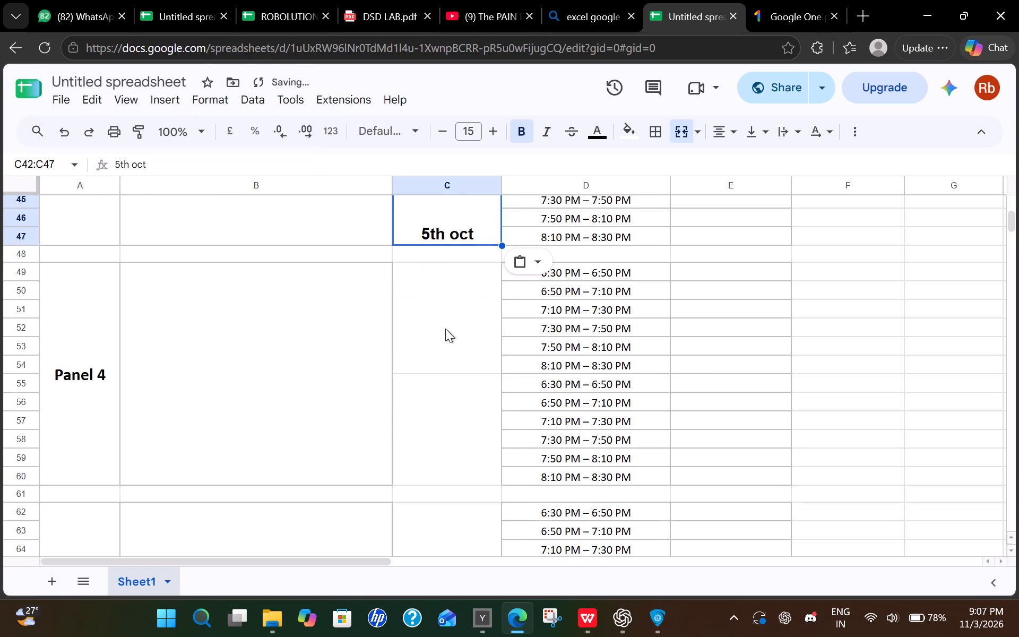
pyautogui.click(445, 329)
pyautogui.press('super+v')
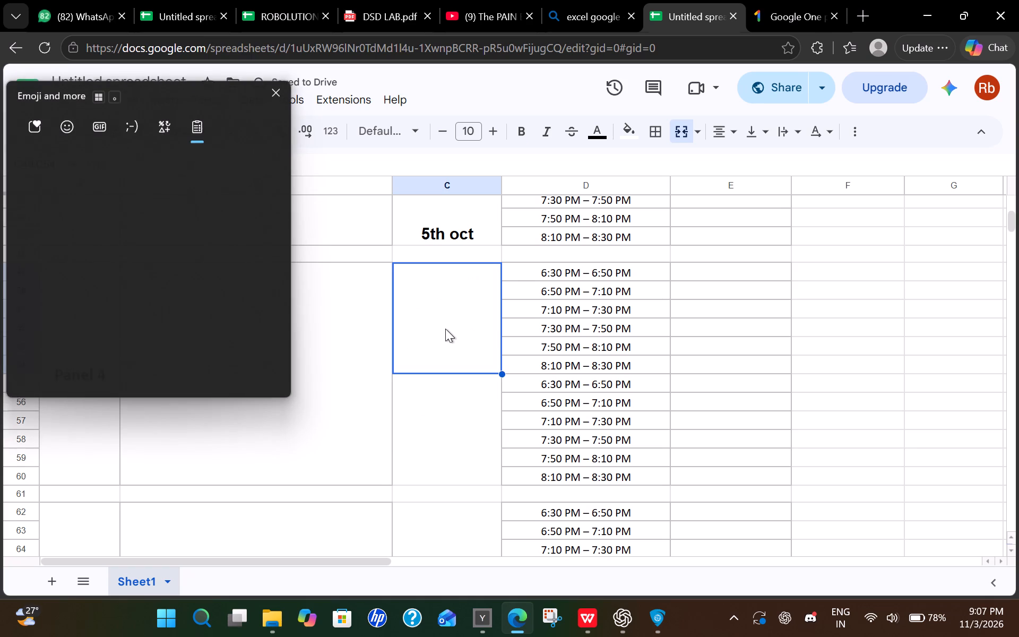
pyautogui.click(190, 286)
pyautogui.hotkey('ctrl', 'v')
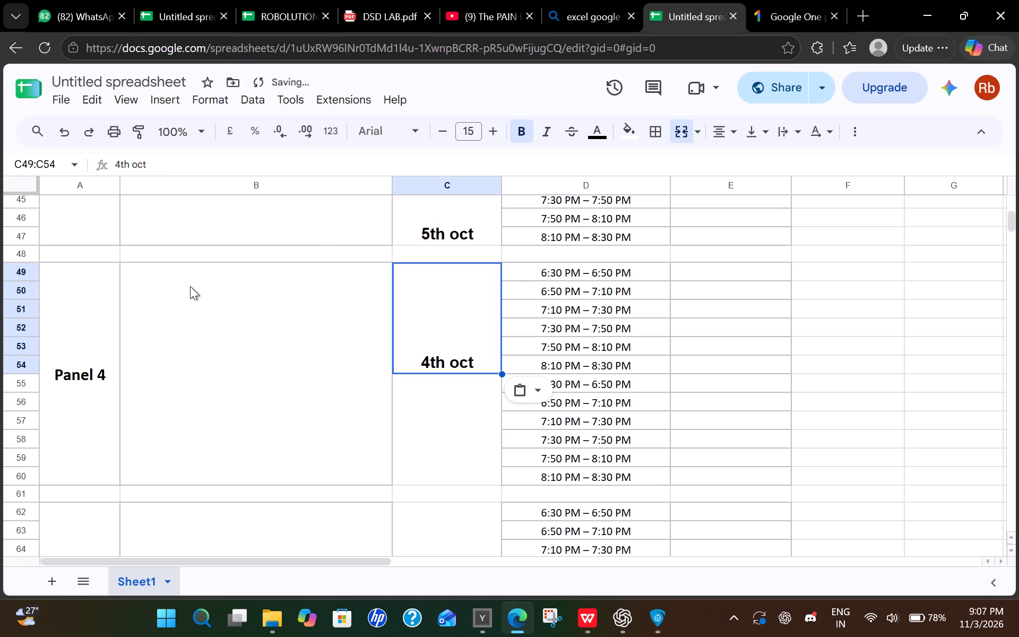
pyautogui.click(435, 421)
pyautogui.press('super+v')
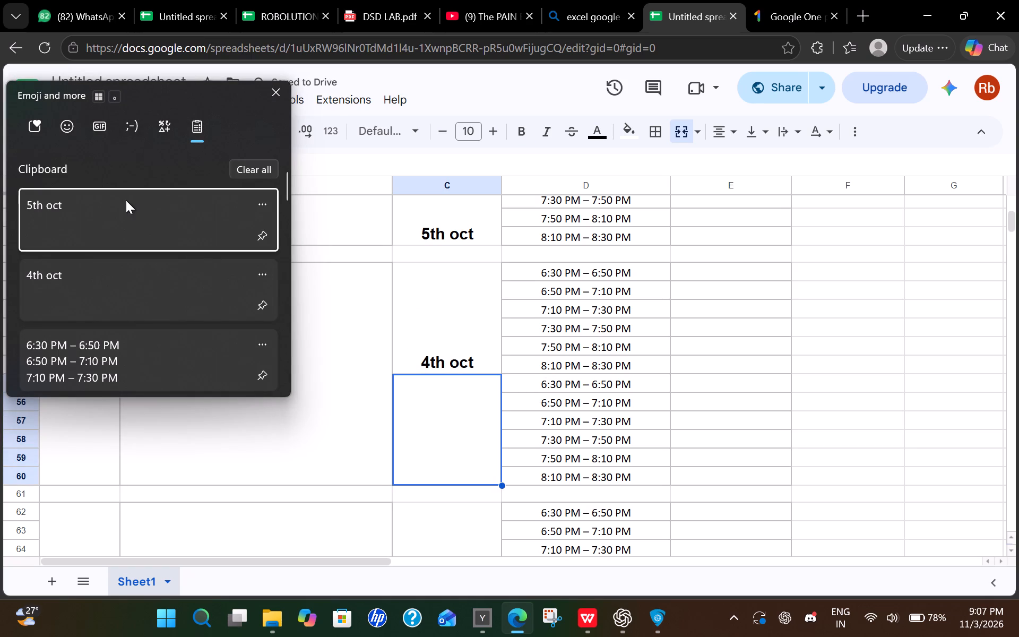
pyautogui.click(125, 211)
pyautogui.hotkey('ctrl', 'v')
# Fill Panel 5's merged day cells from the clipboard history: 4th oct in C62:C67 and 5th oct in C69:C74.
pyautogui.scroll(-3, 308, 313)
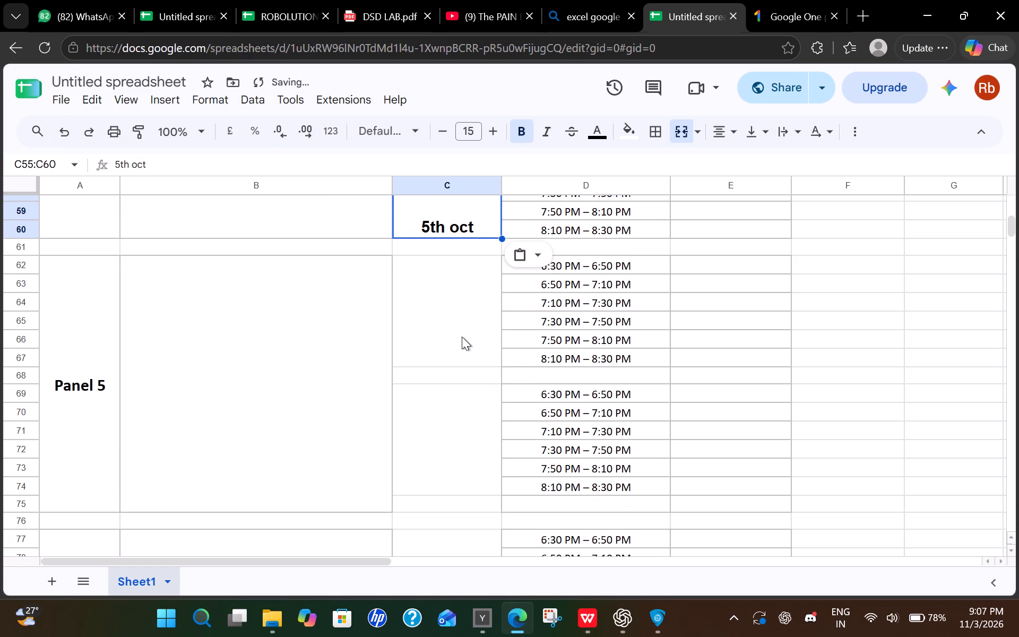
pyautogui.click(462, 337)
pyautogui.press('super+v')
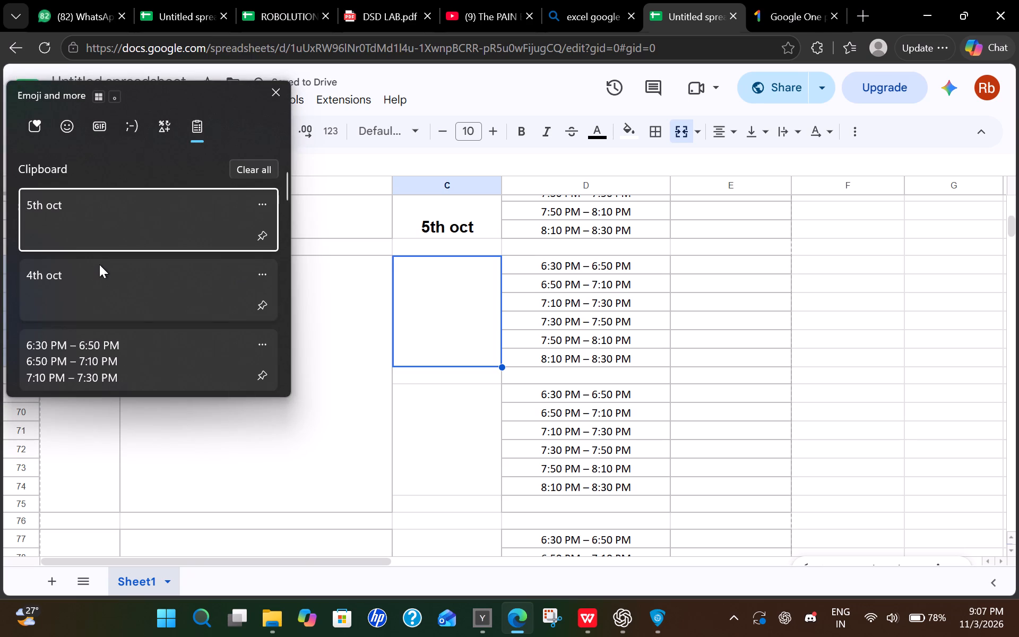
pyautogui.click(99, 264)
pyautogui.hotkey('ctrl', 'v')
pyautogui.click(415, 447)
pyautogui.press('super+v')
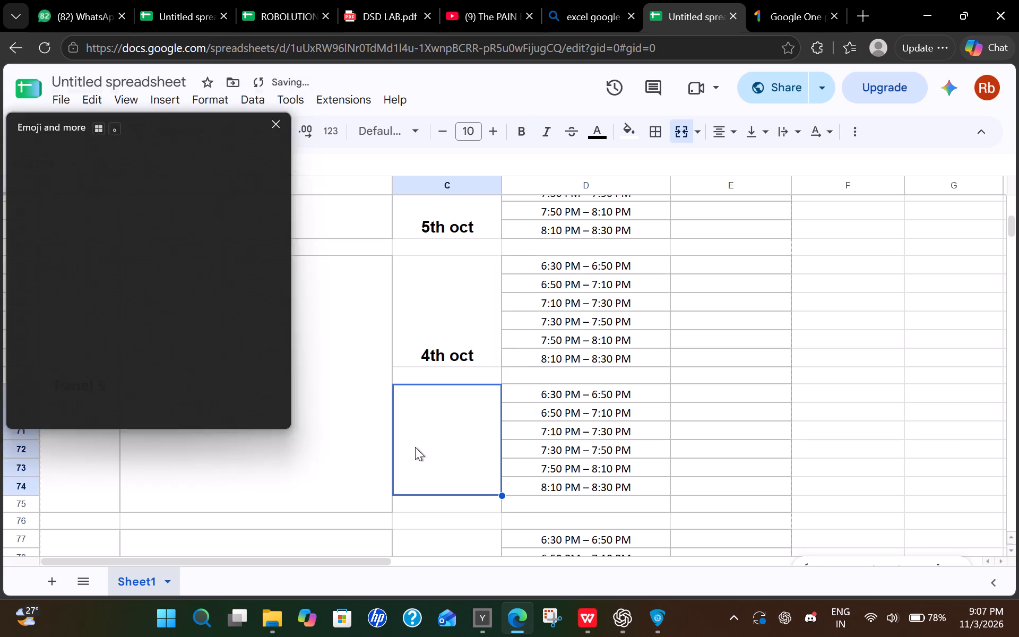
pyautogui.click(139, 219)
pyautogui.hotkey('ctrl', 'v')
# Fill Panel 6's merged day cells from the clipboard history: 4th oct in C77:C82 and 5th oct in C84:C89.
pyautogui.scroll(-1, 394, 481)
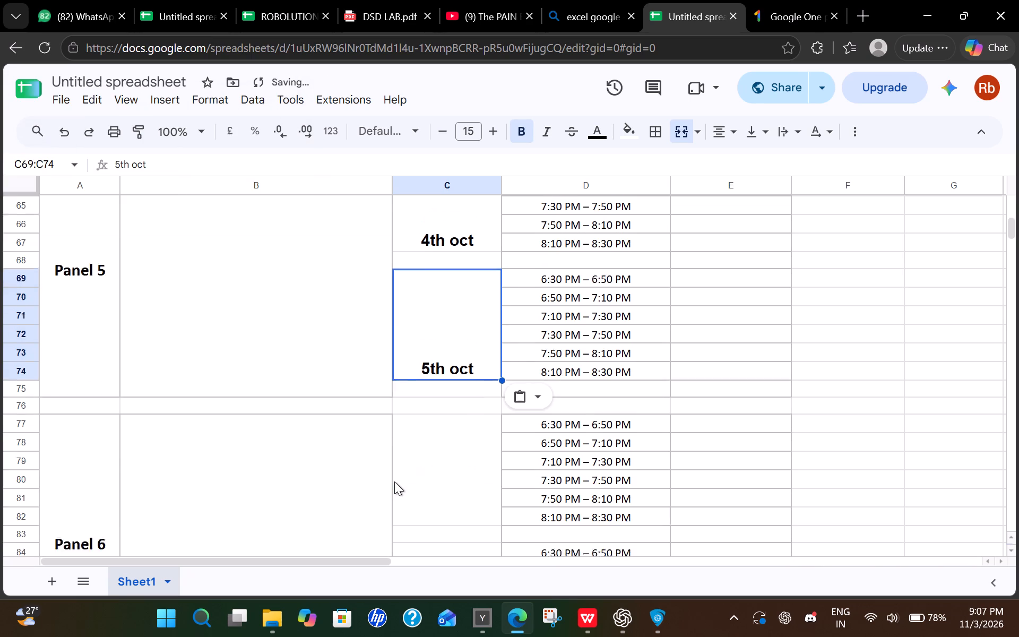
pyautogui.scroll(-1, 394, 481)
pyautogui.click(478, 285)
pyautogui.press('super+v')
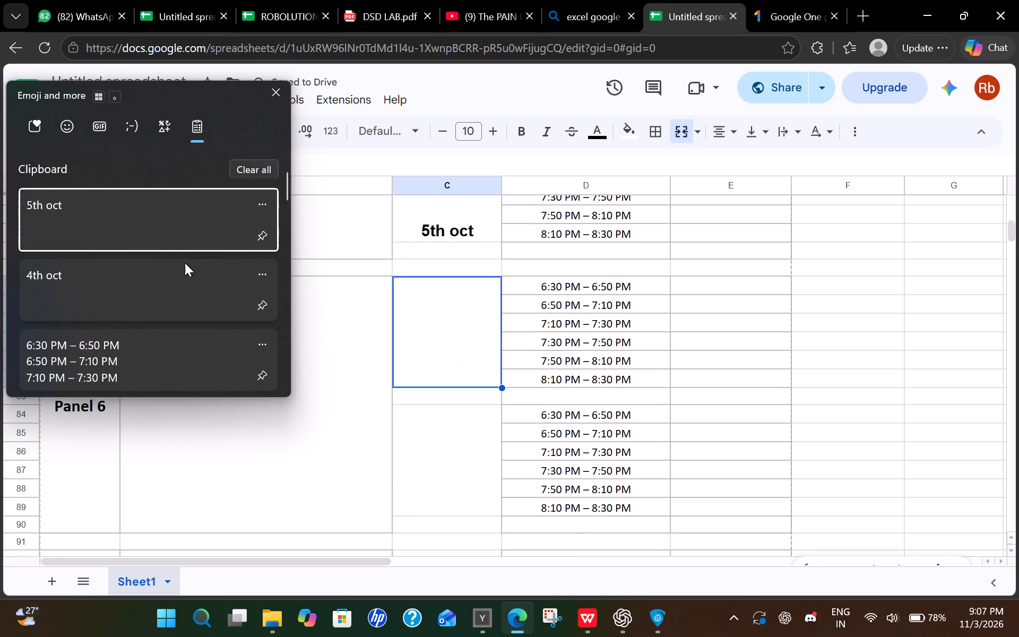
pyautogui.click(178, 290)
pyautogui.hotkey('ctrl', 'v')
pyautogui.click(480, 443)
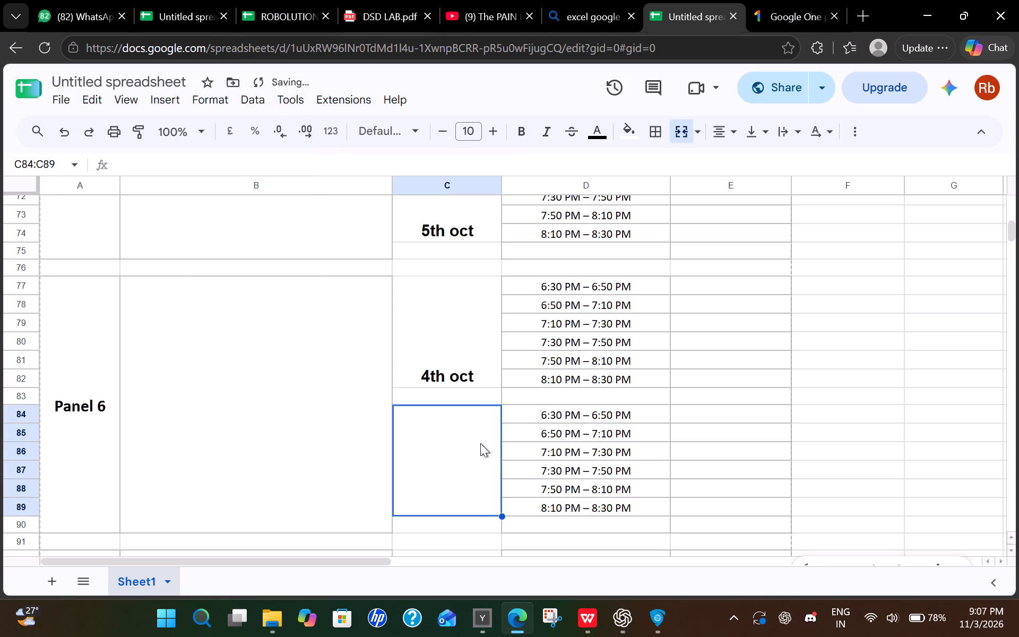
pyautogui.press('super+v')
pyautogui.click(114, 205)
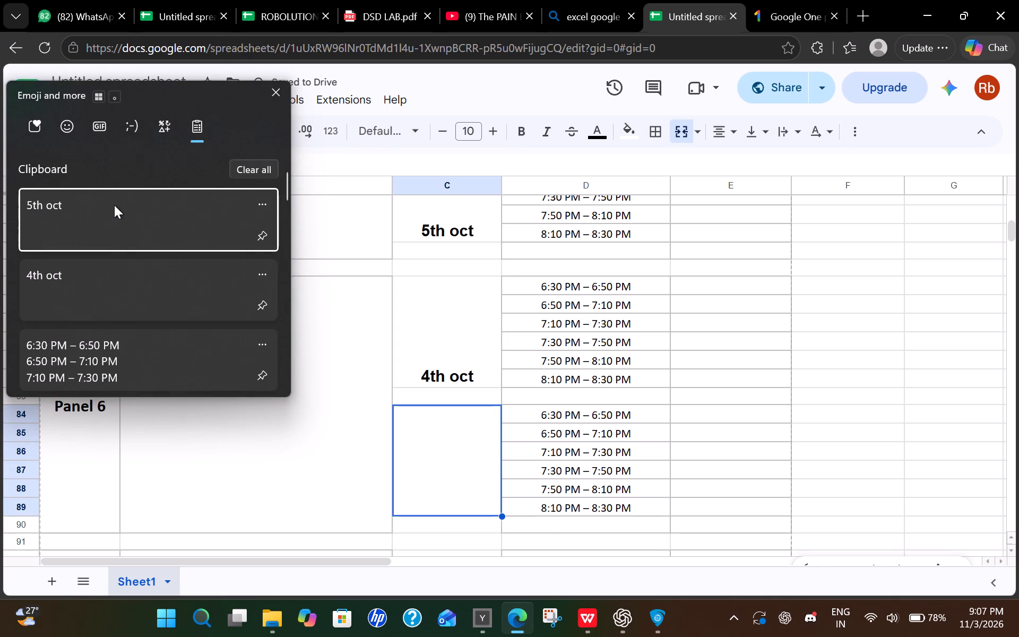
pyautogui.hotkey('ctrl', 'v')
# Copy Panel 4's pair of 4th oct and 5th oct cells, C49:C60, into Panel 7's day cells, C92:C103.
pyautogui.scroll(-3, 398, 448)
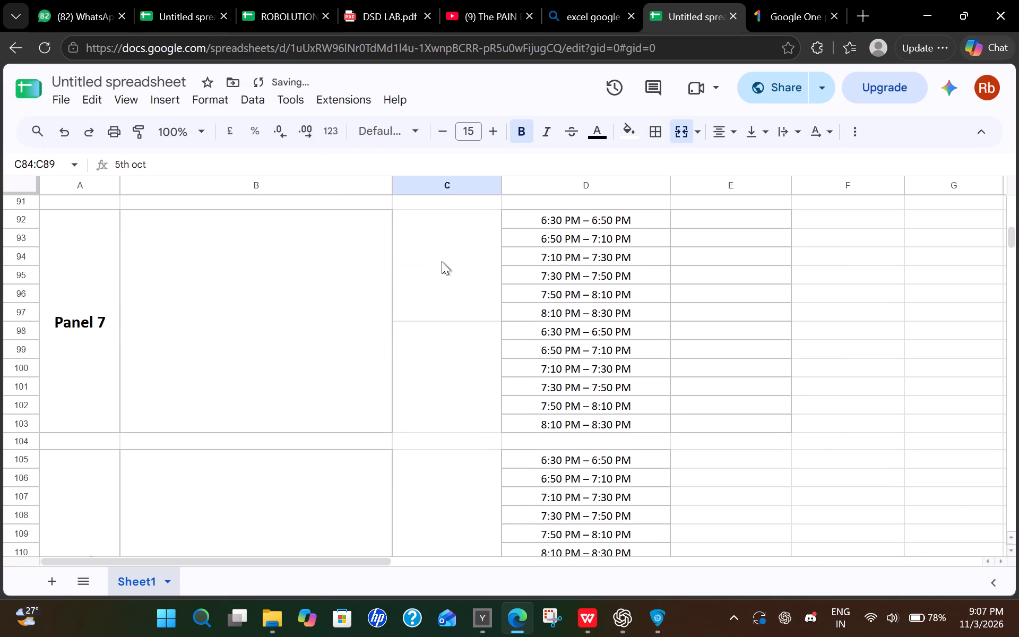
pyautogui.click(442, 259)
pyautogui.scroll(5, 442, 259)
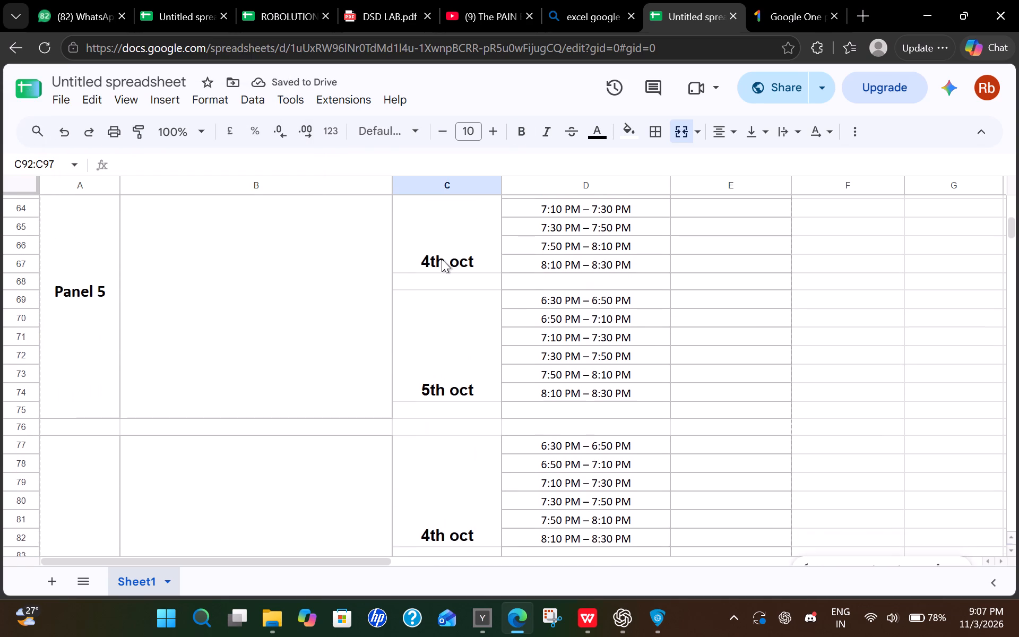
pyautogui.scroll(3, 442, 259)
pyautogui.moveTo(429, 296); pyautogui.dragTo(472, 415)
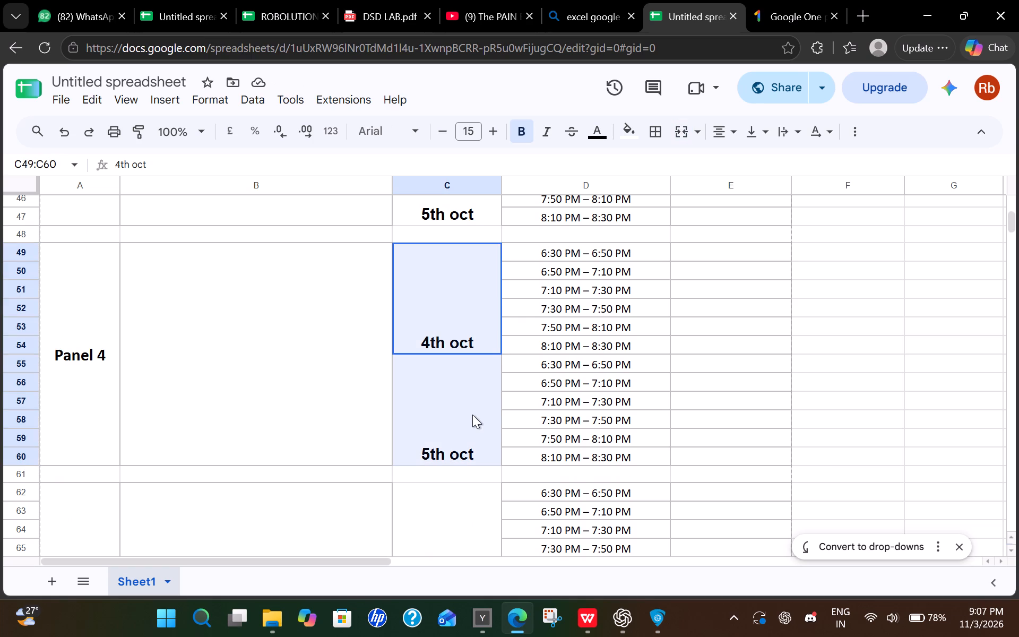
pyautogui.moveTo(472, 415); pyautogui.dragTo(472, 412)
pyautogui.hotkey('ctrl', 'c')
pyautogui.click(754, 421)
pyautogui.scroll(-2, 754, 421)
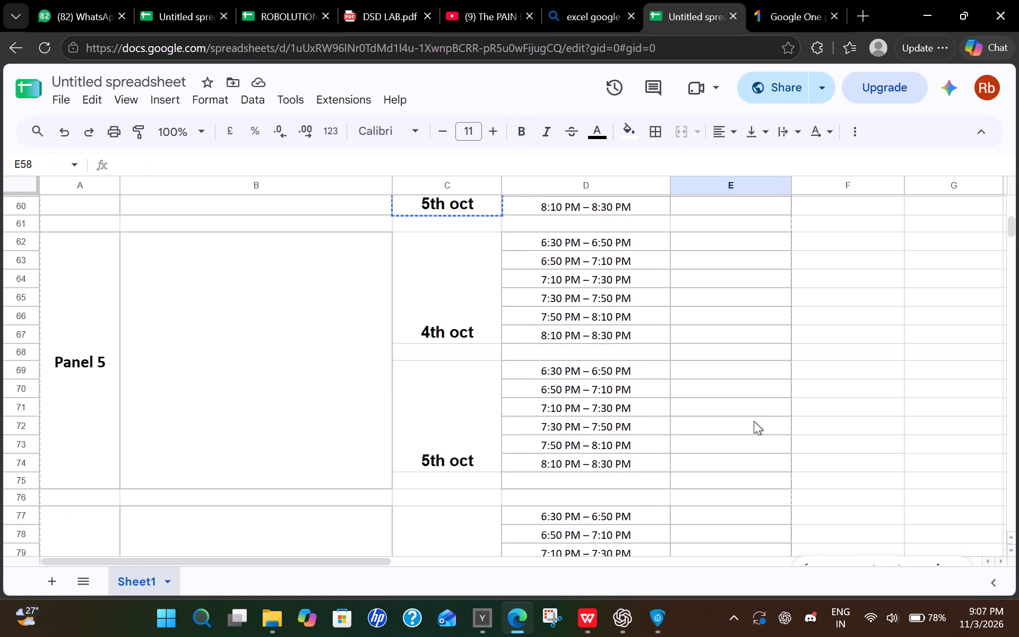
pyautogui.scroll(-6, 754, 421)
pyautogui.moveTo(485, 392); pyautogui.dragTo(486, 434)
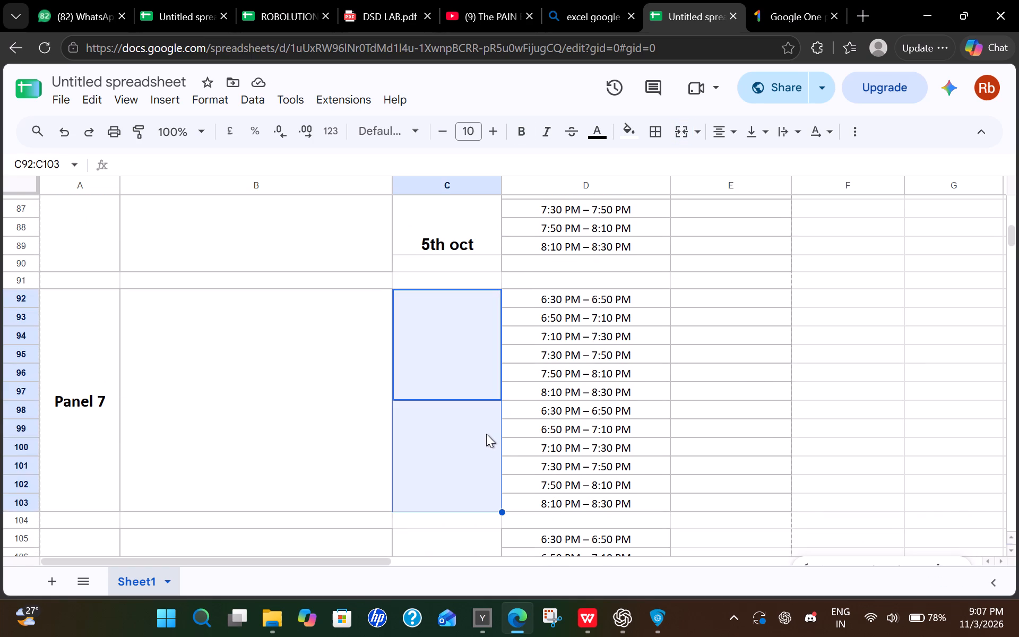
pyautogui.hotkey('ctrl', 'v')
# Paste the copied 4th oct and 5th oct pair into the day cells of Panels 8, 9 and 10, ending at C131:C142.
pyautogui.scroll(-2, 486, 434)
pyautogui.moveTo(435, 401); pyautogui.dragTo(436, 419)
pyautogui.hotkey('ctrl', 'v')
pyautogui.scroll(-2, 436, 419)
pyautogui.moveTo(439, 347); pyautogui.dragTo(434, 419)
pyautogui.hotkey('ctrl', 'v')
pyautogui.scroll(-3, 434, 419)
pyautogui.moveTo(434, 419); pyautogui.dragTo(435, 457)
pyautogui.hotkey('ctrl', 'v')
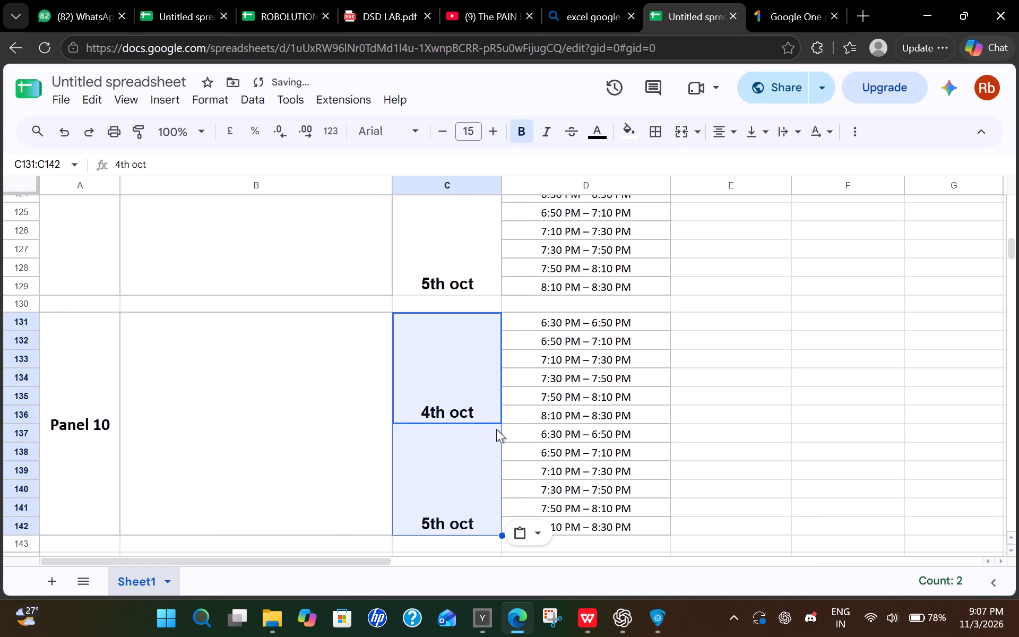
# Align all the day labels in C6:C142 vertically to the middle of their cells.
pyautogui.scroll(18, 641, 376)
pyautogui.moveTo(467, 331); pyautogui.dragTo(465, 374)
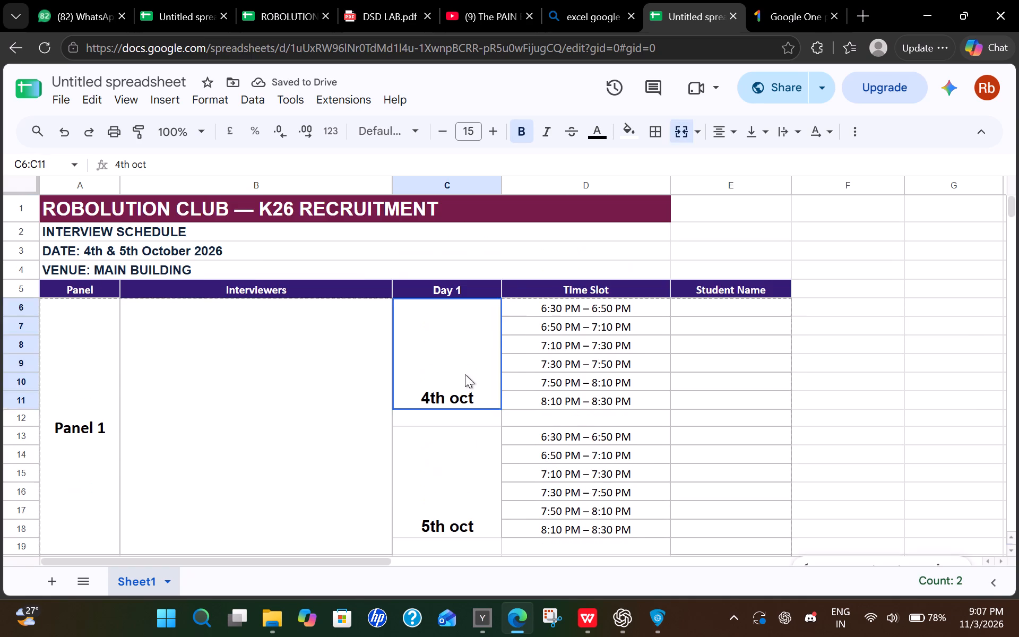
pyautogui.moveTo(465, 374); pyautogui.dragTo(465, 418)
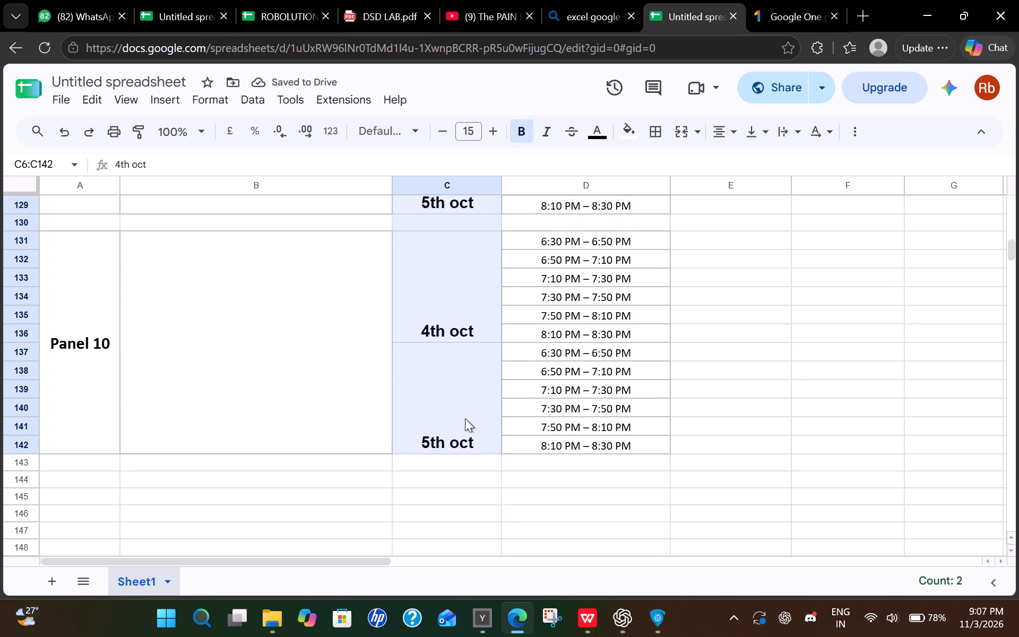
pyautogui.moveTo(465, 418); pyautogui.dragTo(465, 419)
pyautogui.click(218, 105)
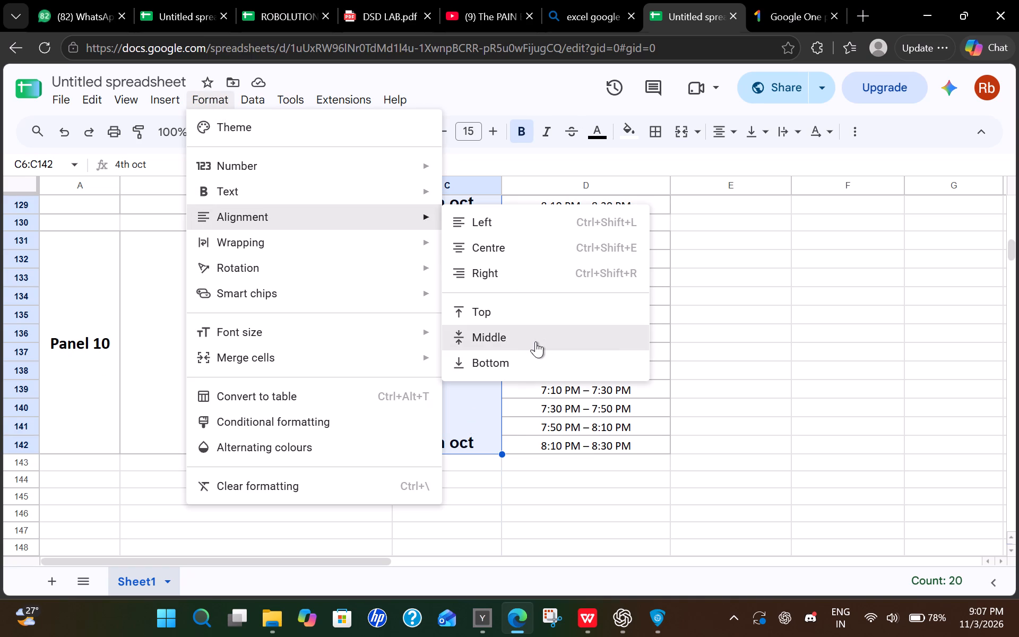
pyautogui.click(536, 341)
pyautogui.click(770, 312)
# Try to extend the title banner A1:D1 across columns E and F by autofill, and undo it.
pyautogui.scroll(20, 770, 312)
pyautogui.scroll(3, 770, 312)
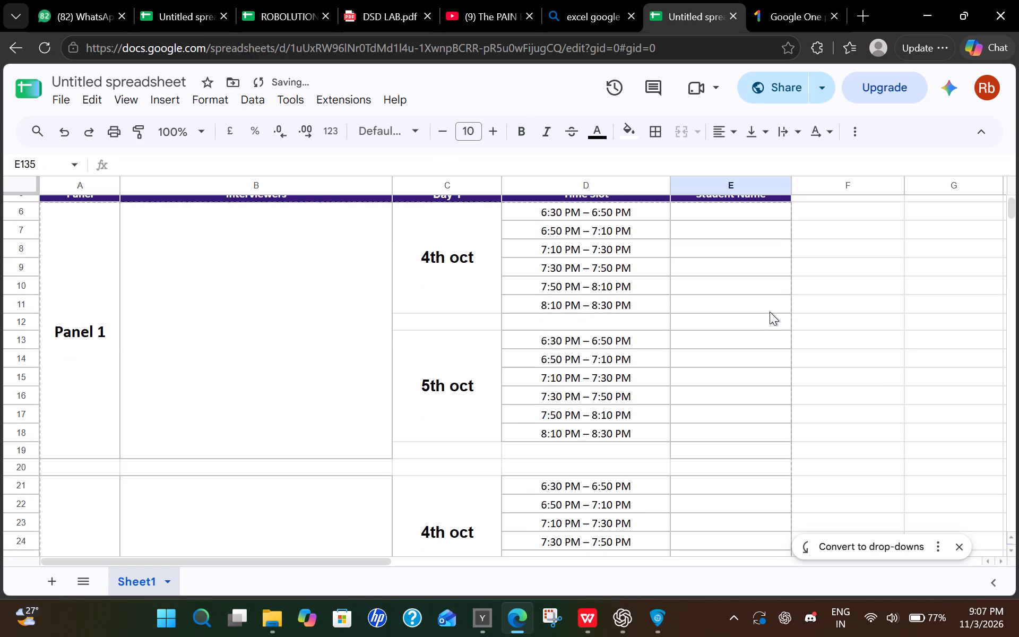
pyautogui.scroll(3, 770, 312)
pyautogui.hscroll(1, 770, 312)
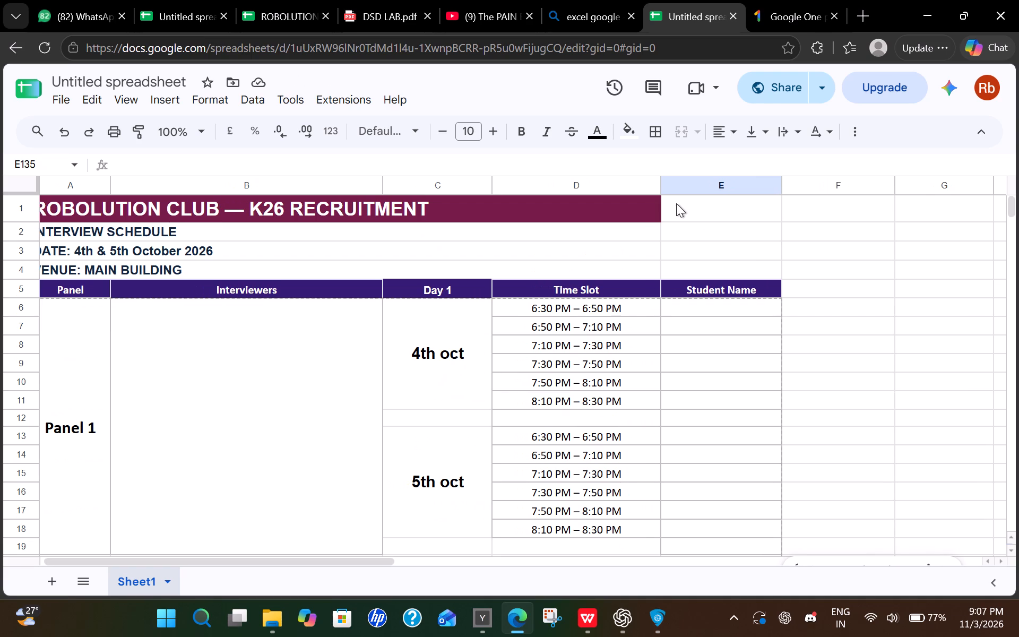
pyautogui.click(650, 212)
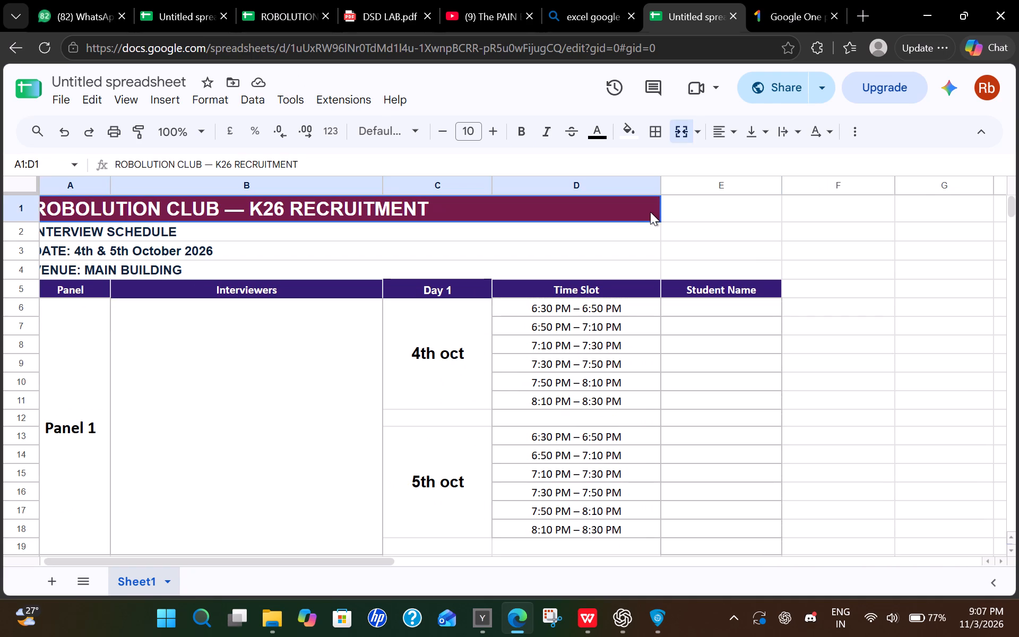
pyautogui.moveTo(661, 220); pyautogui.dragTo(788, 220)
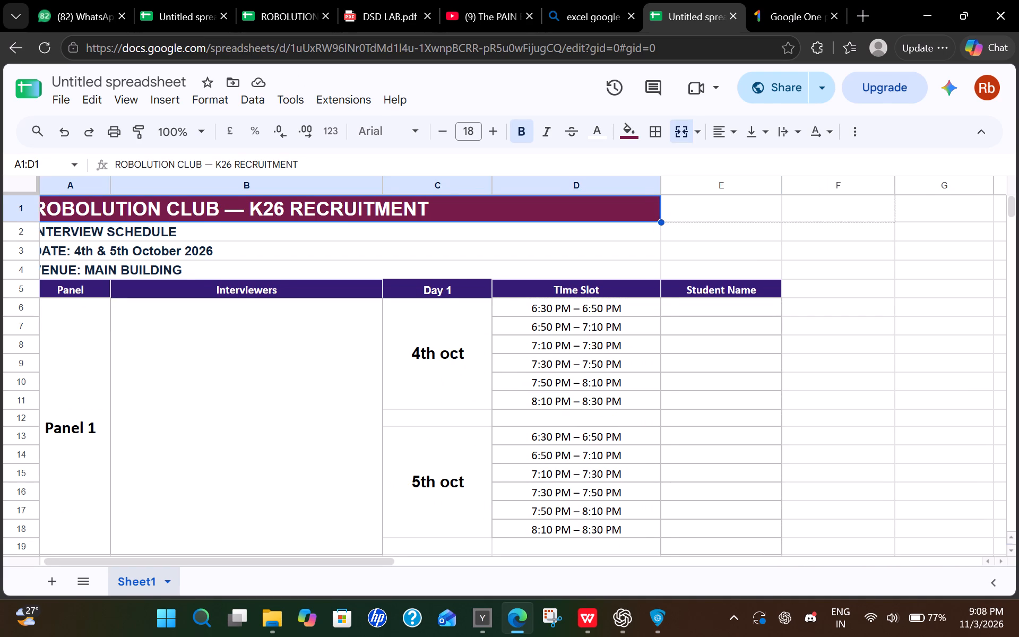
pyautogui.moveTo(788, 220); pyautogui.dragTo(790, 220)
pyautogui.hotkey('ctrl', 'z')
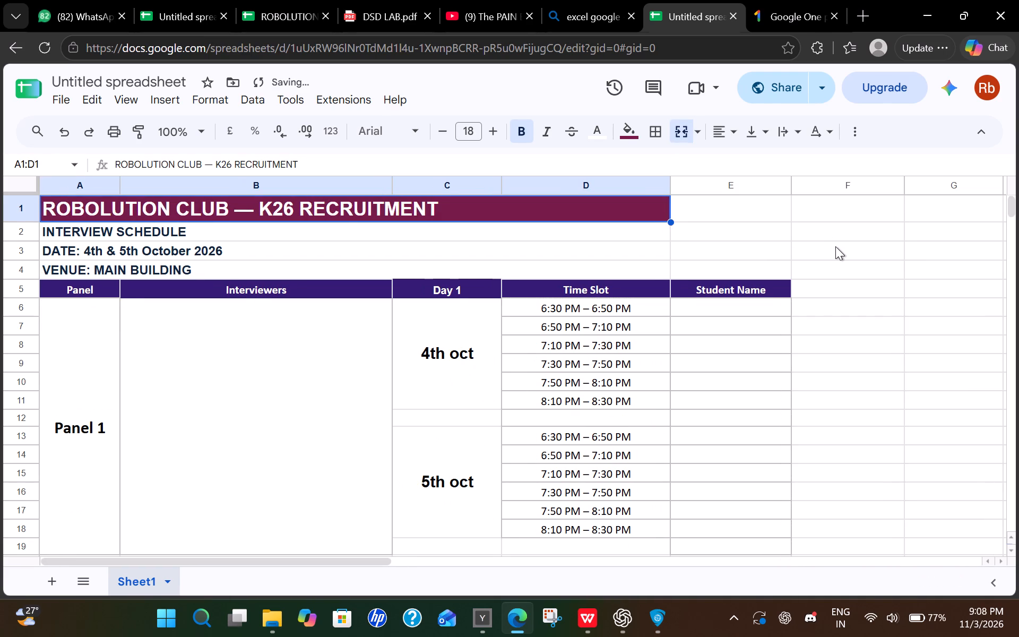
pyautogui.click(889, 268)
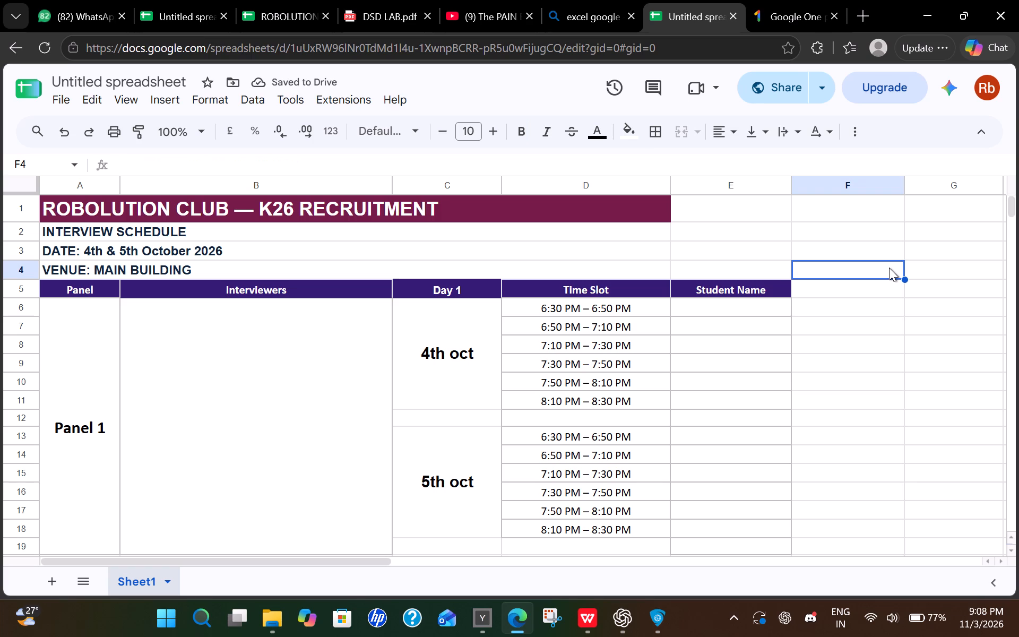
# Fill cell E1 with the same maroon colour as the title banner.
pyautogui.click(720, 209)
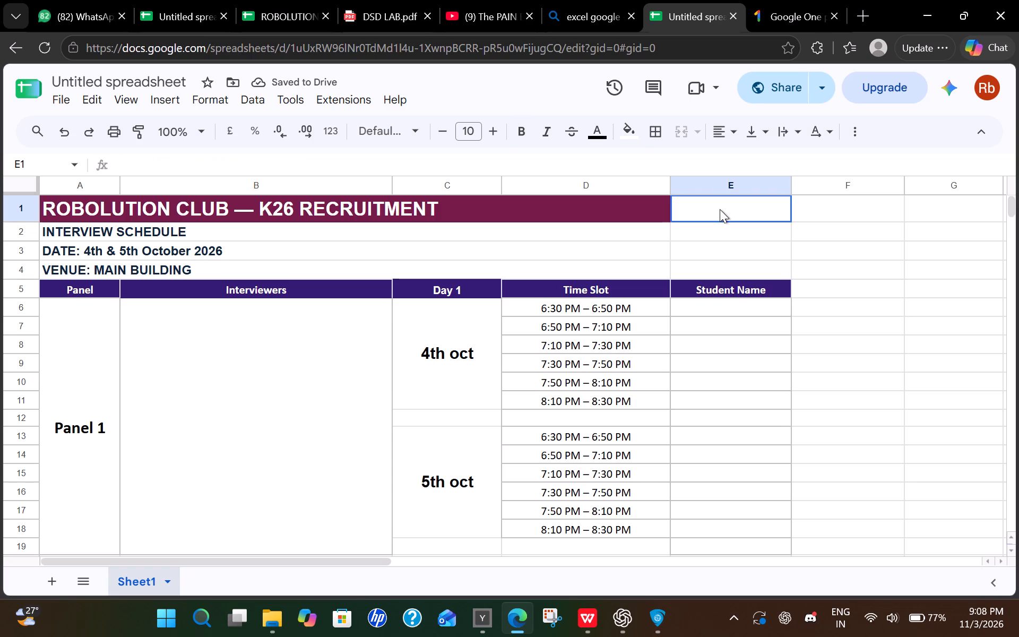
pyautogui.click(638, 127)
pyautogui.click(786, 290)
pyautogui.click(864, 300)
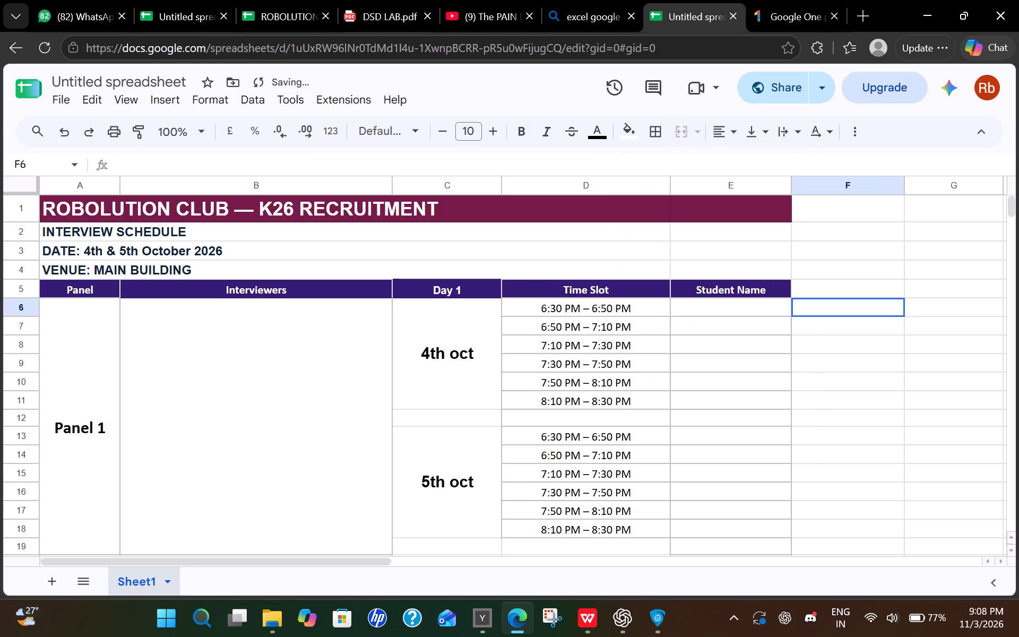
# Merge the title banner with cell E1 so the title spans A1:E1.
pyautogui.moveTo(679, 217); pyautogui.dragTo(651, 214)
pyautogui.click(213, 92)
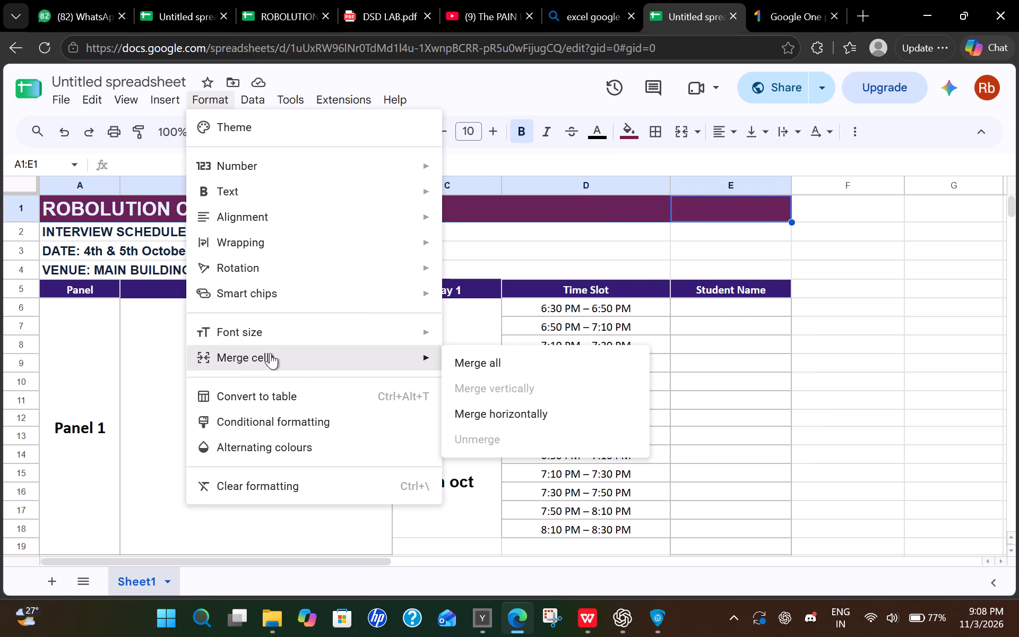
pyautogui.click(475, 367)
pyautogui.click(825, 279)
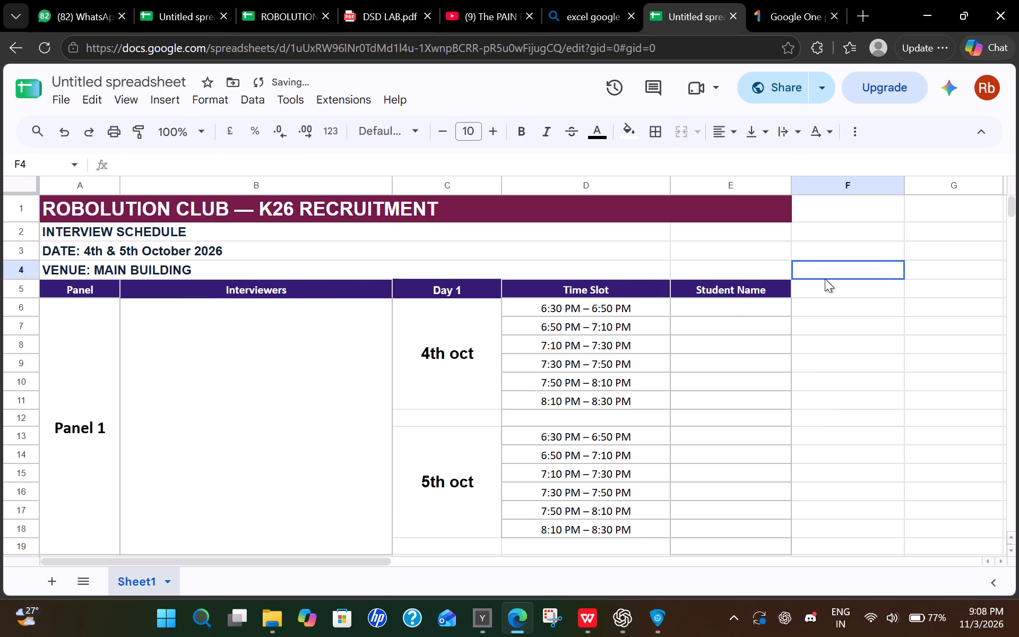
# Centre the title, interview schedule, date and venue rows in A1:E4 horizontally.
pyautogui.click(362, 218)
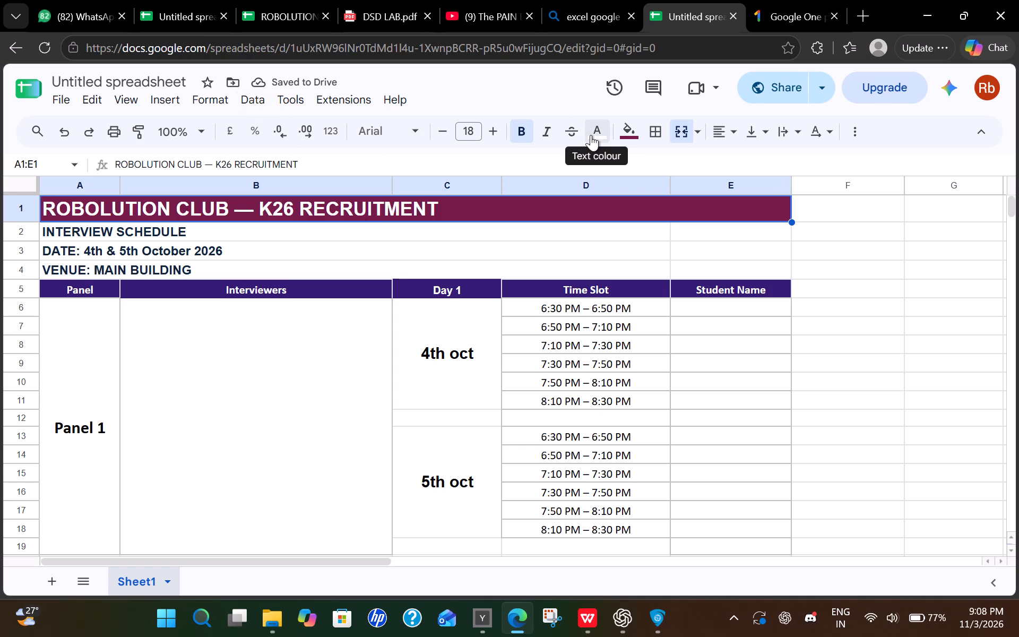
pyautogui.click(212, 98)
pyautogui.moveTo(88, 202); pyautogui.dragTo(317, 259)
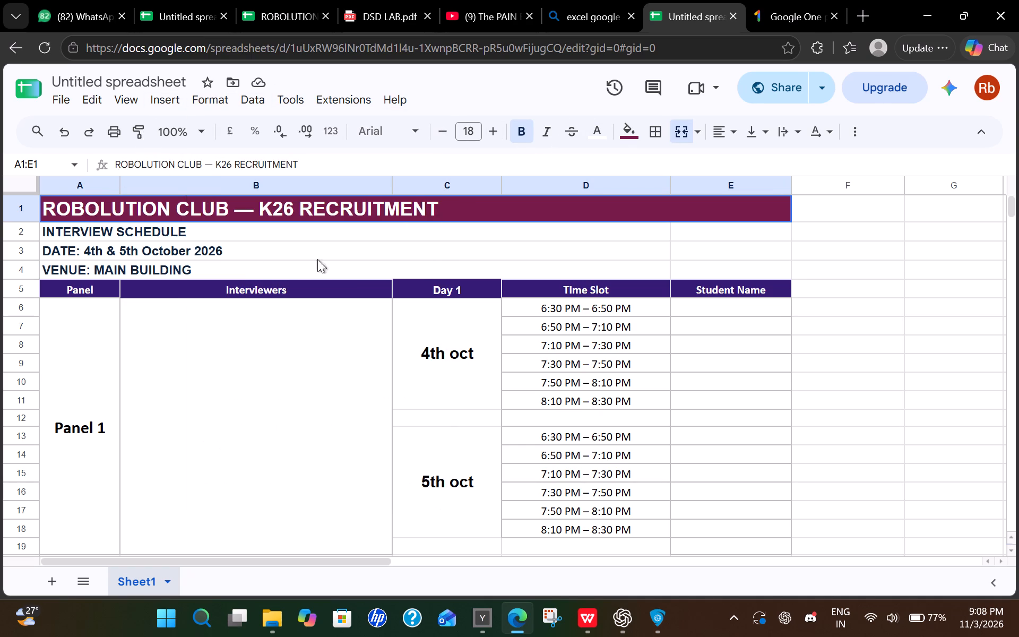
pyautogui.moveTo(317, 259); pyautogui.dragTo(429, 278)
pyautogui.click(226, 101)
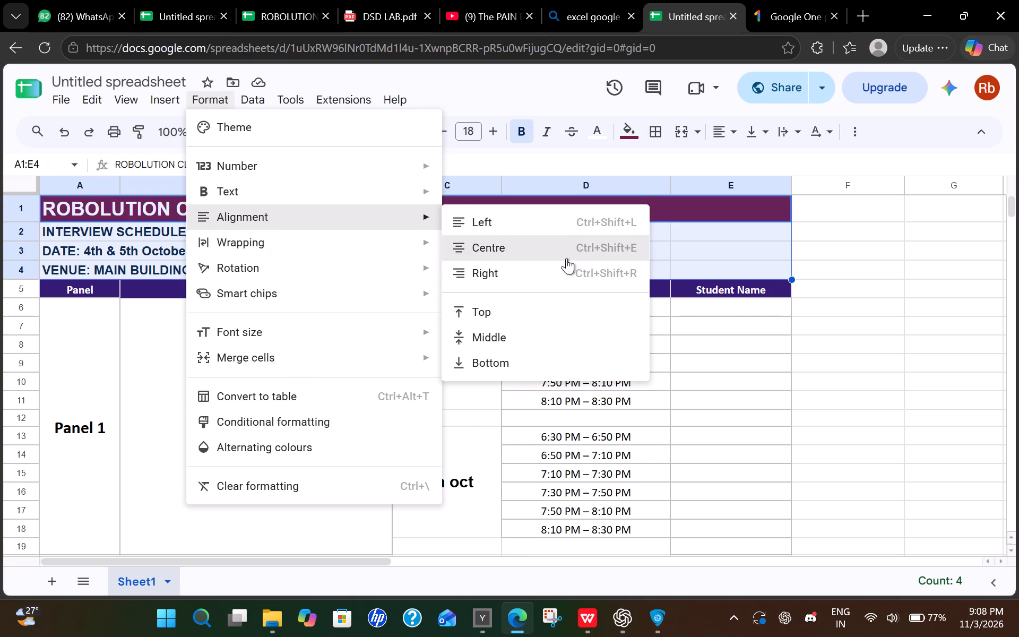
pyautogui.click(482, 246)
pyautogui.click(834, 300)
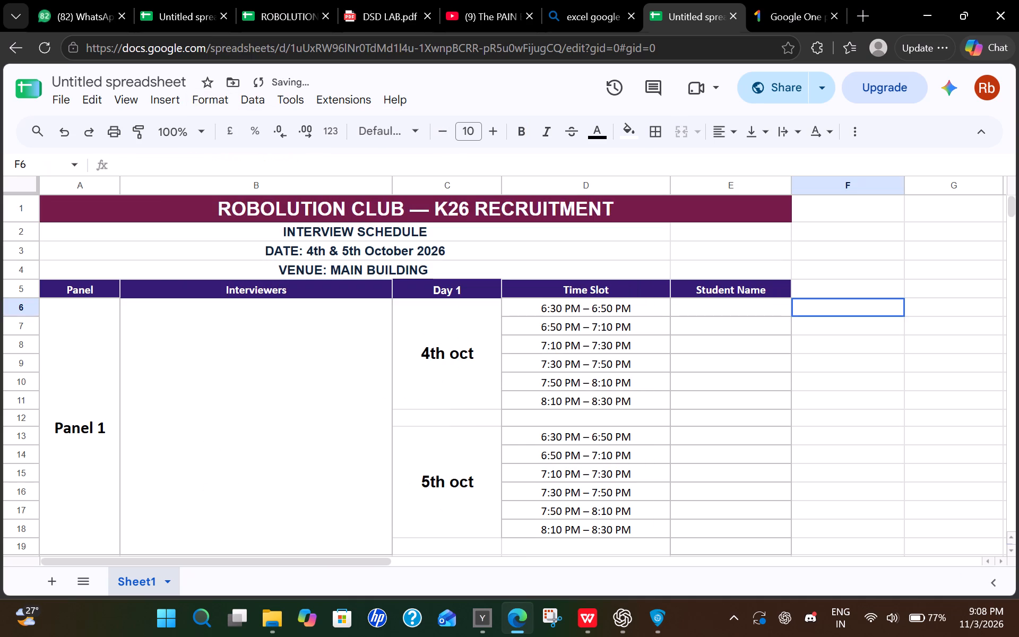
# Look through the schedule from Panel 1 to Panel 10 to check the day labels, time slots and borders.
pyautogui.scroll(-8, 954, 395)
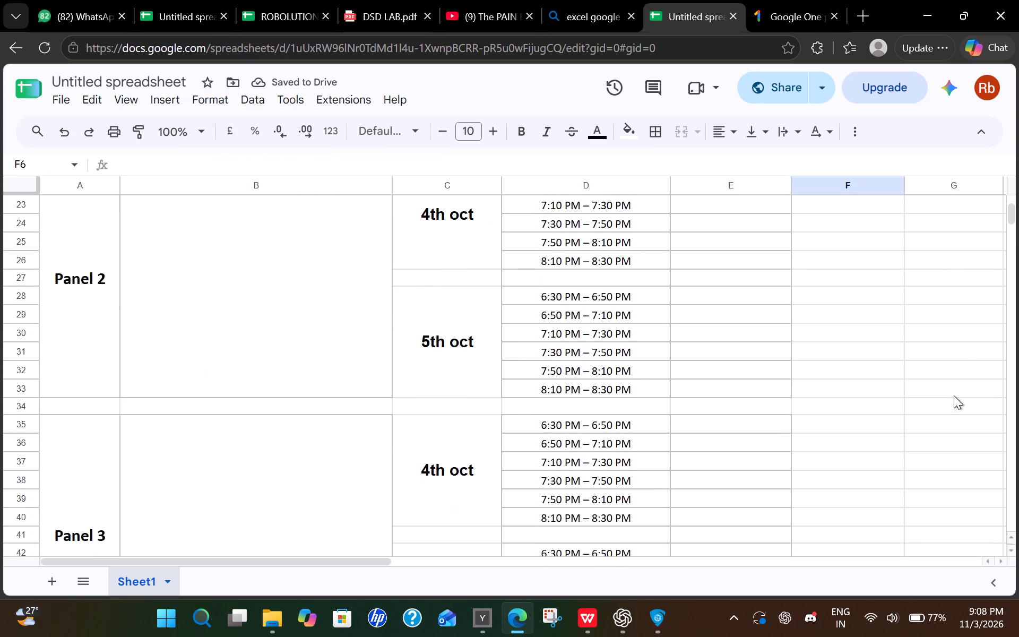
pyautogui.scroll(-9, 954, 395)
pyautogui.scroll(12, 954, 395)
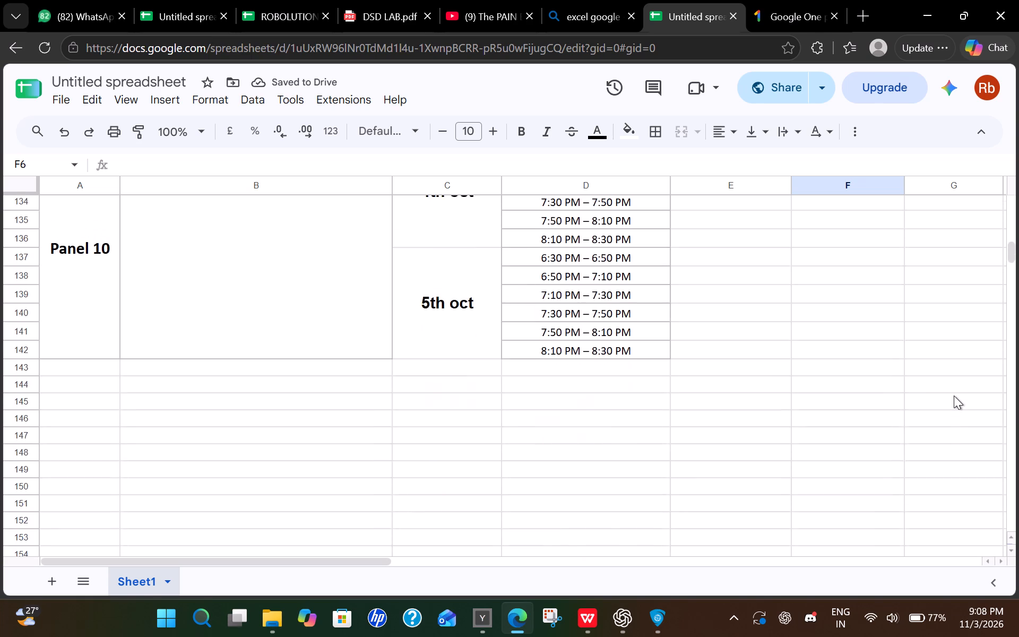
pyautogui.scroll(6, 954, 395)
pyautogui.scroll(-2, 824, 462)
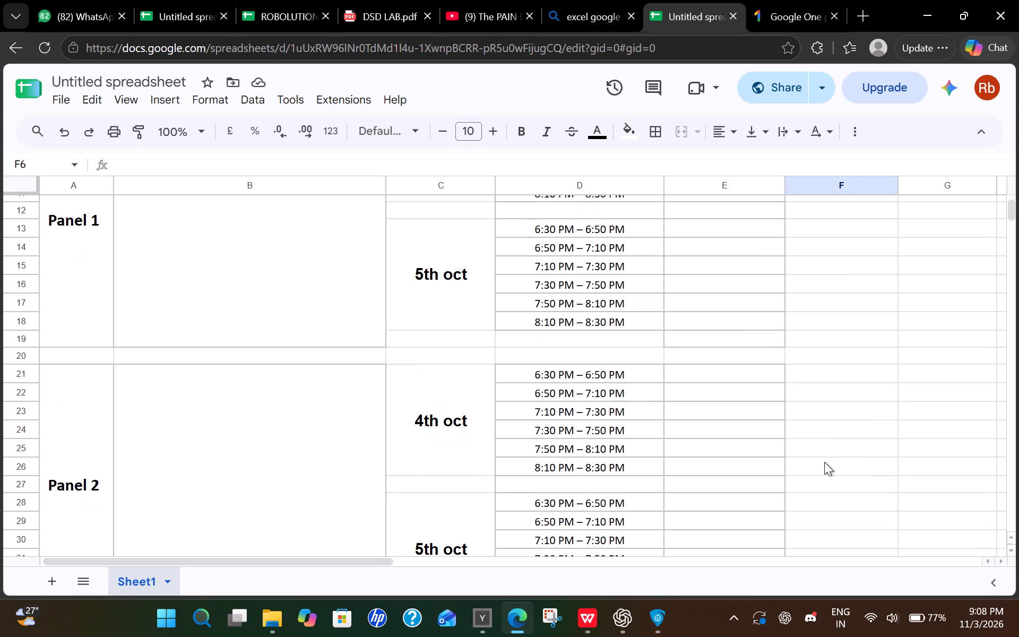
pyautogui.scroll(-3, 824, 462)
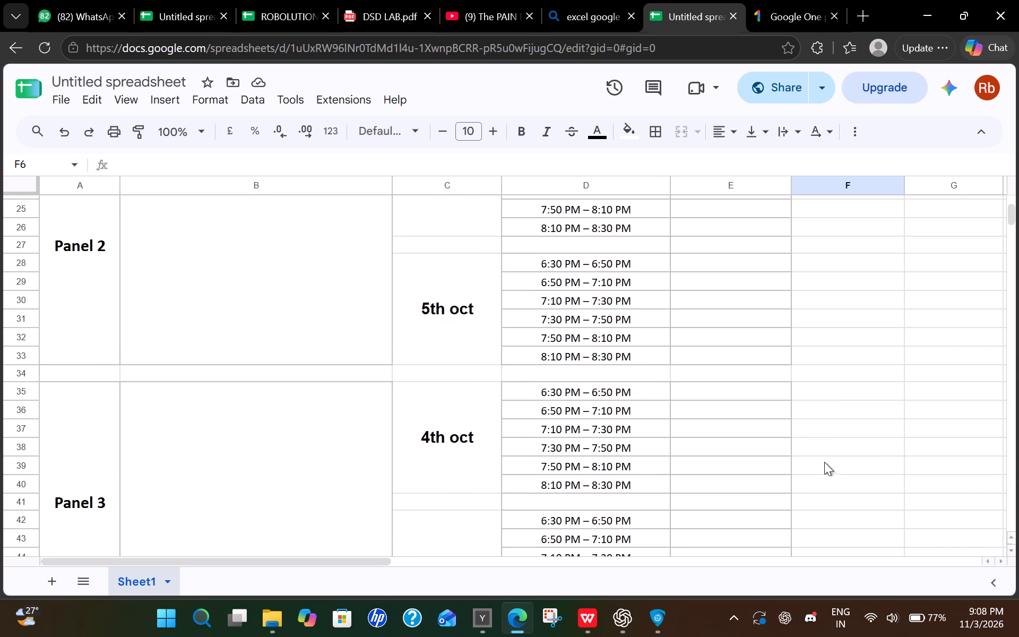
pyautogui.scroll(5, 824, 462)
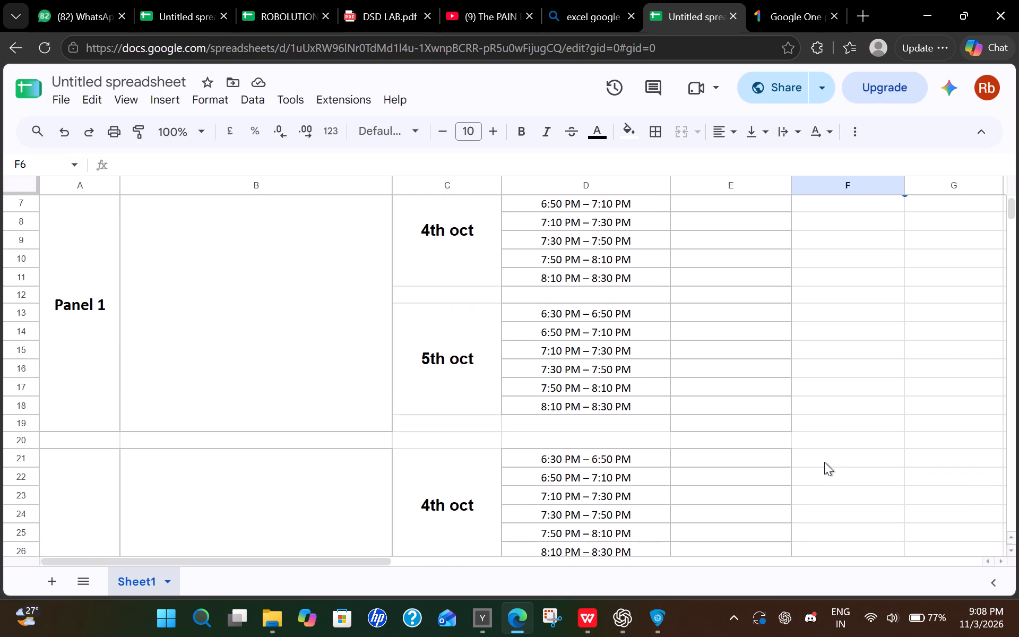